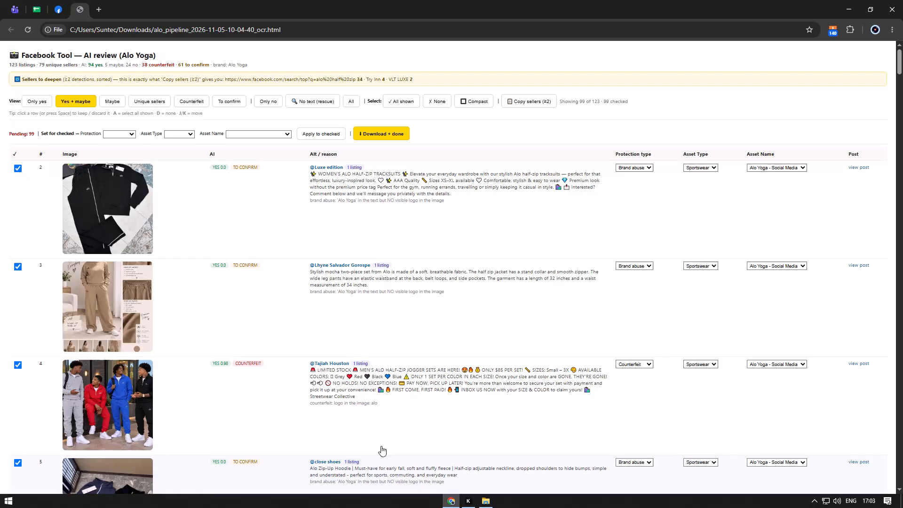
# Unpin the Facebook Tool runner and AI review tabs, and place the AI review tab after the runner tab.
pyautogui.click(58, 0)
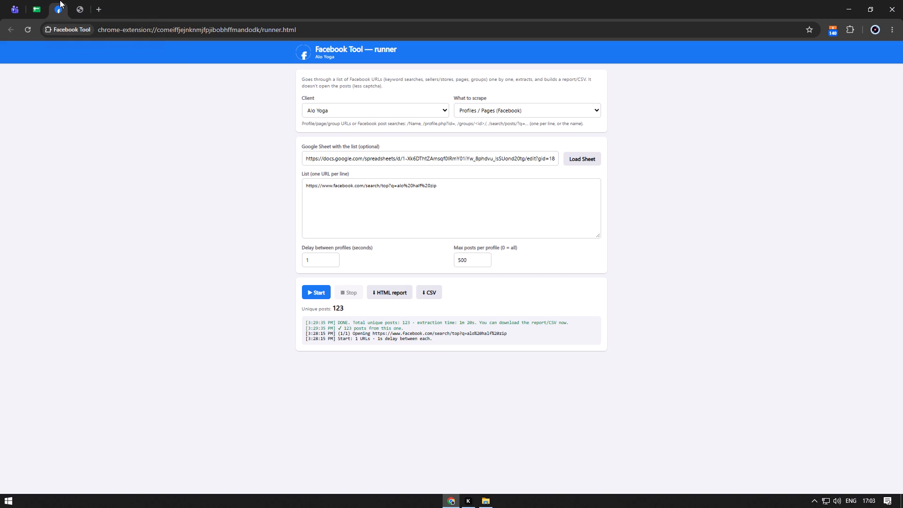
pyautogui.rightClick(60, 0)
pyautogui.click(109, 100)
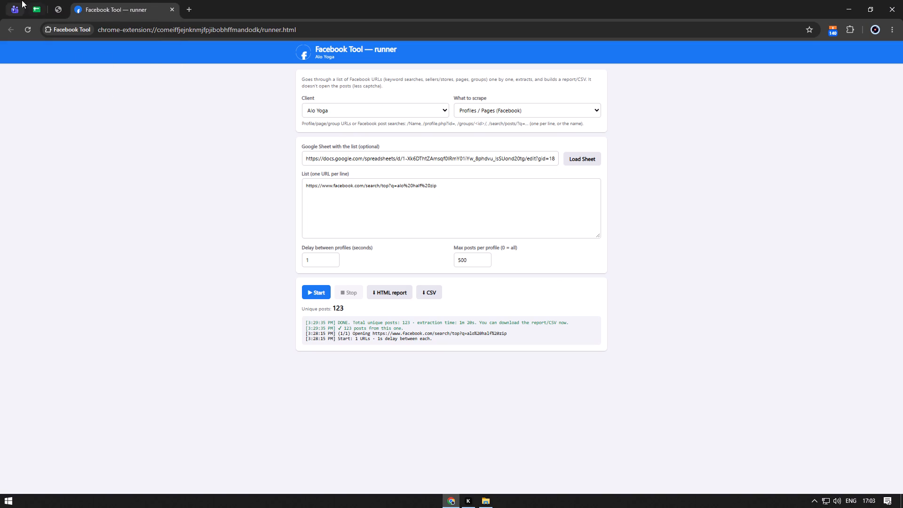
pyautogui.rightClick(54, 0)
pyautogui.click(122, 103)
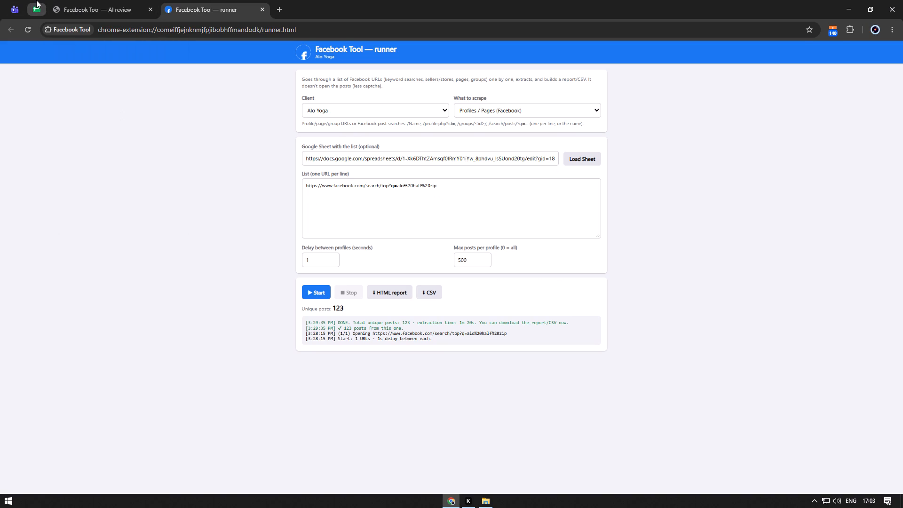
pyautogui.click(36, 0)
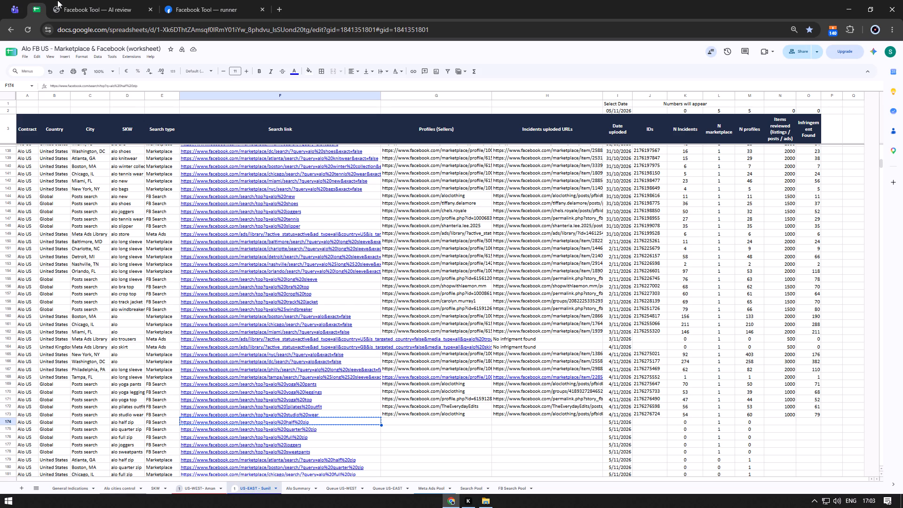
pyautogui.moveTo(122, 0); pyautogui.dragTo(190, 0)
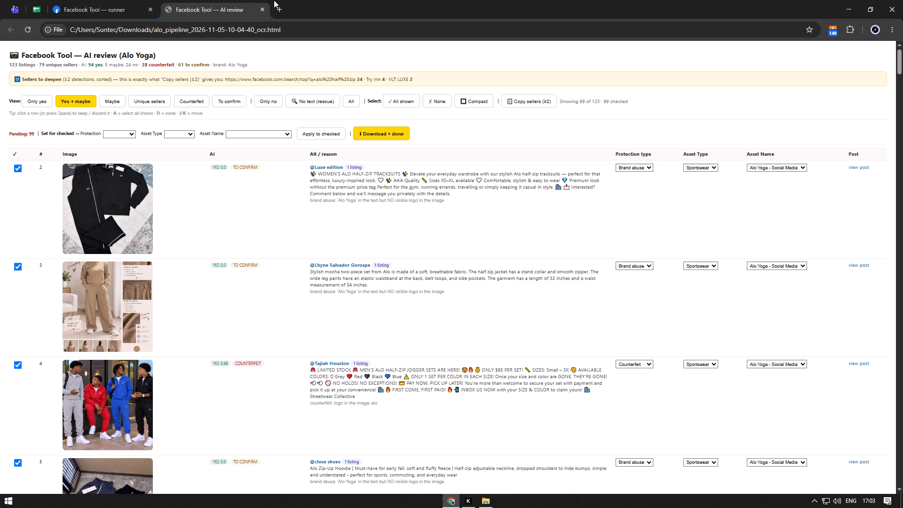
# Open the RedPoints portal's new-incident page in a new tab and pin that tab.
pyautogui.click(275, 0)
pyautogui.rightClick(37, 0)
pyautogui.click(37, 0)
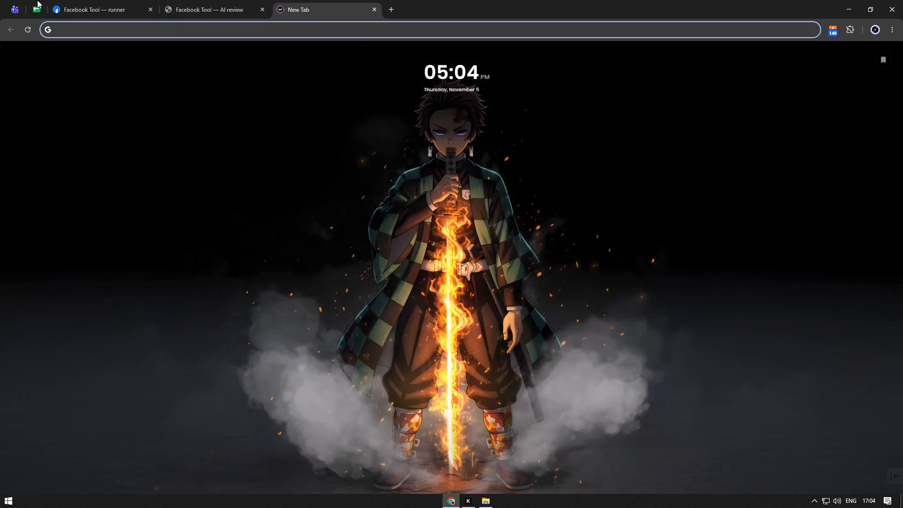
pyautogui.click(341, 0)
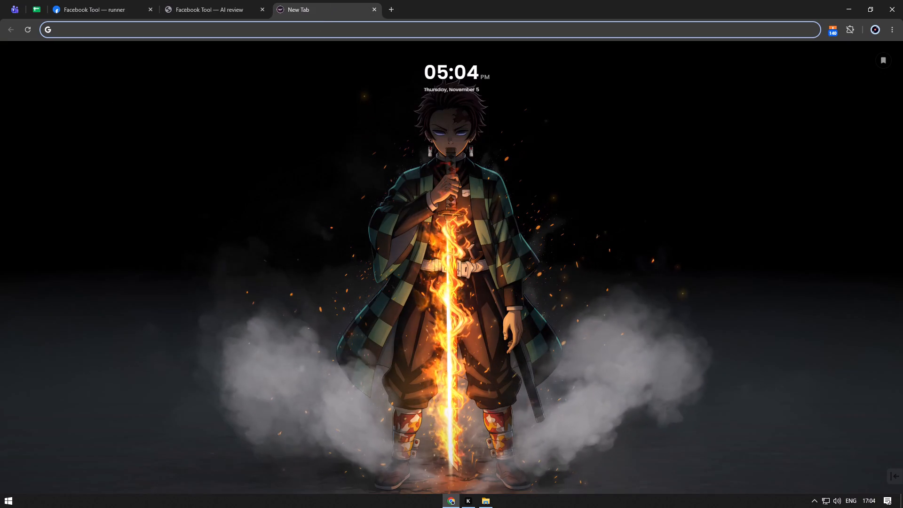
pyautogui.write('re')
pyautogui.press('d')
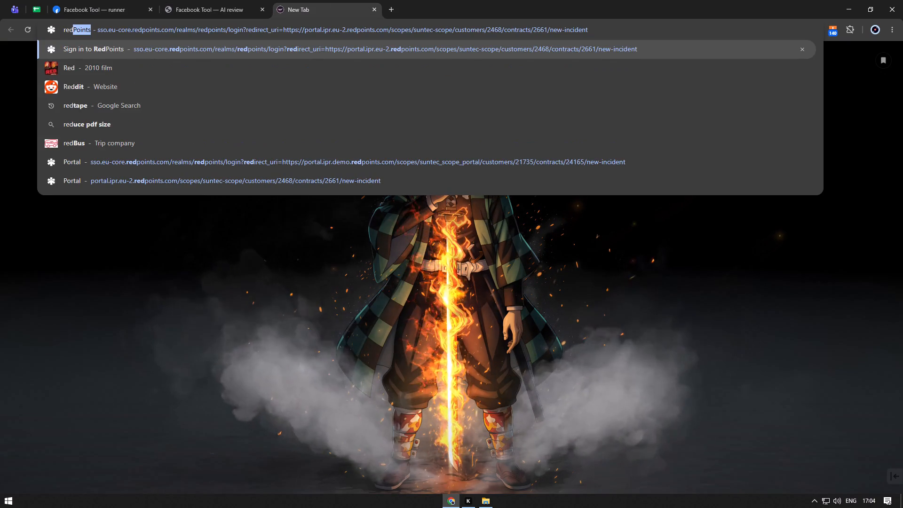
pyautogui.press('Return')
pyautogui.rightClick(316, 1)
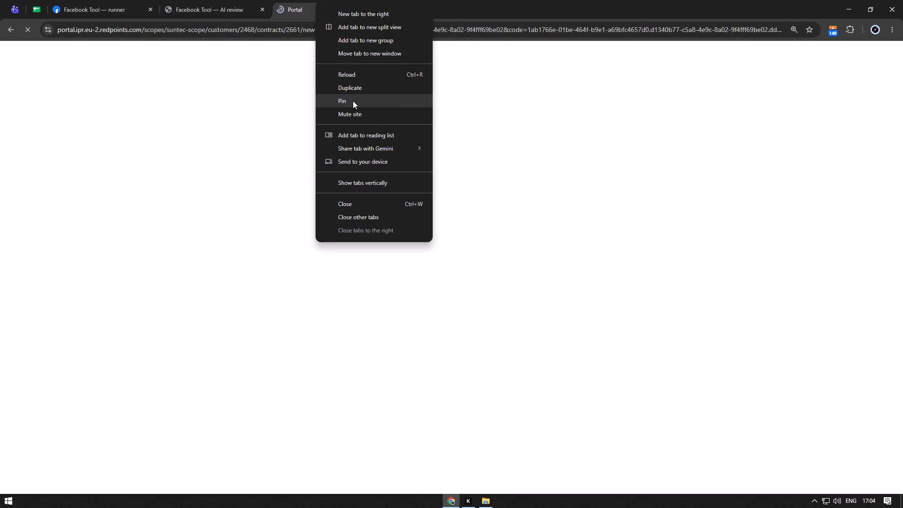
pyautogui.click(353, 101)
# Open the Yudhraa Facebook OCR spreadsheet in a new tab and pin that tab.
pyautogui.click(302, 0)
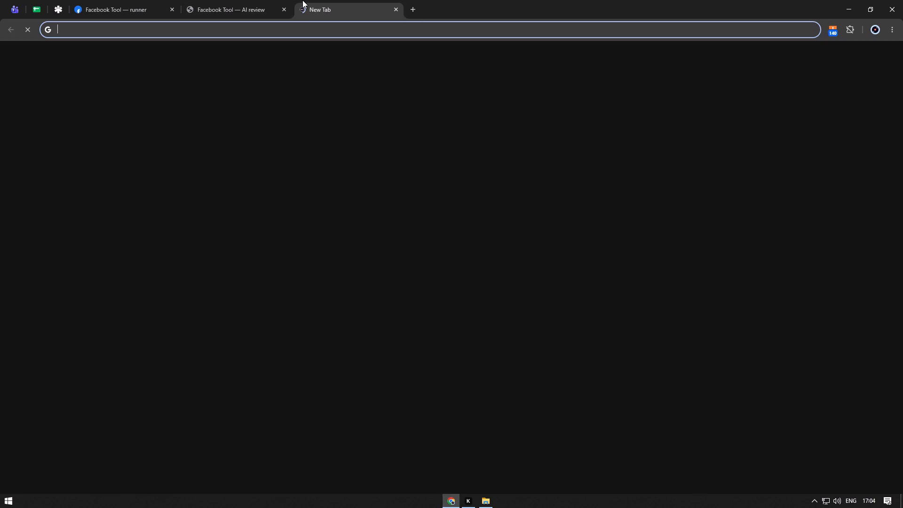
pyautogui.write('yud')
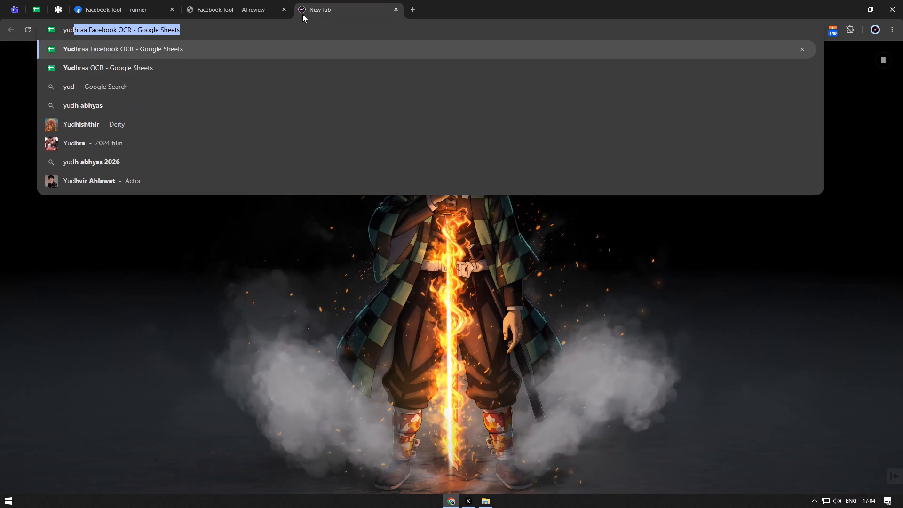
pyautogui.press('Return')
pyautogui.rightClick(323, 14)
pyautogui.click(354, 115)
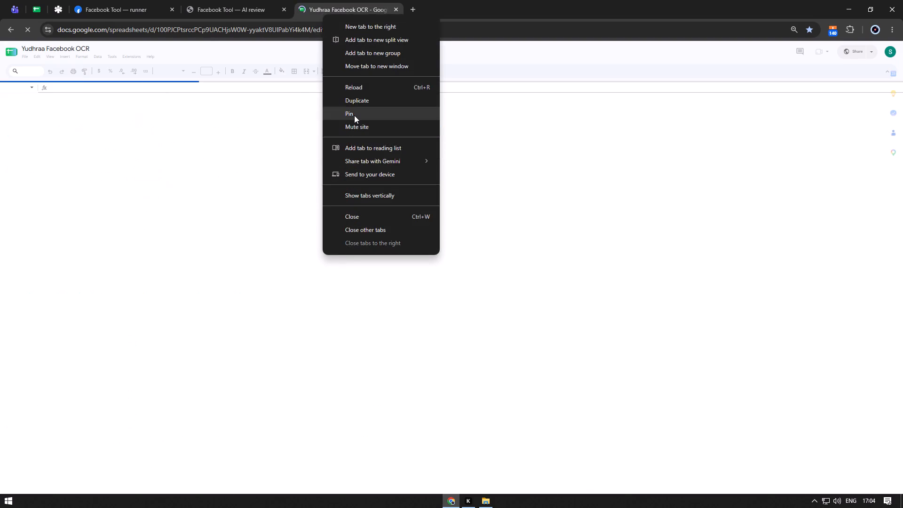
# Move the pinned RedPoints portal tab ahead of the pinned Alo FB US worksheet tab.
pyautogui.moveTo(59, 1); pyautogui.dragTo(41, 2)
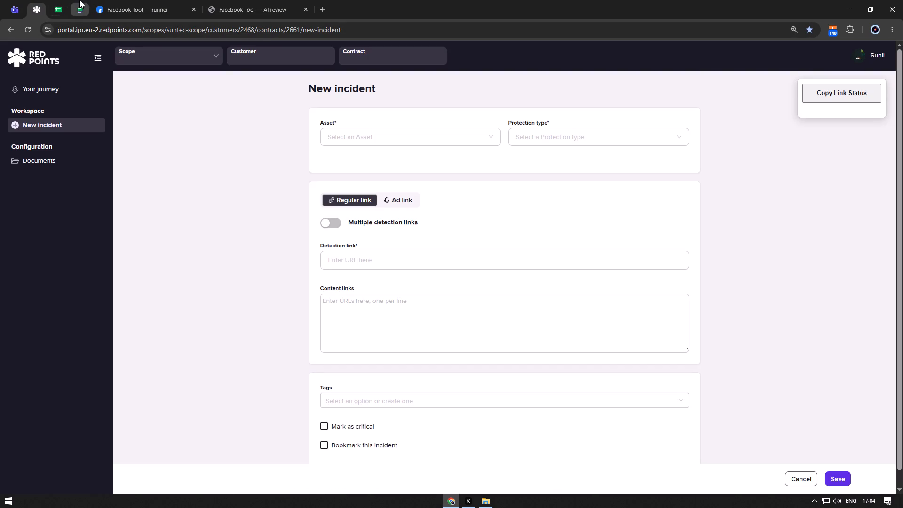
# Clear all the data from the first sheet of the Yudhraa Facebook OCR spreadsheet.
pyautogui.click(79, 0)
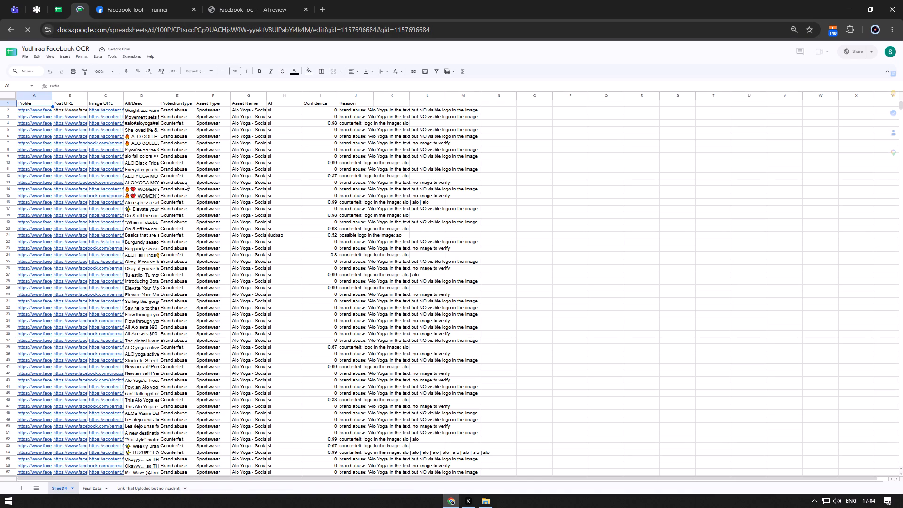
pyautogui.click(6, 92)
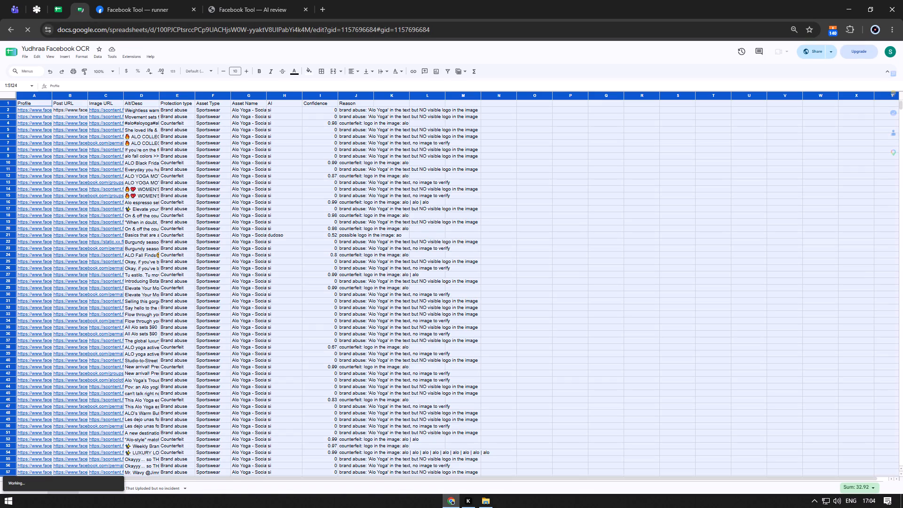
pyautogui.press('Delete')
pyautogui.hotkey('ctrl', 'Up')
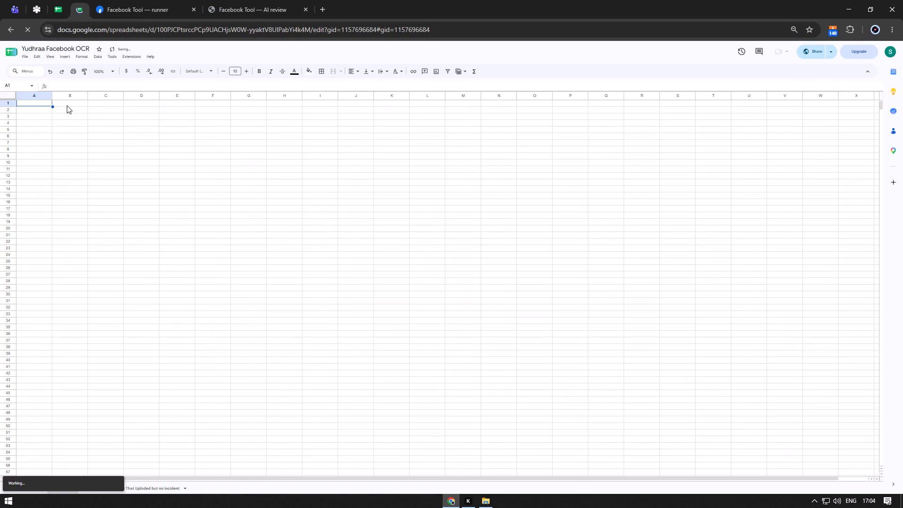
pyautogui.click(141, 389)
# Go to the last filled row of the IDs column in the Final Data sheet.
pyautogui.click(93, 489)
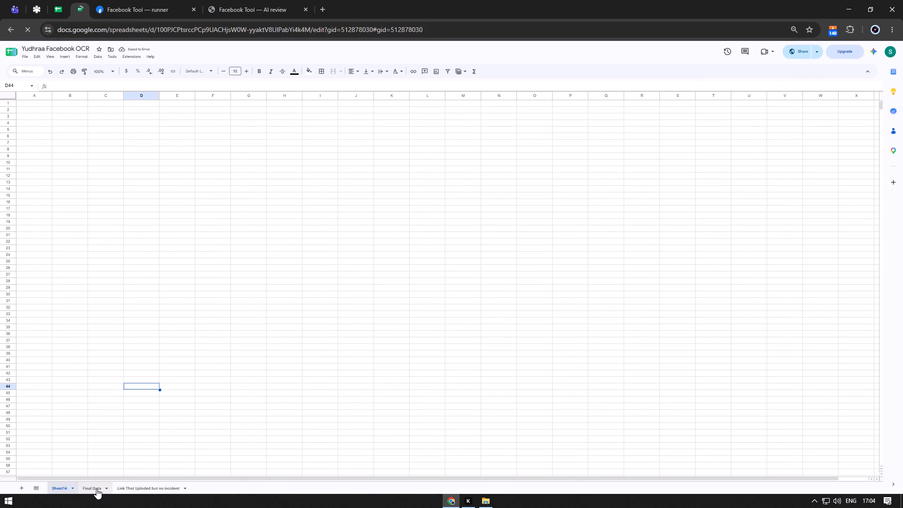
pyautogui.click(482, 341)
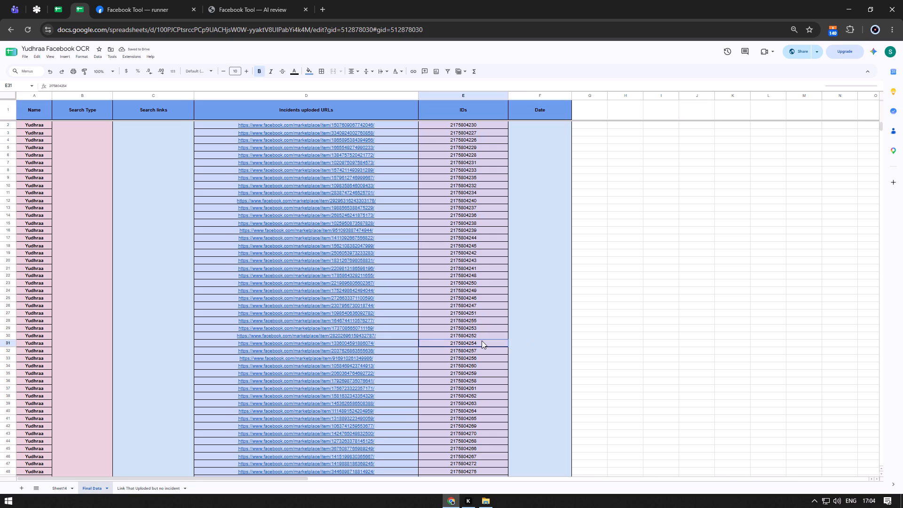
pyautogui.hotkey('ctrl', 'Down')
pyautogui.hotkey('ctrl', 'Down')
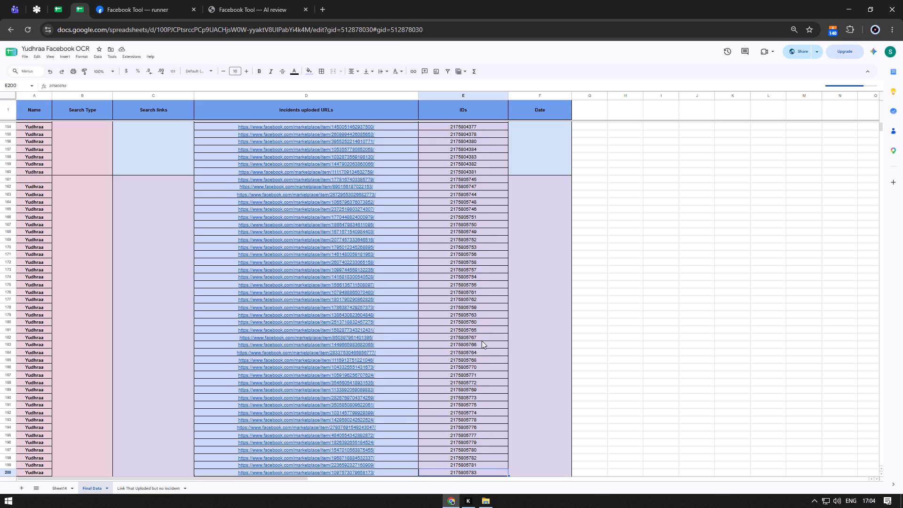
# Find the first empty row below the last recorded incident in the Final Data sheet.
pyautogui.hotkey('ctrl', 'Down')
pyautogui.hotkey('ctrl', 'Down')
pyautogui.hotkey('ctrl', 'Down')
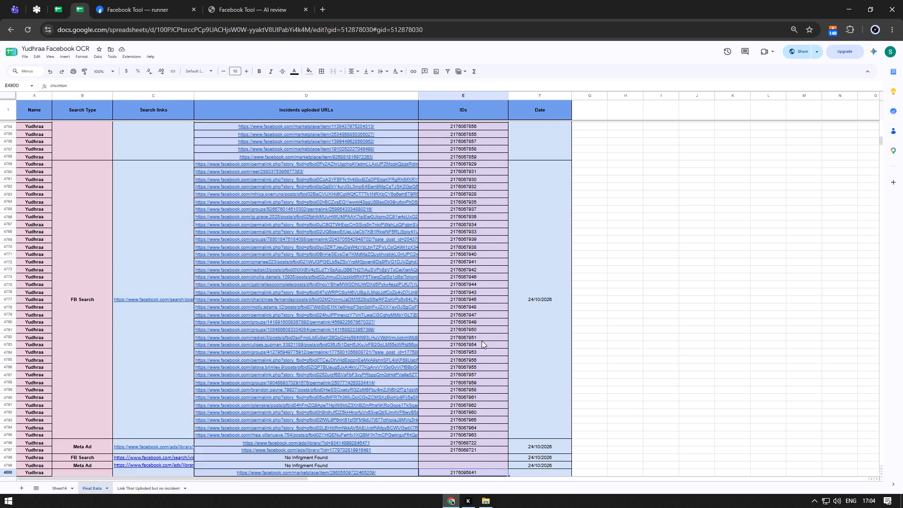
pyautogui.hotkey('ctrl', 'Down')
pyautogui.hotkey('ctrl', 'Down')
pyautogui.hotkey('ctrl', 'Down')
pyautogui.hotkey('ctrl', 'Down')
pyautogui.hotkey('ctrl', 'Down')
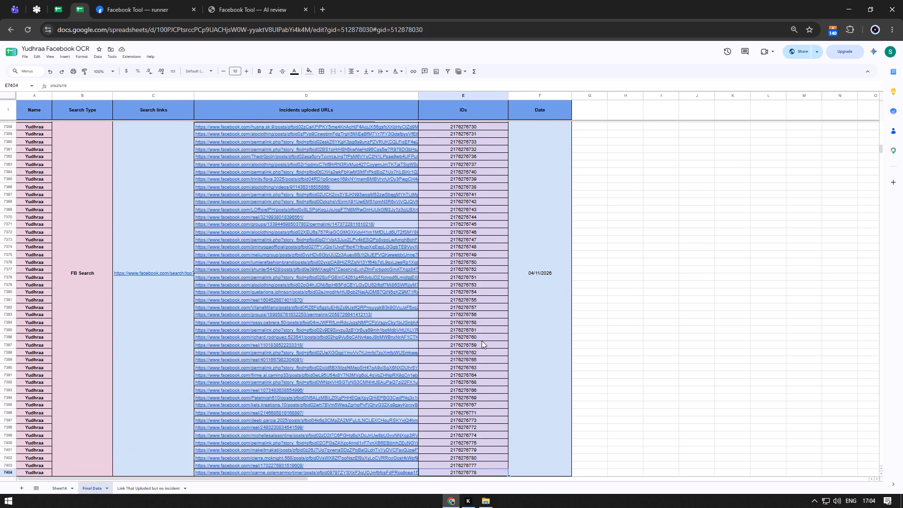
pyautogui.hotkey('ctrl', 'Down')
pyautogui.hotkey('ctrl', 'Down')
pyautogui.hotkey('ctrl', 'Left')
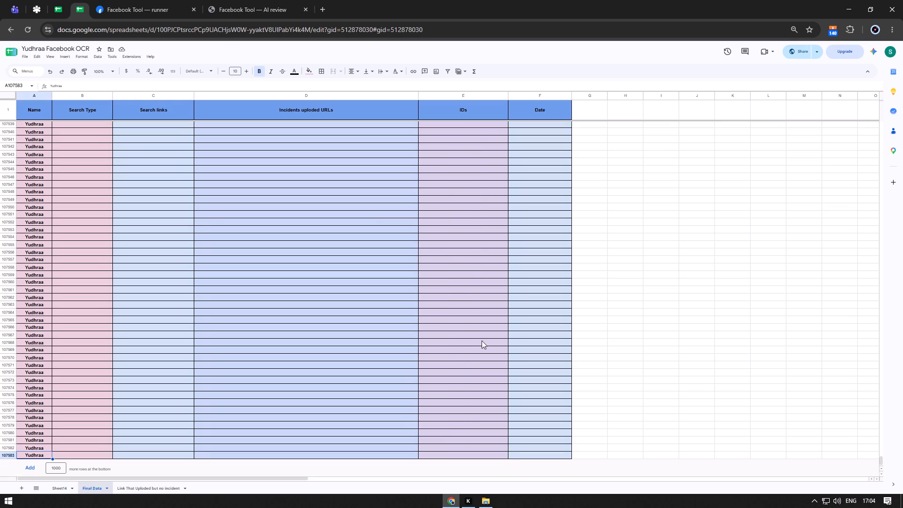
pyautogui.press('Right')
pyautogui.hotkey('ctrl', 'Up')
pyautogui.press('Down')
pyautogui.press('Down')
pyautogui.press('Down')
pyautogui.press('Down')
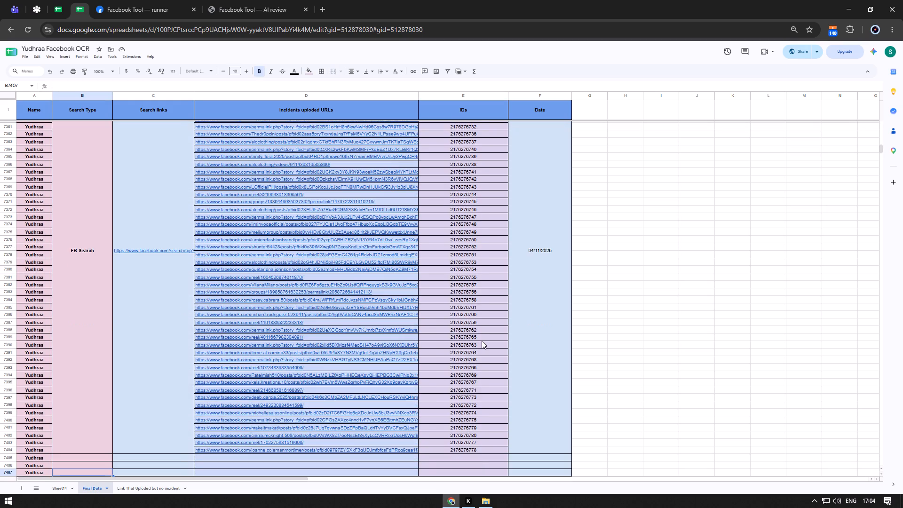
pyautogui.press('Right')
pyautogui.press('Right')
pyautogui.hotkey('ctrl', 'Up')
pyautogui.press('Down')
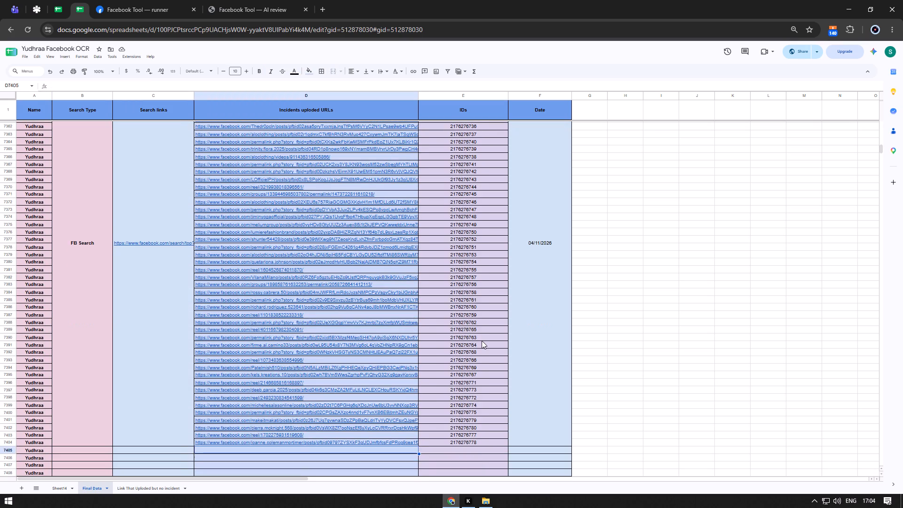
pyautogui.press('Left')
pyautogui.press('Left')
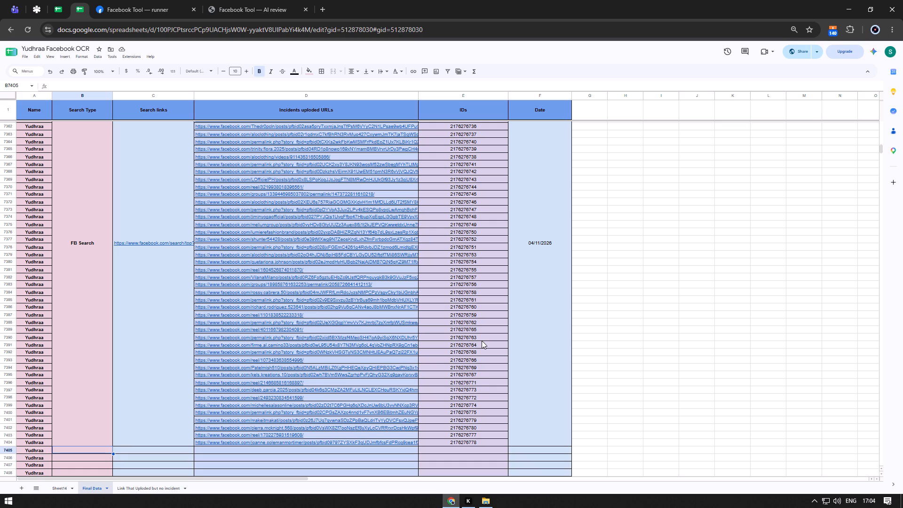
# Fill row 7405 of Final Data with search type FB Search and the date 05/11/2026, centring the date.
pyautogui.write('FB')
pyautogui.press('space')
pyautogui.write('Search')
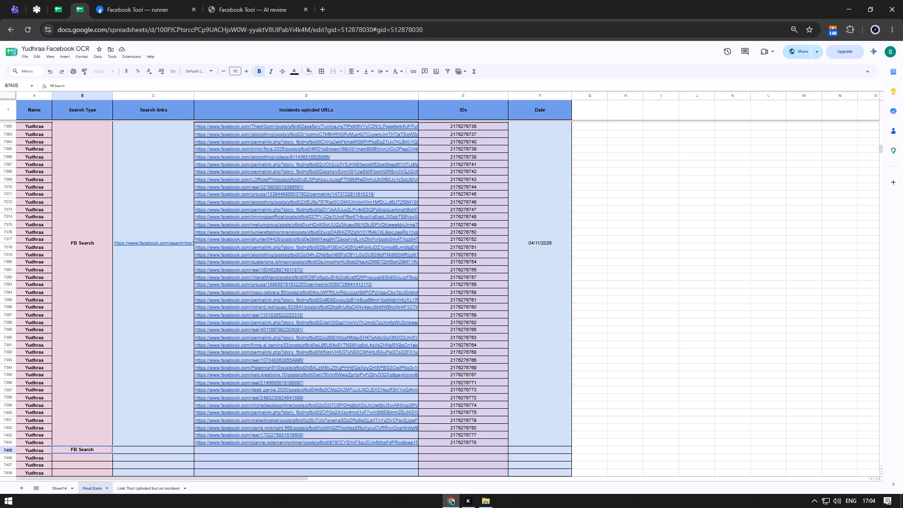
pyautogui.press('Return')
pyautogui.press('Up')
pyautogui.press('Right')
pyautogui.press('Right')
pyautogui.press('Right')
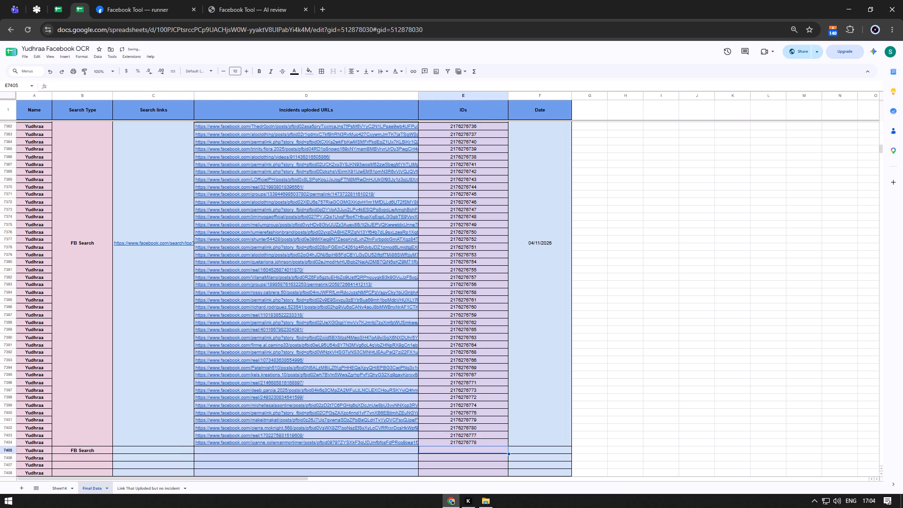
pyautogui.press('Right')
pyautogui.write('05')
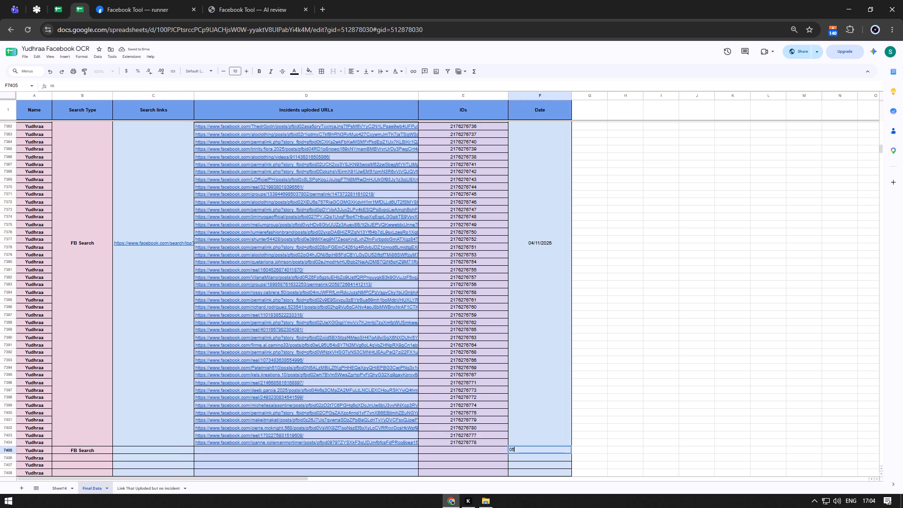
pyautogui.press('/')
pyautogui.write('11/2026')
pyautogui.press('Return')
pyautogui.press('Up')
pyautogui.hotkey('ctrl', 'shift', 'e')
# Copy the alo half zip search link from the Alo FB US worksheet into row 7405's Search links cell, left-aligned.
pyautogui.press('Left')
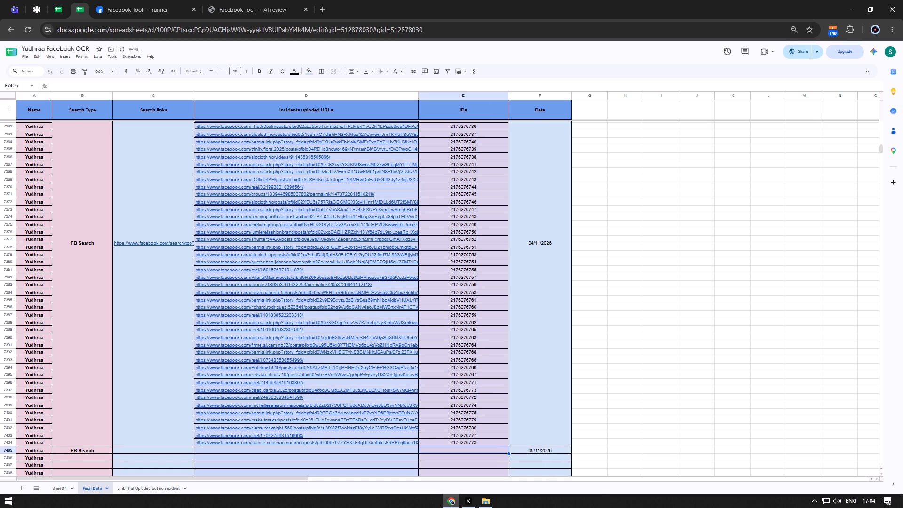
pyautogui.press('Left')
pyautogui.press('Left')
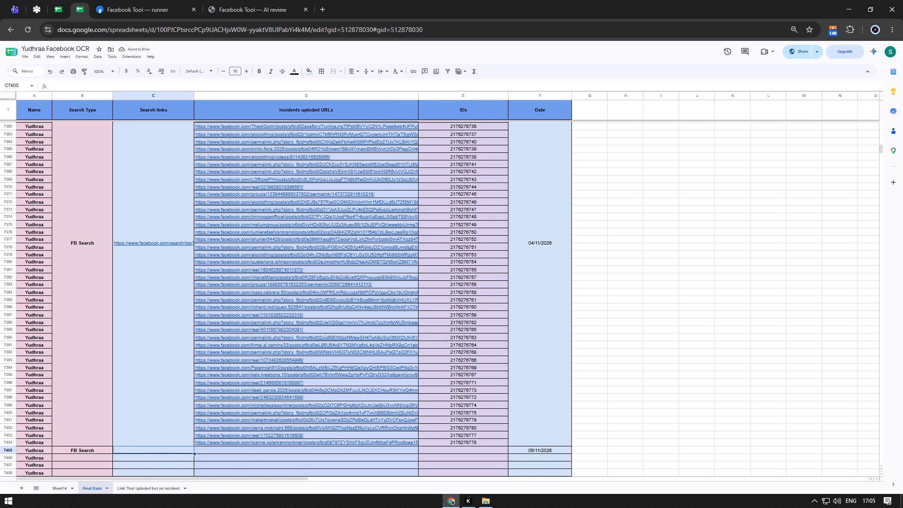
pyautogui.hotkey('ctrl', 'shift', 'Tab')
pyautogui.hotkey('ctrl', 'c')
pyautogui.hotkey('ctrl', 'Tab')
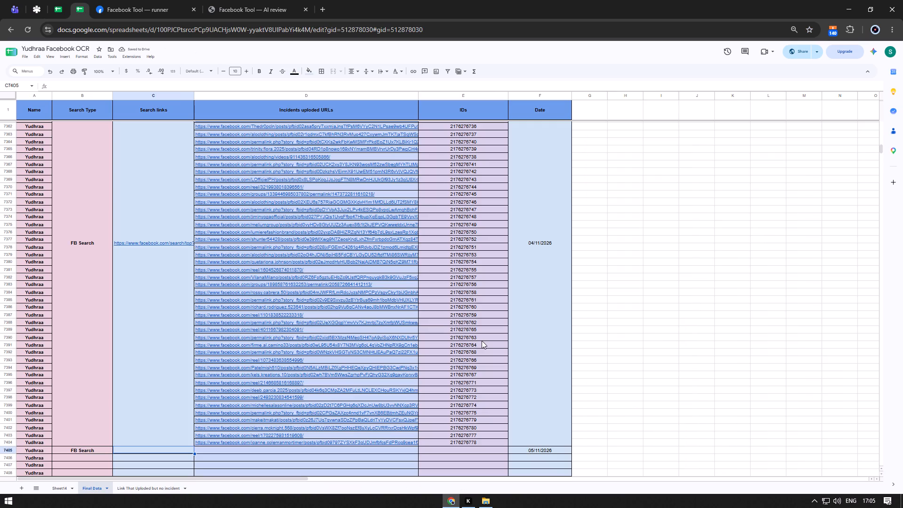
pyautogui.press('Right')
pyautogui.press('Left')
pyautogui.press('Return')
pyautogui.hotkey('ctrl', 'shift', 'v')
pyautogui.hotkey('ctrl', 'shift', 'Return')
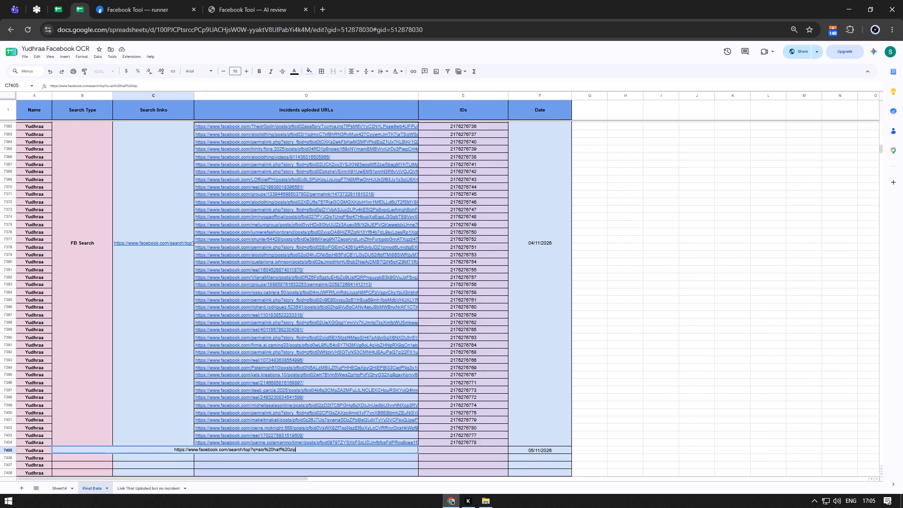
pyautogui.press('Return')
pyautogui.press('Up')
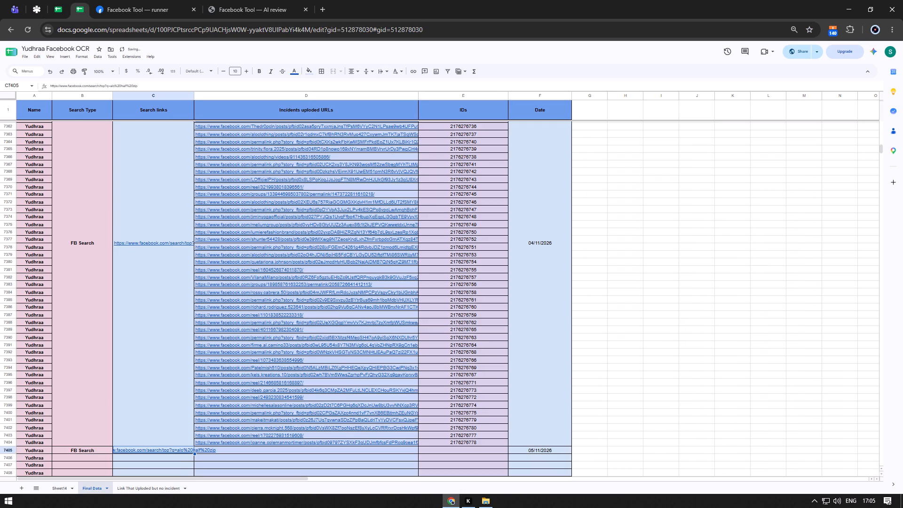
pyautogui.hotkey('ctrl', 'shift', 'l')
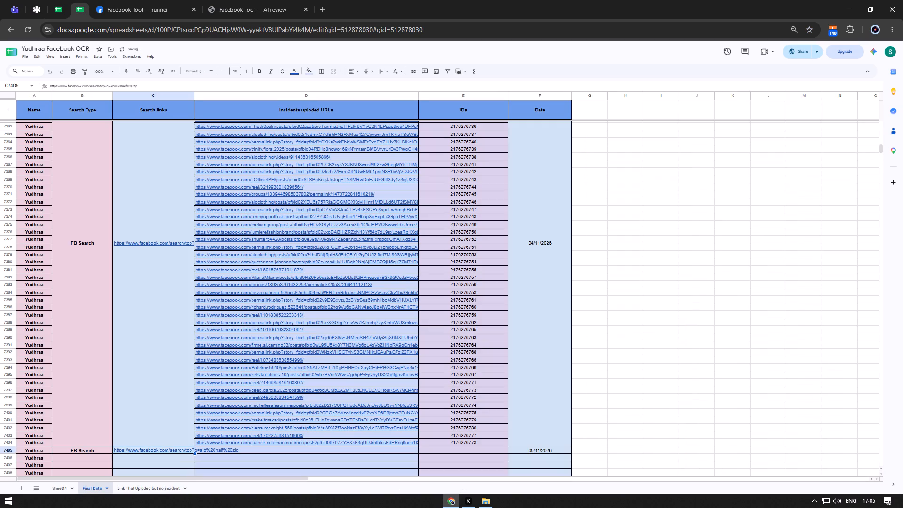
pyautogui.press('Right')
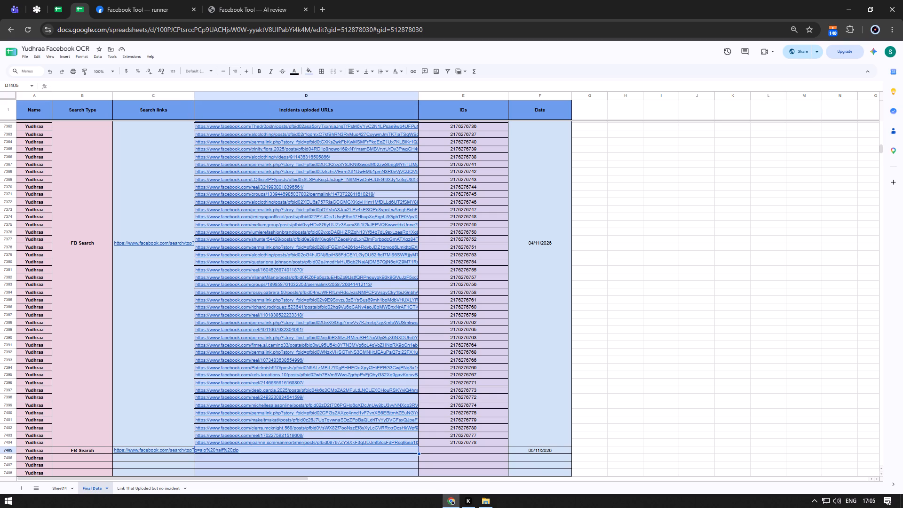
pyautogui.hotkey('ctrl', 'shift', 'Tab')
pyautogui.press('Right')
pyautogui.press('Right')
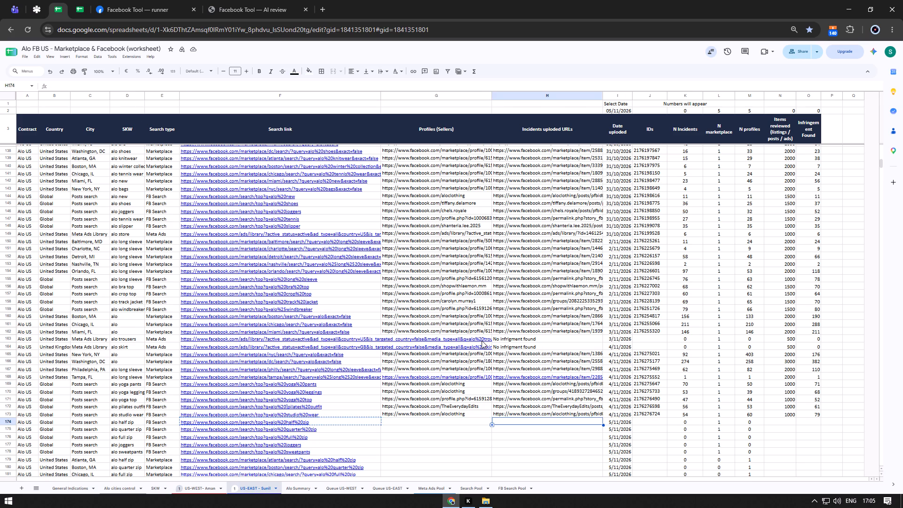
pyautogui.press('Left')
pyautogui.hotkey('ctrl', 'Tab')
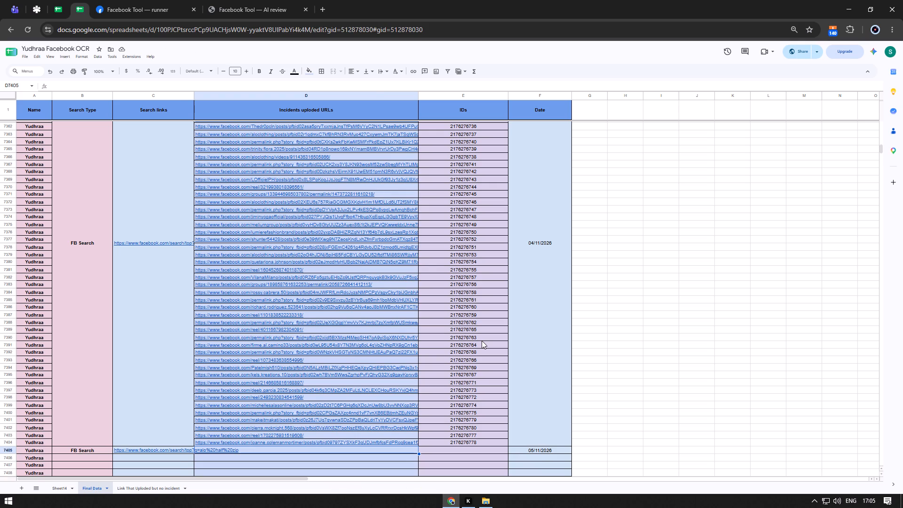
# Open the blank Sheet14, and download the checked Yes + maybe detections from the AI review page, marking them done.
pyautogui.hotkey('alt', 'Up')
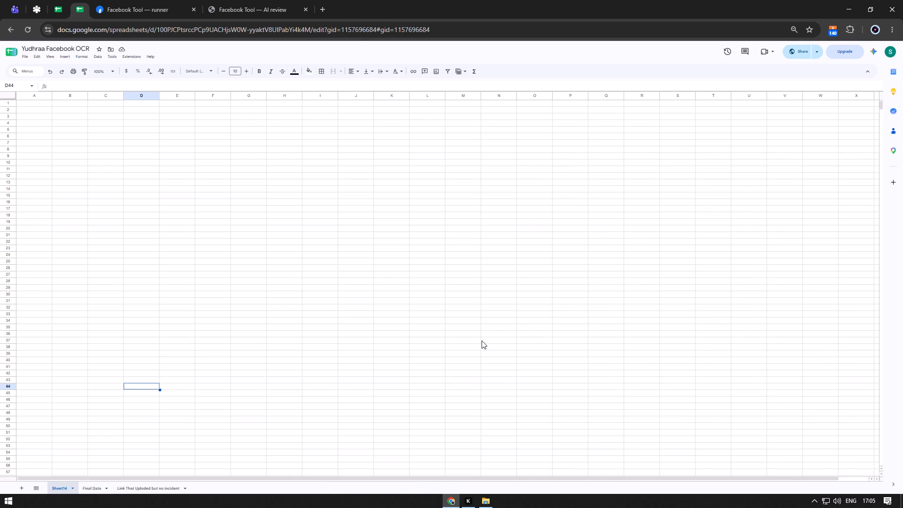
pyautogui.click(242, 0)
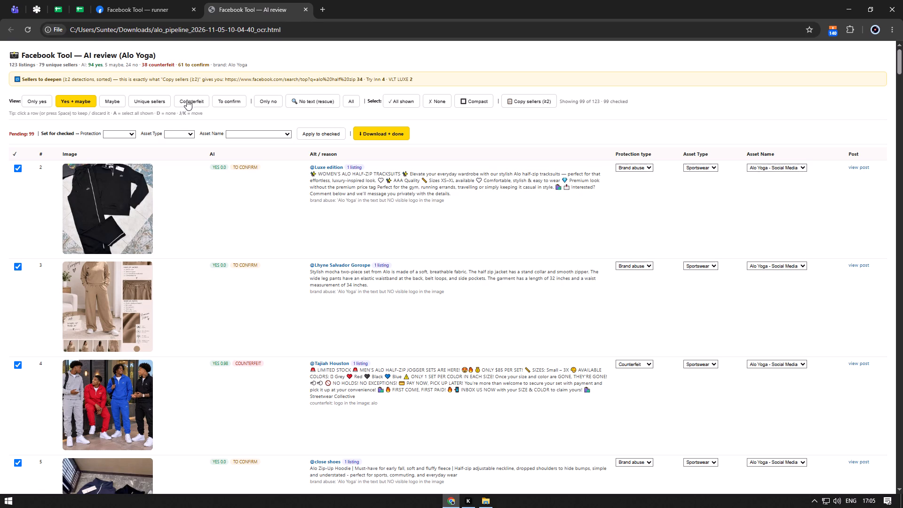
pyautogui.click(384, 135)
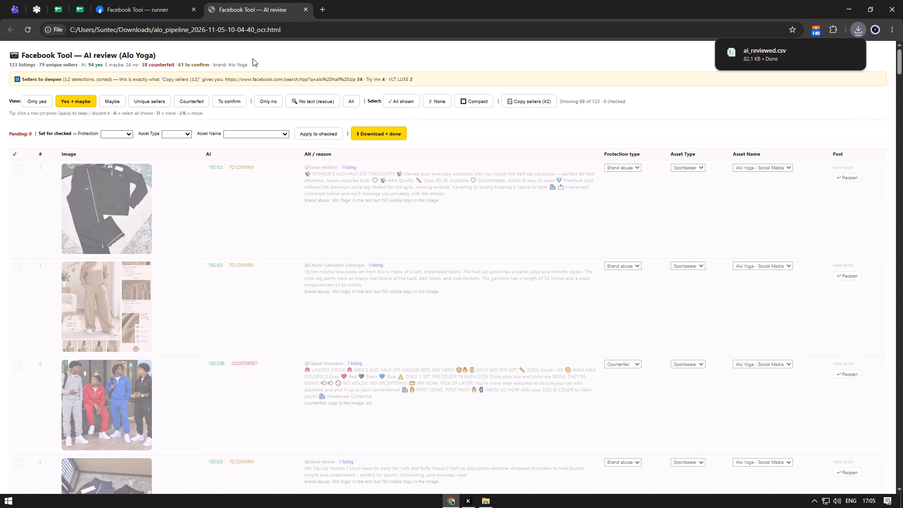
# Import the downloaded ai_reviewed.csv into the blank Sheet14, using Append to current sheet as the import location.
pyautogui.click(79, 0)
pyautogui.click(31, 107)
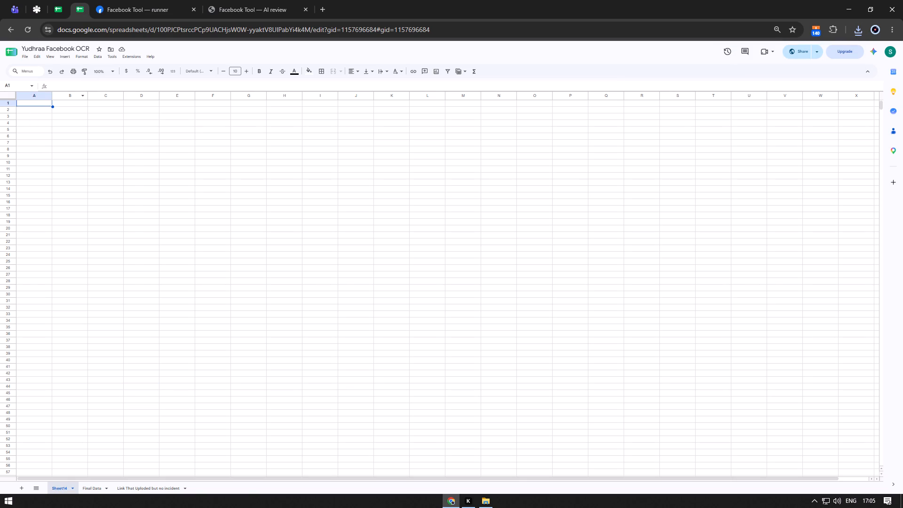
pyautogui.click(25, 58)
pyautogui.click(59, 91)
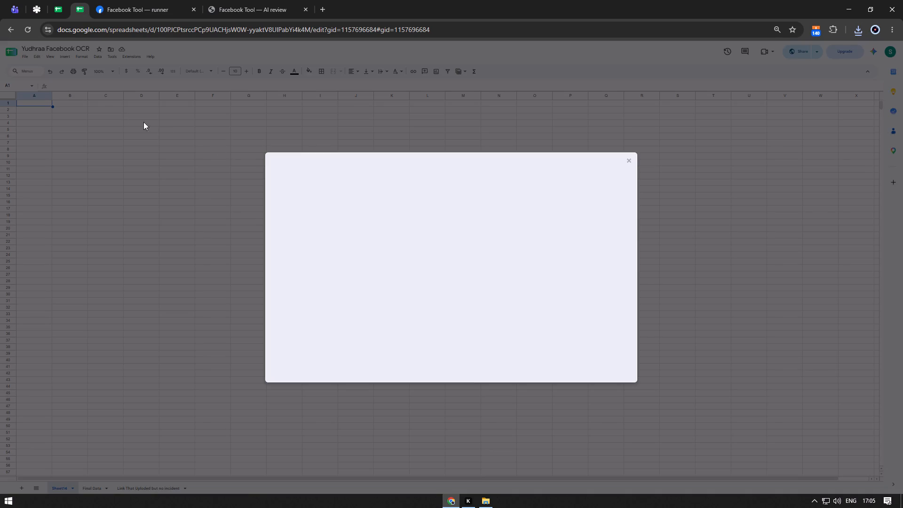
pyautogui.click(381, 189)
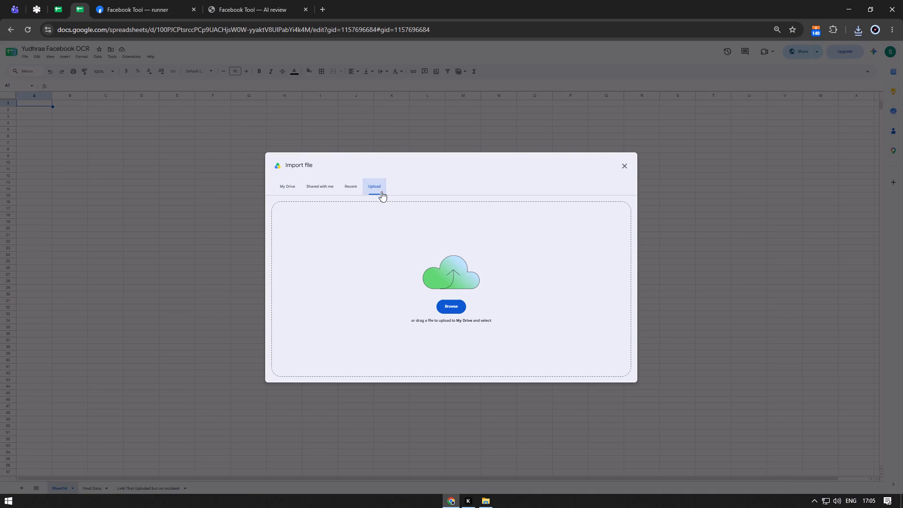
pyautogui.click(453, 310)
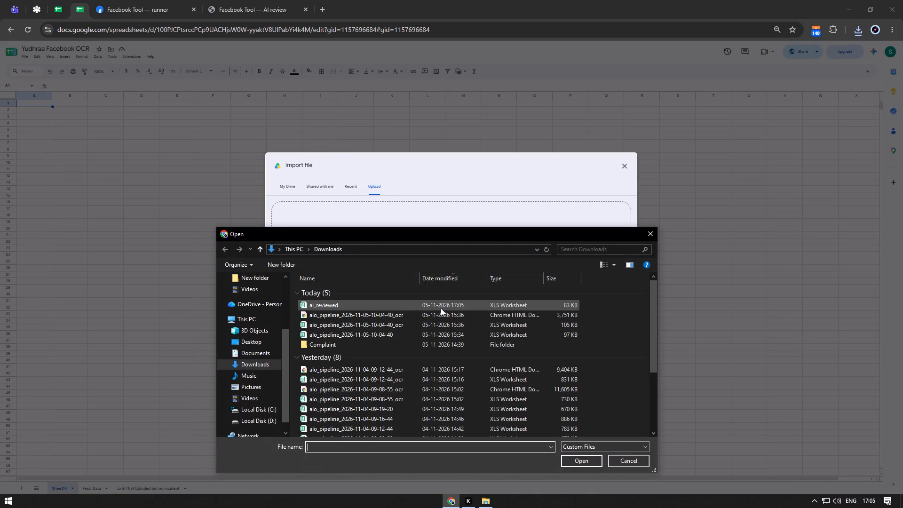
pyautogui.doubleClick(341, 305)
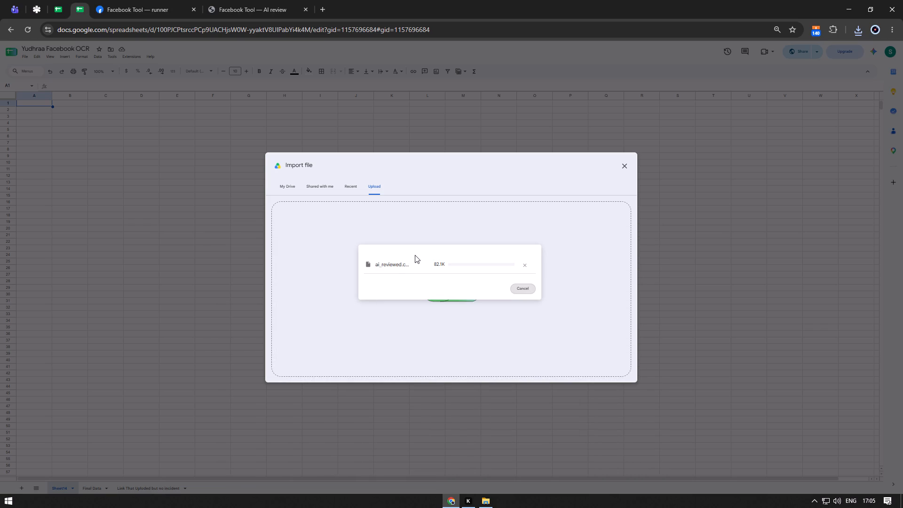
pyautogui.click(400, 270)
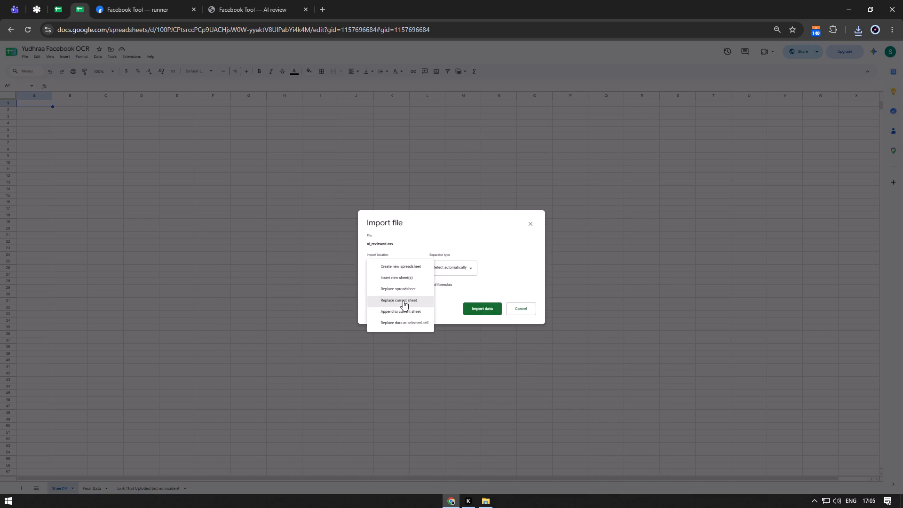
pyautogui.click(406, 305)
pyautogui.click(399, 268)
pyautogui.click(403, 279)
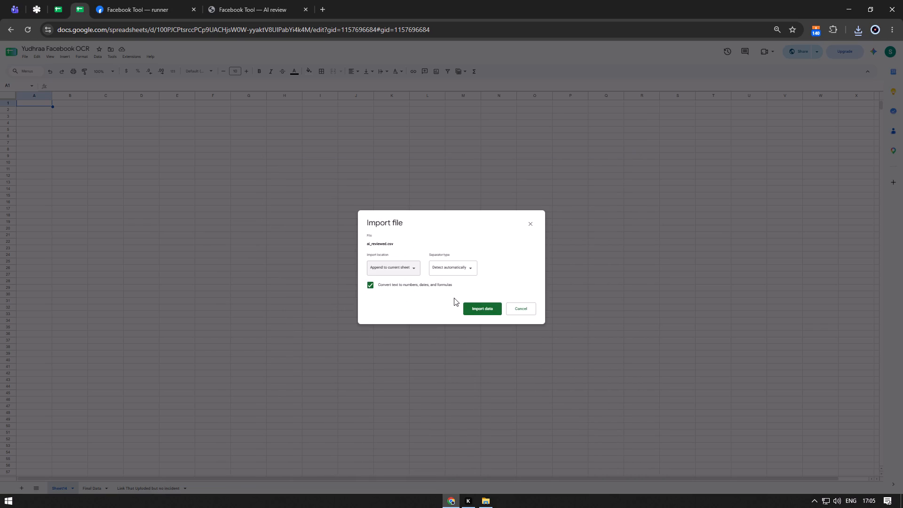
pyautogui.click(491, 307)
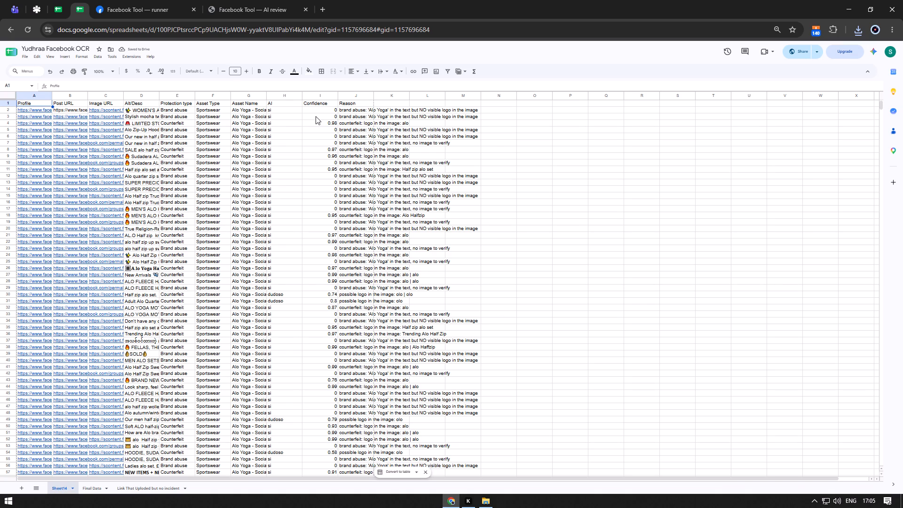
# Add a filter to the header row and exclude the three "possible logo in the image" values from the Reason column.
pyautogui.hotkey('ctrl', 'Right')
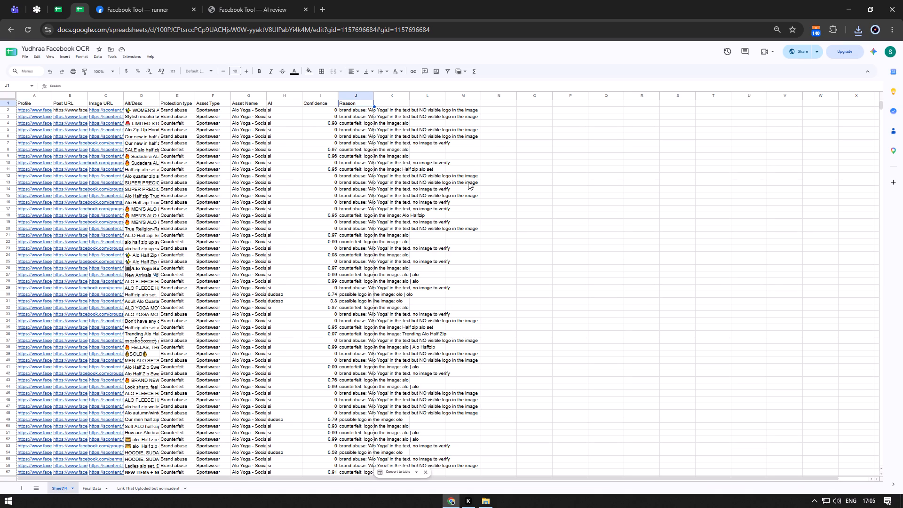
pyautogui.hotkey('ctrl', 'Left')
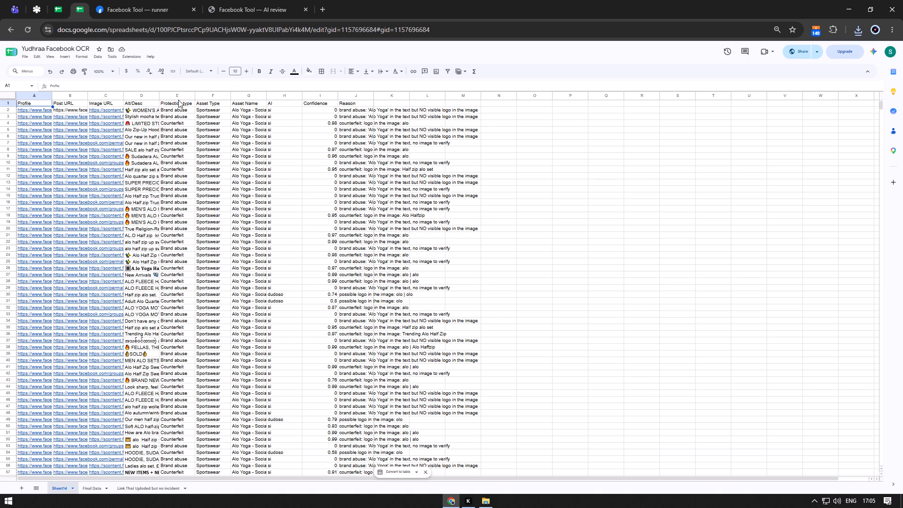
pyautogui.hotkey('ctrl', 'shift', 'Right')
pyautogui.hotkey('alt', 'd')
pyautogui.hotkey('alt', 'f')
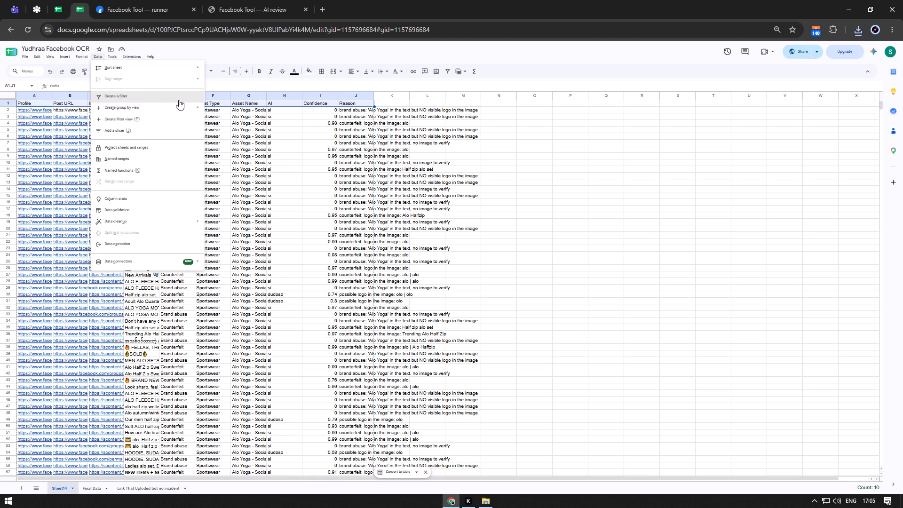
pyautogui.click(367, 103)
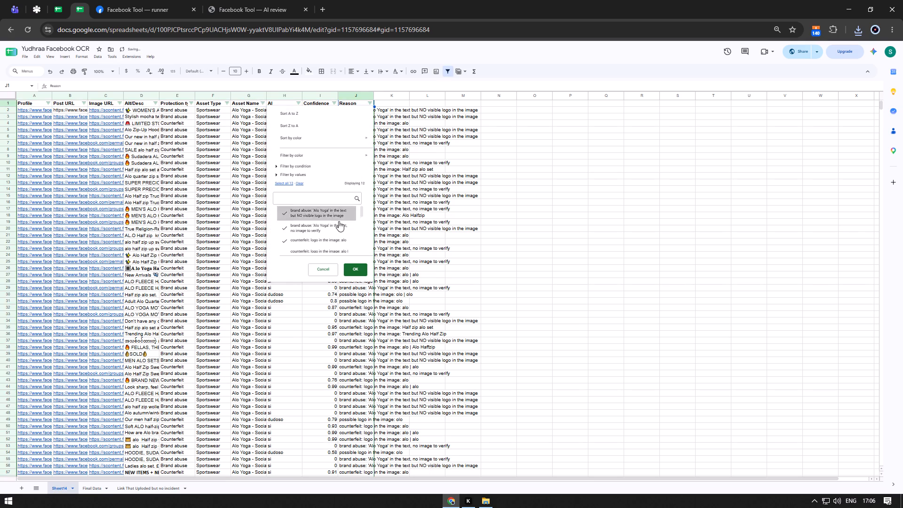
pyautogui.scroll(-10, 332, 221)
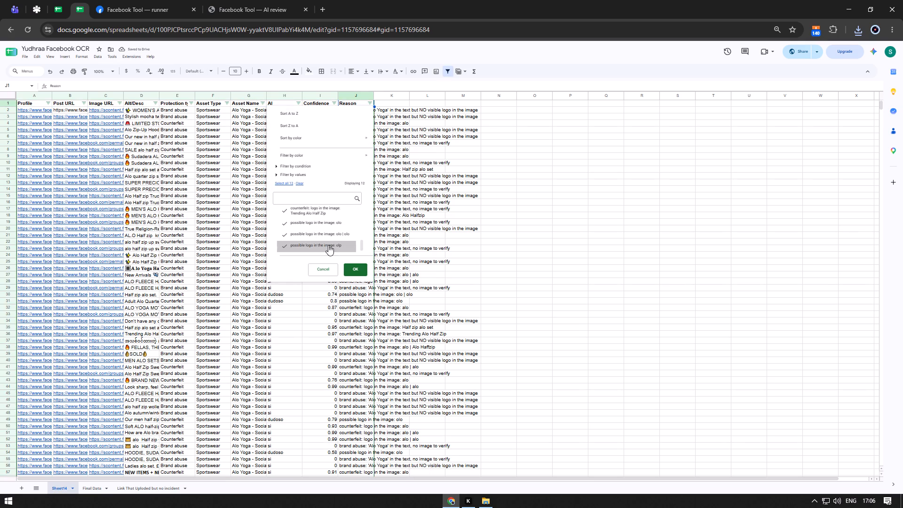
pyautogui.click(328, 245)
pyautogui.click(328, 232)
pyautogui.click(328, 221)
pyautogui.click(356, 270)
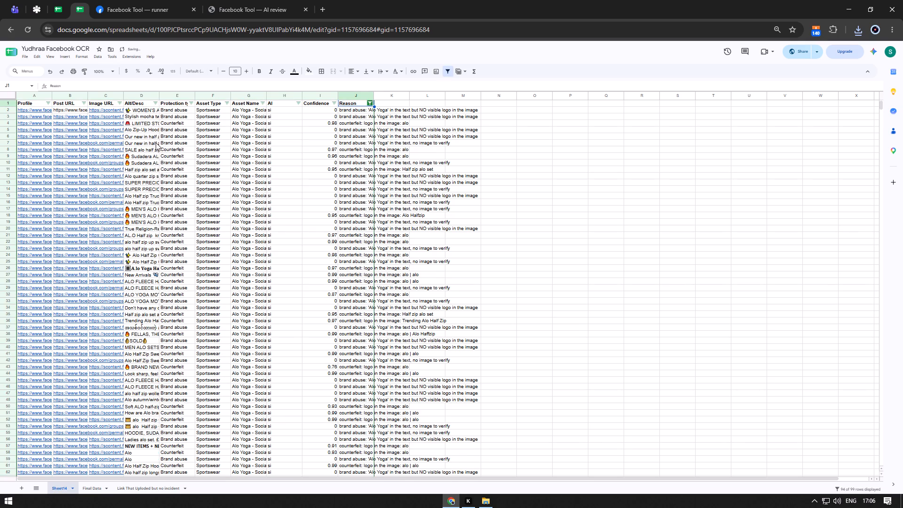
# Copy all the filtered Post URL entries below the header.
pyautogui.click(74, 110)
pyautogui.hotkey('ctrl', 'shift', 'Down')
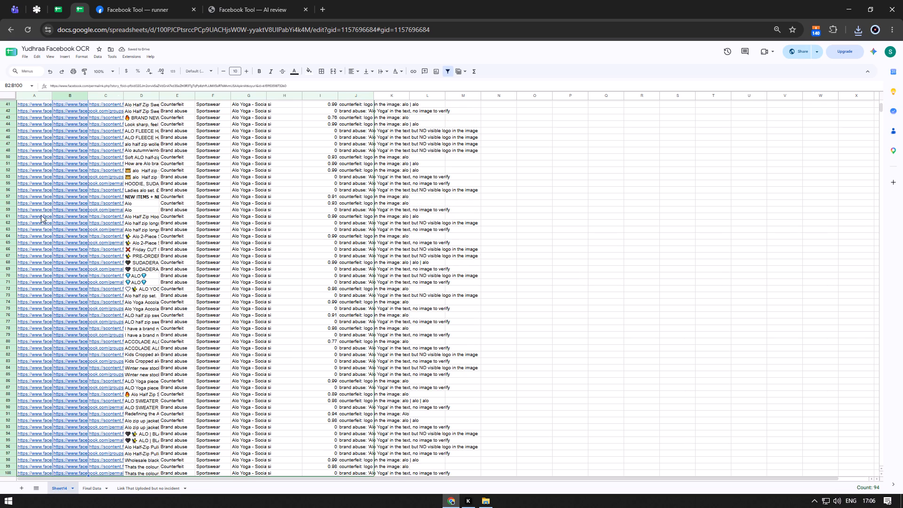
pyautogui.scroll(-6, 9, 264)
pyautogui.scroll(8, 106, 304)
pyautogui.hotkey('ctrl', 'c')
pyautogui.hotkey('ctrl', 'c')
pyautogui.hotkey('ctrl', 'c')
pyautogui.hotkey('ctrl', 'c')
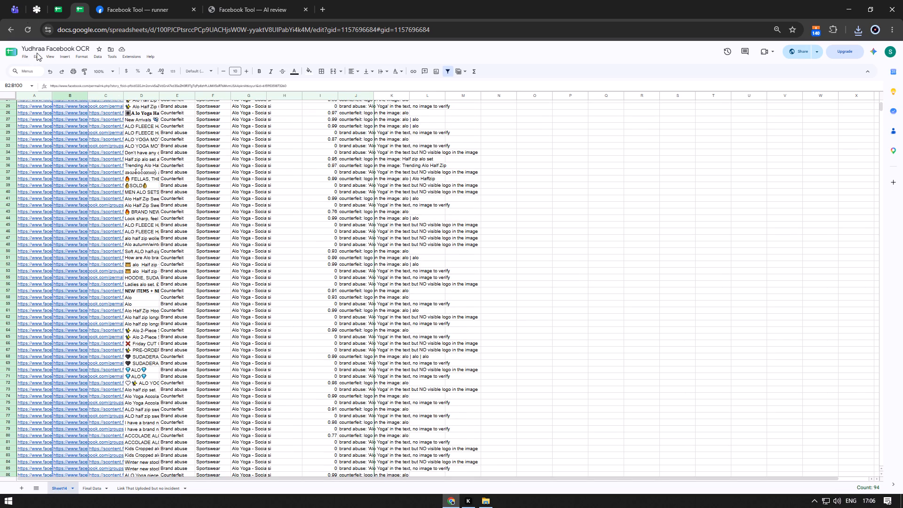
# In the RedPoints new incident form, choose asset Alo Yoga - Social Media Facebook and protection type Product counterfeit.
pyautogui.click(40, 0)
pyautogui.click(349, 142)
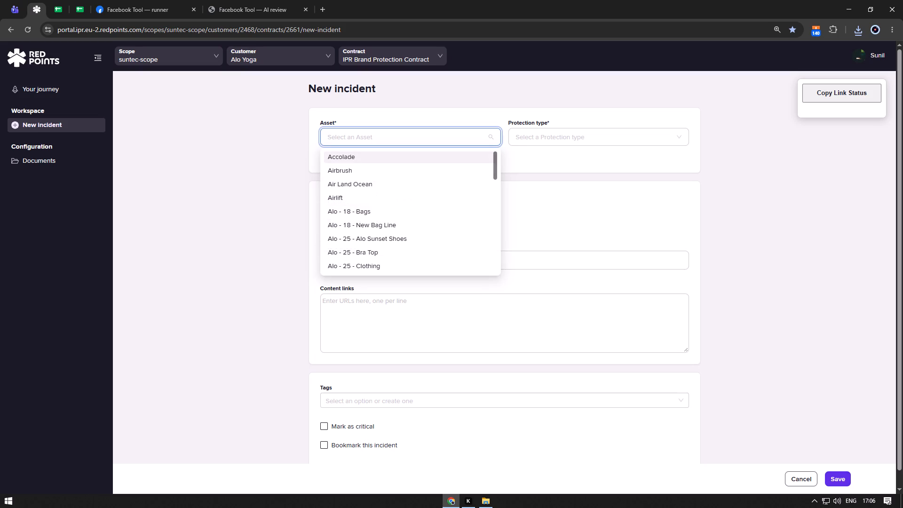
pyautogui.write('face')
pyautogui.click(360, 159)
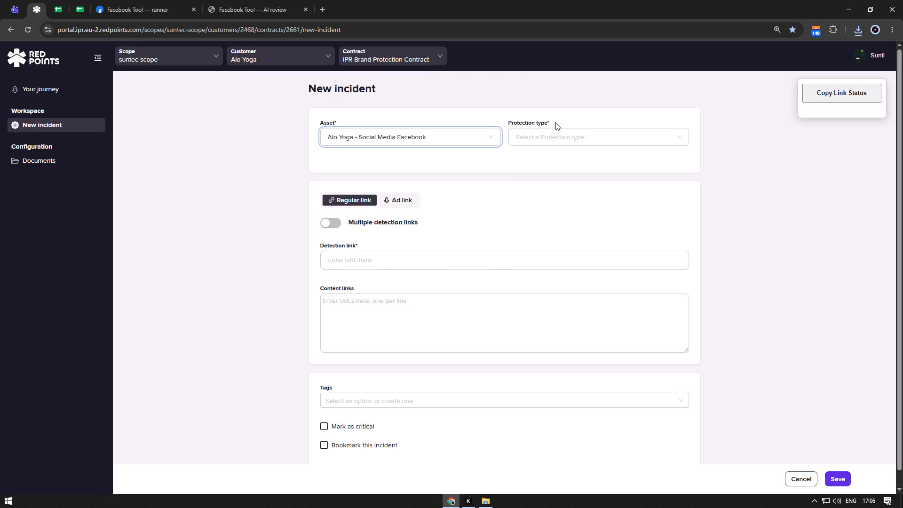
pyautogui.click(570, 137)
pyautogui.click(567, 170)
# Enable multiple detection links and paste the copied post URLs as the incident's detection links.
pyautogui.click(328, 222)
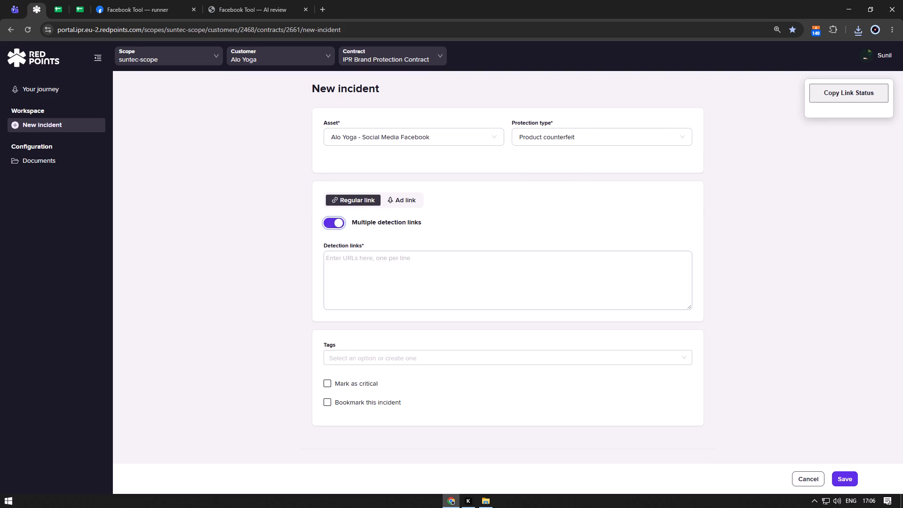
pyautogui.click(356, 270)
pyautogui.hotkey('ctrl', 'v')
# Add the tag "Facebook - Internal upload" to the new incident and save it.
pyautogui.click(365, 358)
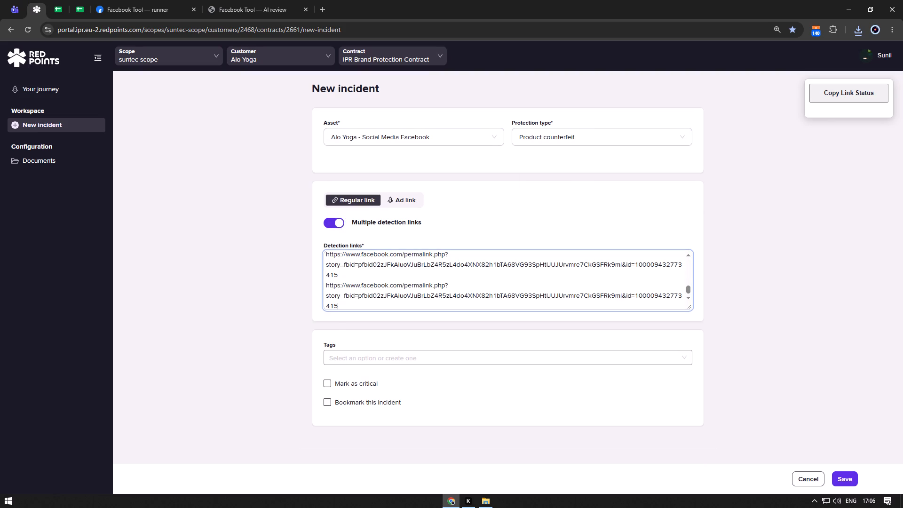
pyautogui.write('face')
pyautogui.click(365, 401)
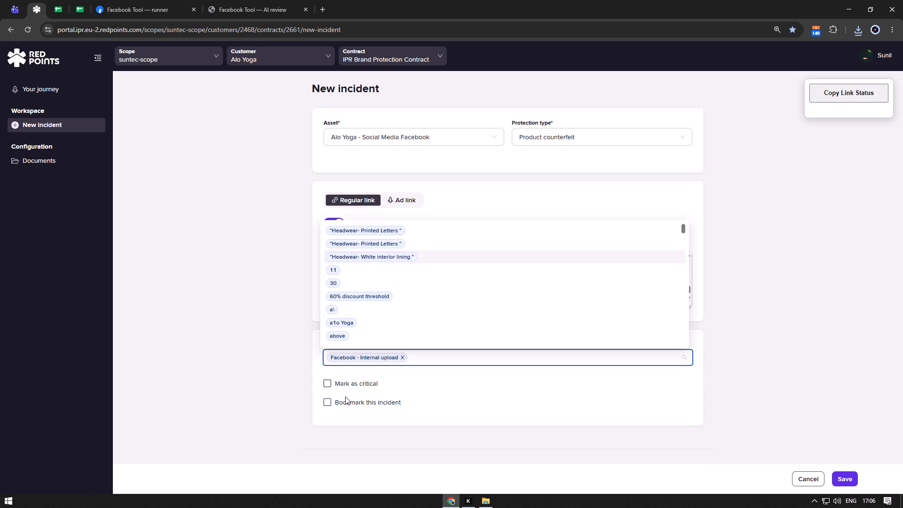
pyautogui.click(159, 266)
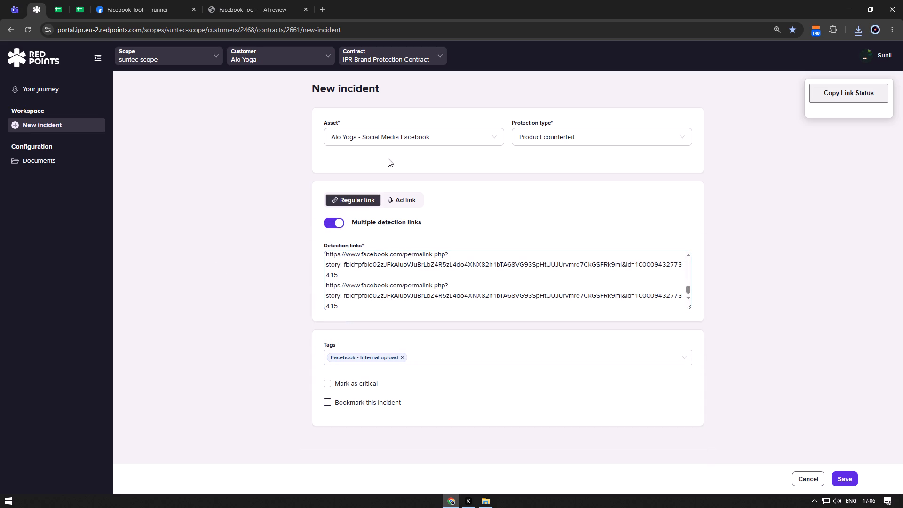
pyautogui.click(848, 476)
# In Sheet14 of the Yudhraa Facebook OCR spreadsheet, remove the duplicate profile URLs from A2:A100, accepting removal from hidden rows.
pyautogui.click(71, 0)
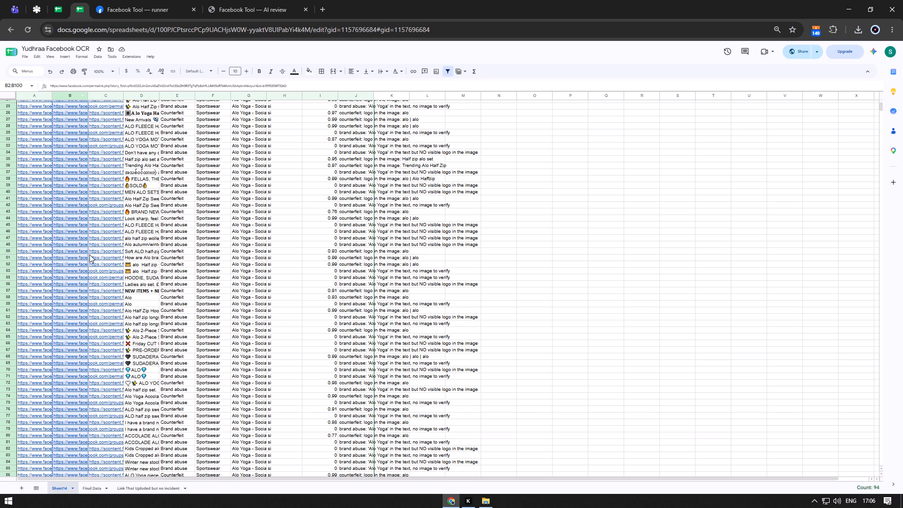
pyautogui.press('Up')
pyautogui.press('Left')
pyautogui.press('Down')
pyautogui.hotkey('ctrl', 'shift', 'Down')
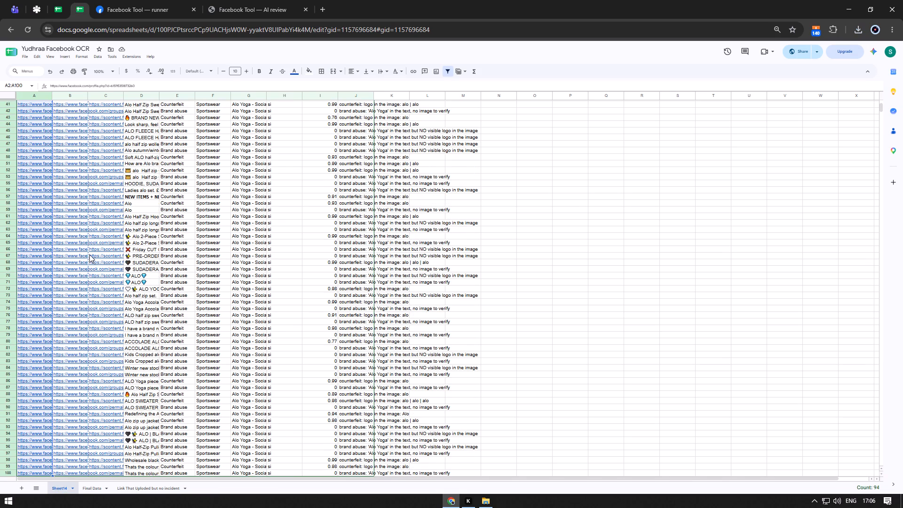
pyautogui.hotkey('alt', 'o')
pyautogui.press('Right')
pyautogui.press('Up')
pyautogui.press('Up')
pyautogui.press('Up')
pyautogui.press('Up')
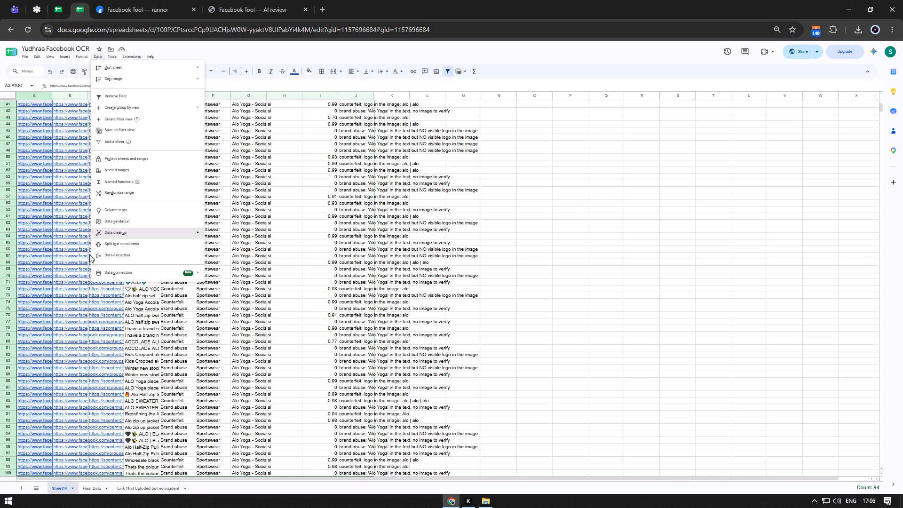
pyautogui.press('Right')
pyautogui.press('Down')
pyautogui.press('Return')
pyautogui.hotkey('shift', 'Tab')
pyautogui.press('Return')
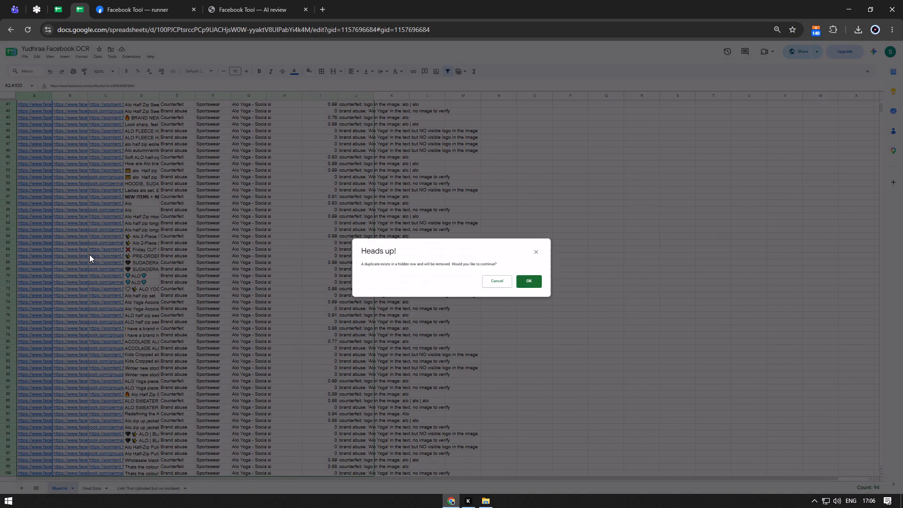
pyautogui.hotkey('shift', 'Tab')
pyautogui.press('Return')
pyautogui.hotkey('shift', 'Tab')
pyautogui.press('Return')
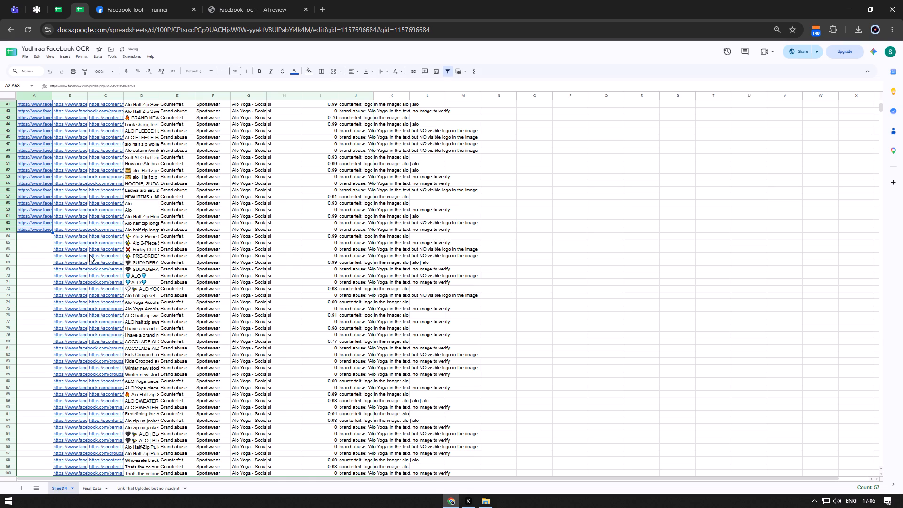
# Copy the deduplicated profile URLs into the Profiles (Sellers) cell of the Global alo half zip row in the Alo FB US worksheet.
pyautogui.hotkey('ctrl', 'c')
pyautogui.hotkey('ctrl', 'c')
pyautogui.hotkey('ctrl', 'c')
pyautogui.hotkey('ctrl', 'shift', 'Tab')
pyautogui.press('Return')
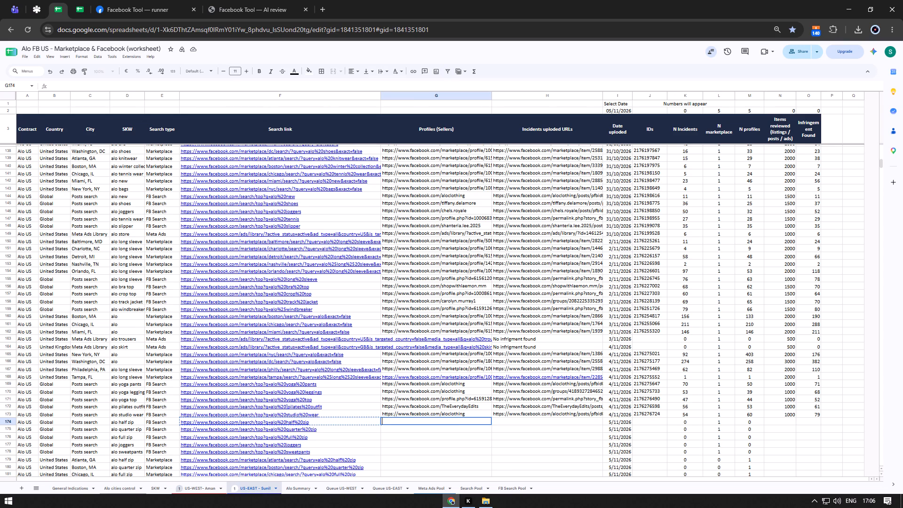
pyautogui.hotkey('ctrl', 'shift', 'v')
pyautogui.press('Return')
pyautogui.press('Up')
pyautogui.press('Right')
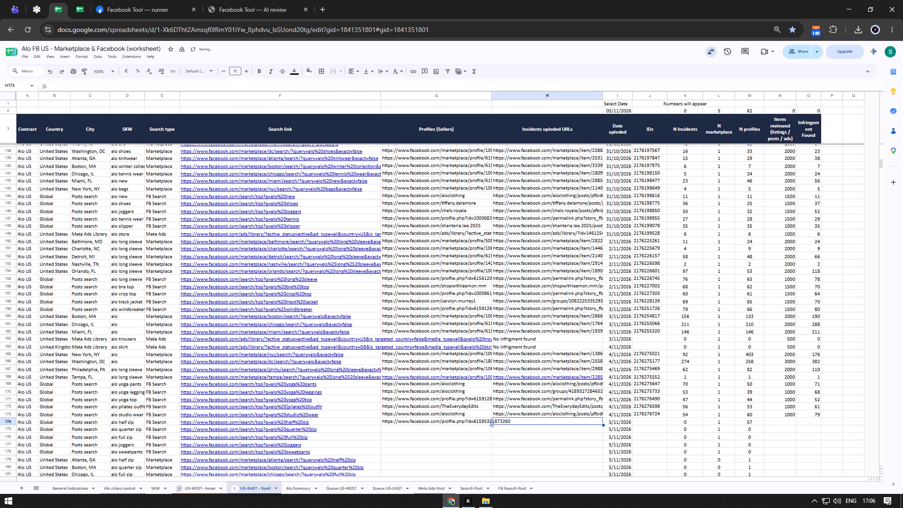
# In the OCR spreadsheet's Final Data sheet, set the vertical alignment of the alo half zip entry from Search Type to Date.
pyautogui.hotkey('ctrl', 'Tab')
pyautogui.hotkey('alt', 'Down')
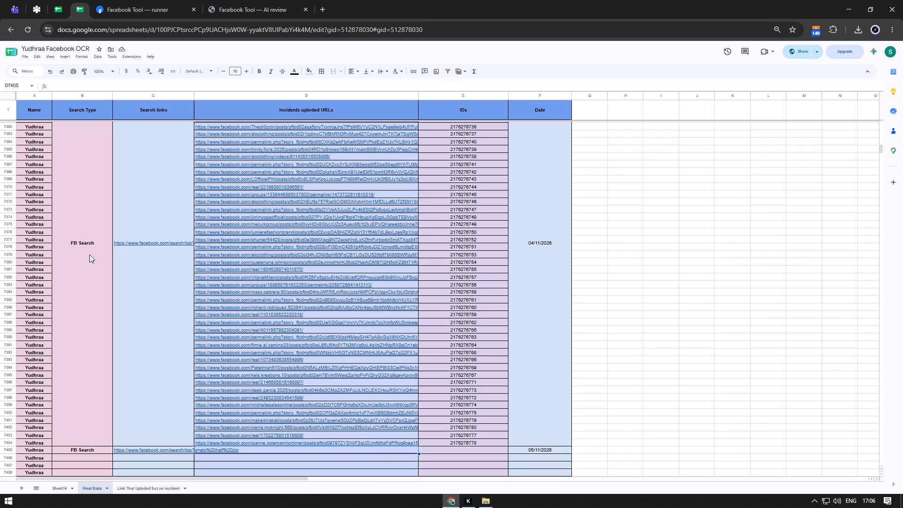
pyautogui.press('Down')
pyautogui.press('Down')
pyautogui.press('Down')
pyautogui.press('Down')
pyautogui.press('Down')
pyautogui.press('Down')
pyautogui.press('Down')
pyautogui.press('Down')
pyautogui.press('Down')
pyautogui.press('Down')
pyautogui.press('Down')
pyautogui.press('Down')
pyautogui.press('Down')
pyautogui.press('Down')
pyautogui.press('Down')
pyautogui.press('Down')
pyautogui.press('Down')
pyautogui.press('Down')
pyautogui.press('Down')
pyautogui.press('Down')
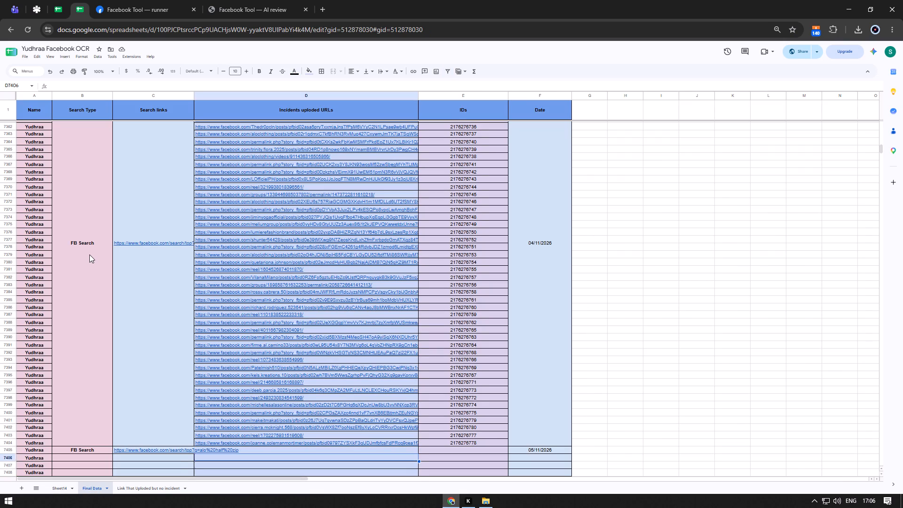
pyautogui.hotkey('ctrl', 'Up')
pyautogui.press('Right')
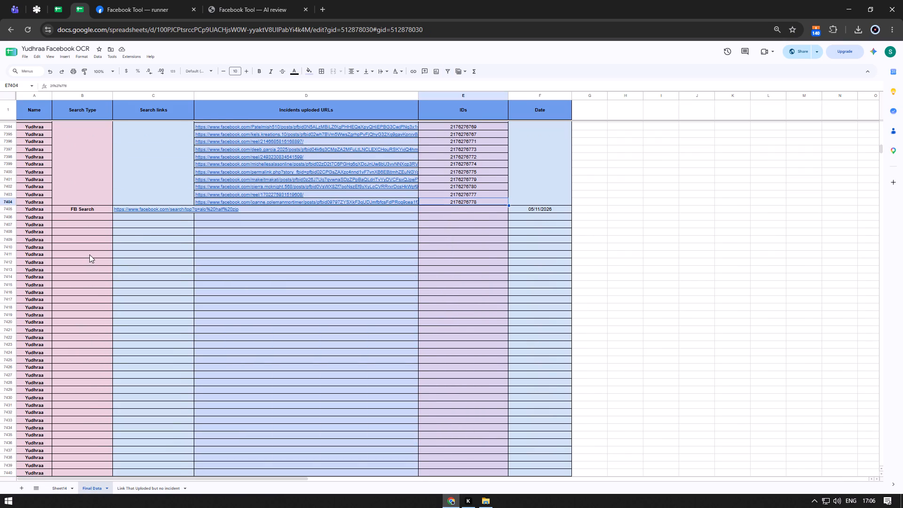
pyautogui.press('Left')
pyautogui.press('Down')
pyautogui.press('Right')
pyautogui.press('Right')
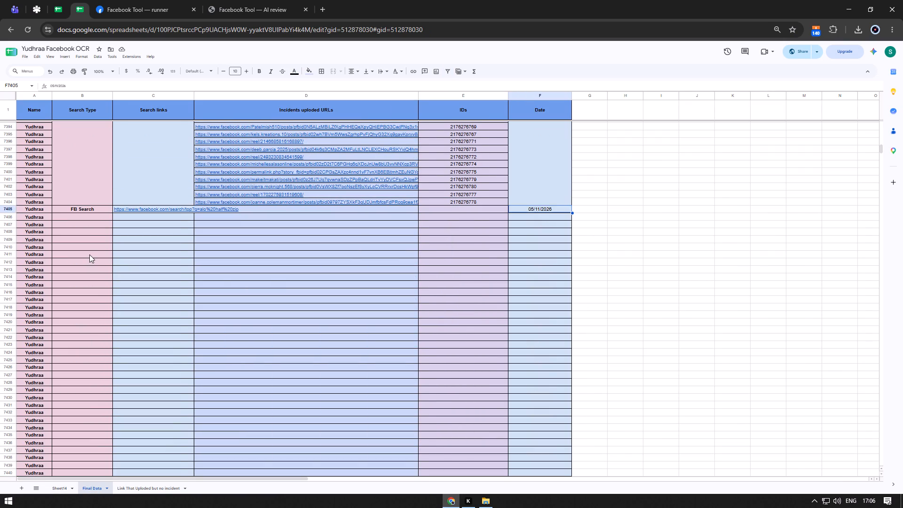
pyautogui.keyDown('ctrl'); pyautogui.click(74, 209); pyautogui.keyUp('ctrl')
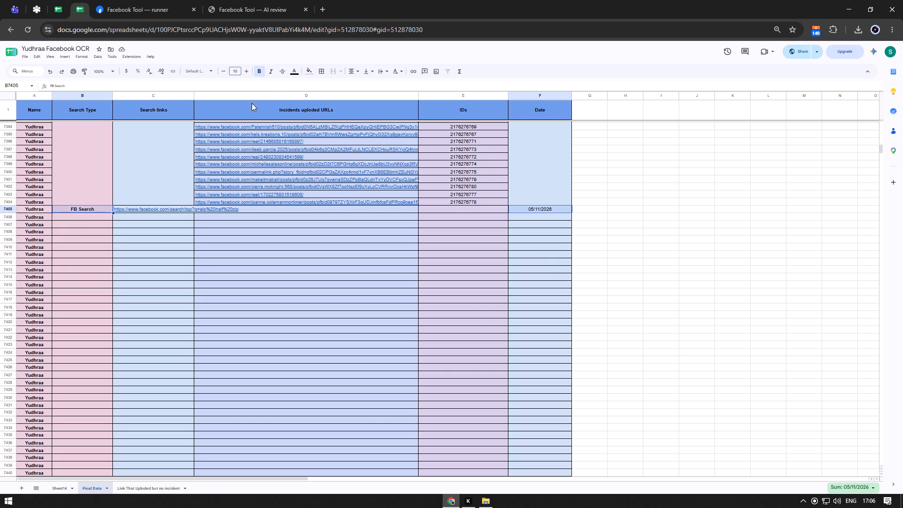
pyautogui.click(364, 73)
pyautogui.click(378, 80)
# Copy the link status of the submitted RedPoints incidents and paste it at G7407 beside the Final Data table.
pyautogui.click(617, 255)
pyautogui.click(601, 227)
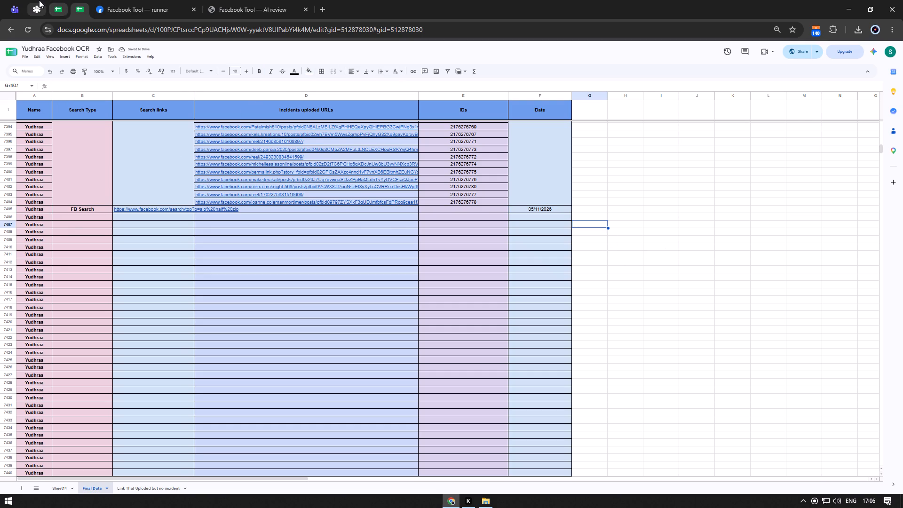
pyautogui.click(39, 0)
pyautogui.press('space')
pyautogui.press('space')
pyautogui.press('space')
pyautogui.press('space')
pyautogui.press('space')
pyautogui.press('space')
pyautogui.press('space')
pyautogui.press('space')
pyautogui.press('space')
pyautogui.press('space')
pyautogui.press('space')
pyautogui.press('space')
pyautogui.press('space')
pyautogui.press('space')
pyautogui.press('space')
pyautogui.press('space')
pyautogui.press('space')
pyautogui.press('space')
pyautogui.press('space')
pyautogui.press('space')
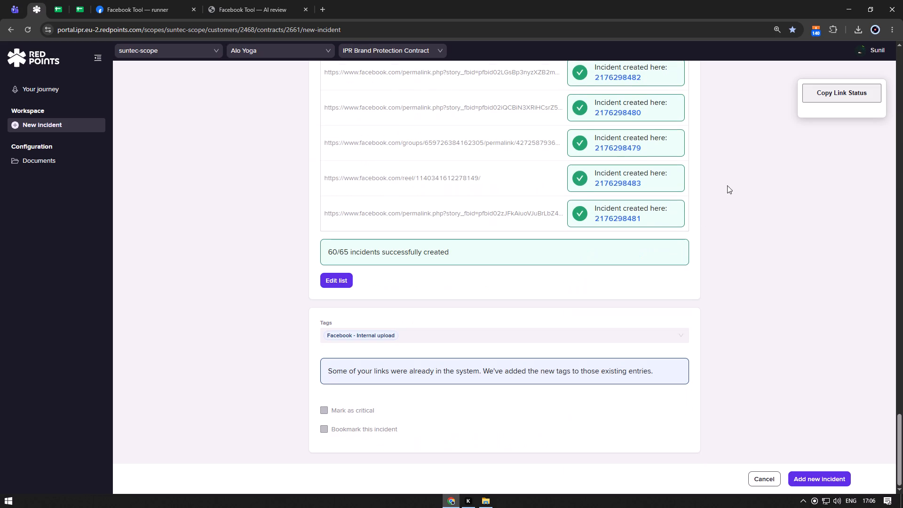
pyautogui.click(818, 95)
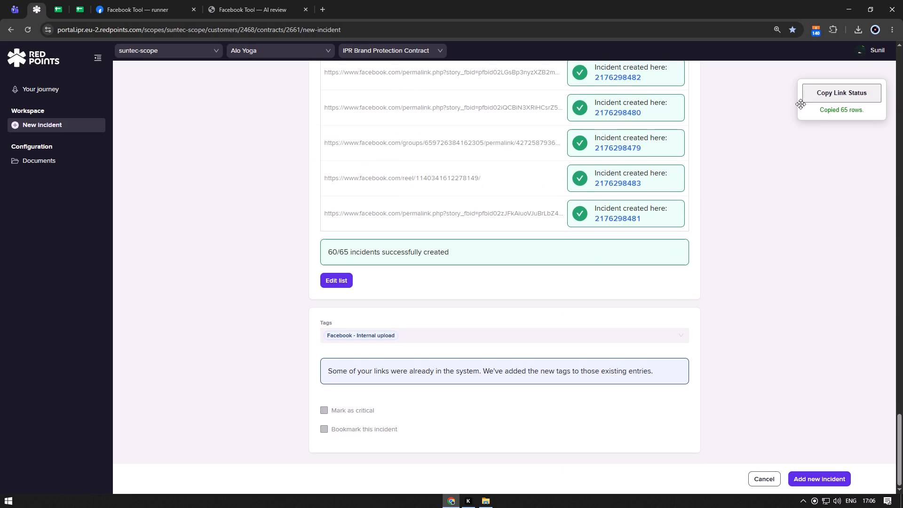
pyautogui.click(73, 0)
pyautogui.hotkey('ctrl', 'v')
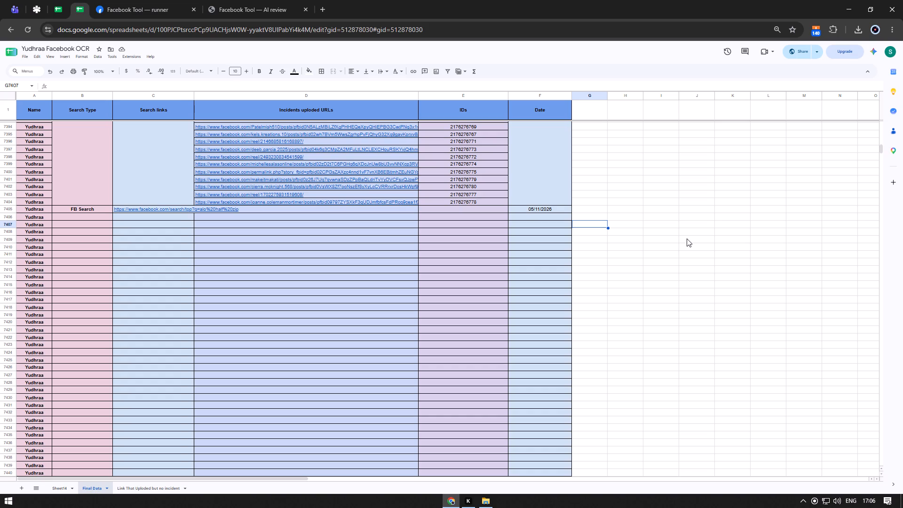
# Delete the Status column H next to the pasted Link list.
pyautogui.press('Right')
pyautogui.hotkey('ctrl', 'shift', 'x')
pyautogui.press('Up')
pyautogui.press('Up')
pyautogui.press('Up')
pyautogui.press('Up')
pyautogui.press('Up')
pyautogui.press('Up')
pyautogui.press('Up')
pyautogui.press('Up')
pyautogui.press('Up')
pyautogui.press('Up')
pyautogui.press('Up')
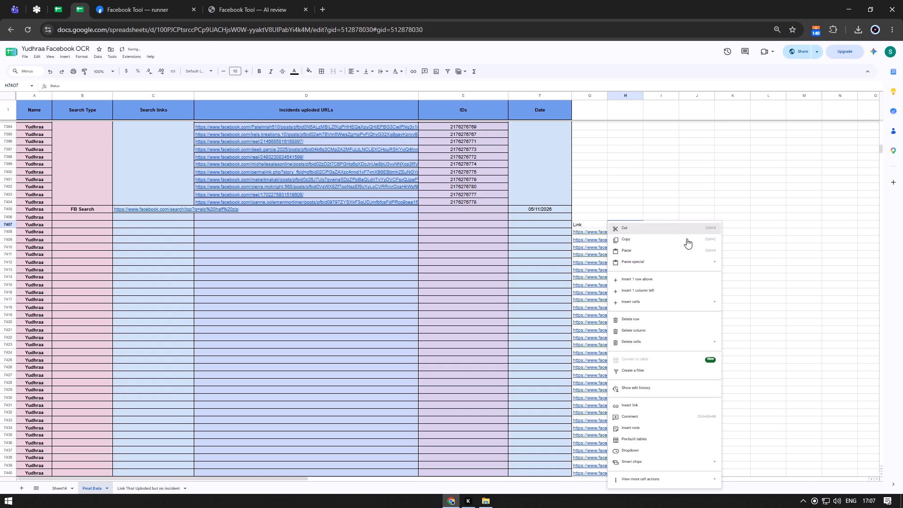
pyautogui.press('Up')
pyautogui.press('Up')
pyautogui.press('Down')
pyautogui.press('Return')
# Create a filter on the Link and Incident Id's headers and show only the rows with blank incident IDs.
pyautogui.hotkey('shift', 'Left')
pyautogui.hotkey('alt', 'd')
pyautogui.hotkey('alt', 'f')
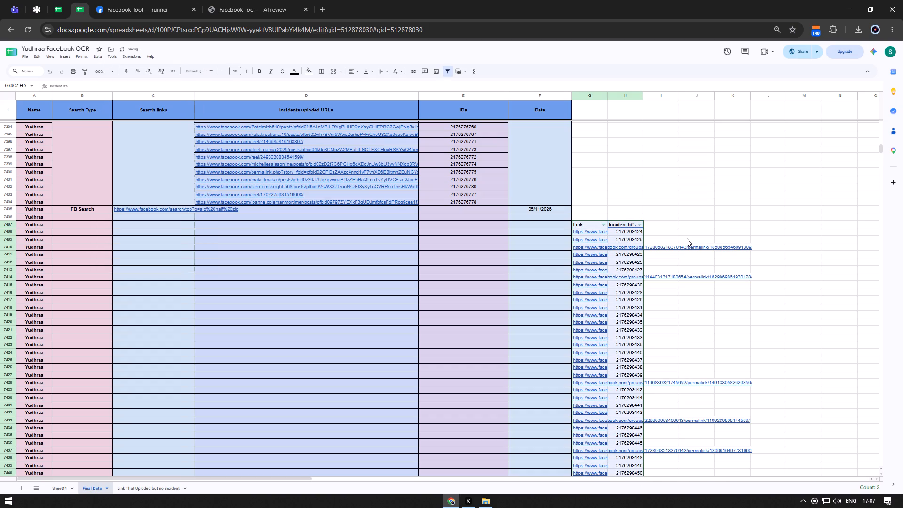
pyautogui.click(639, 225)
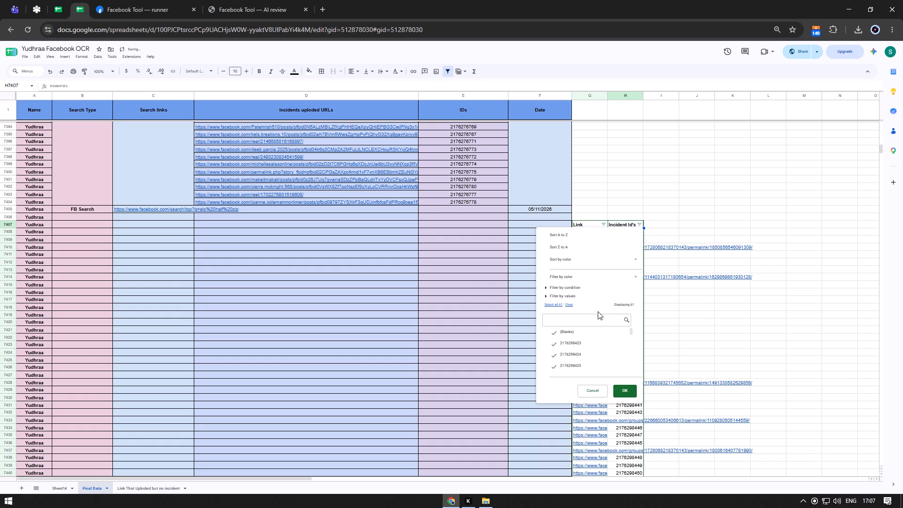
pyautogui.click(568, 303)
pyautogui.click(577, 332)
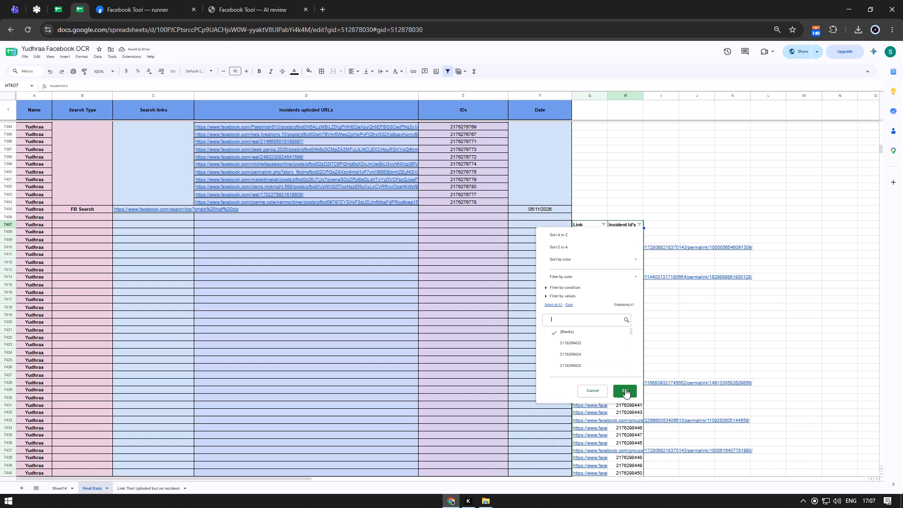
pyautogui.click(625, 389)
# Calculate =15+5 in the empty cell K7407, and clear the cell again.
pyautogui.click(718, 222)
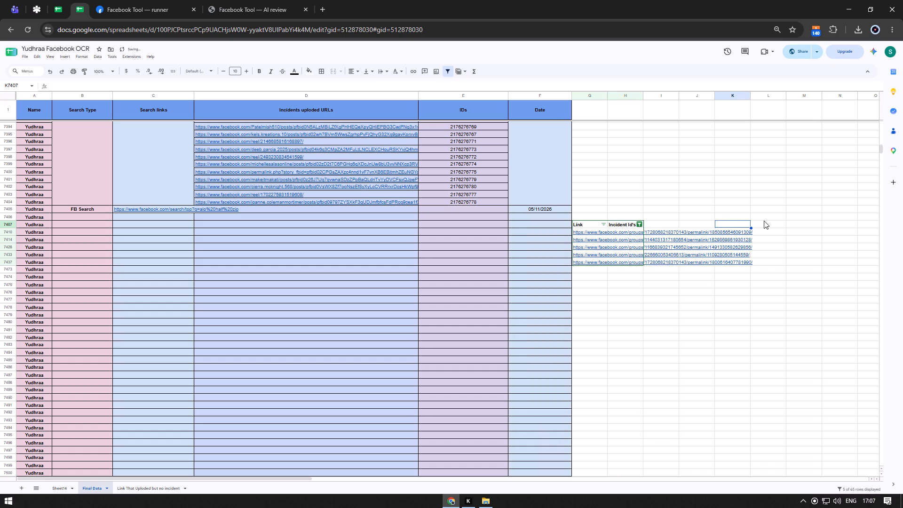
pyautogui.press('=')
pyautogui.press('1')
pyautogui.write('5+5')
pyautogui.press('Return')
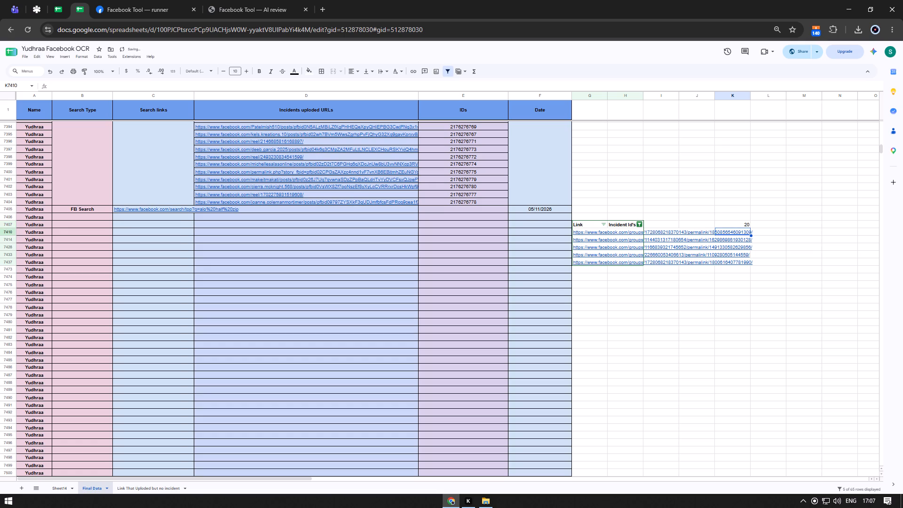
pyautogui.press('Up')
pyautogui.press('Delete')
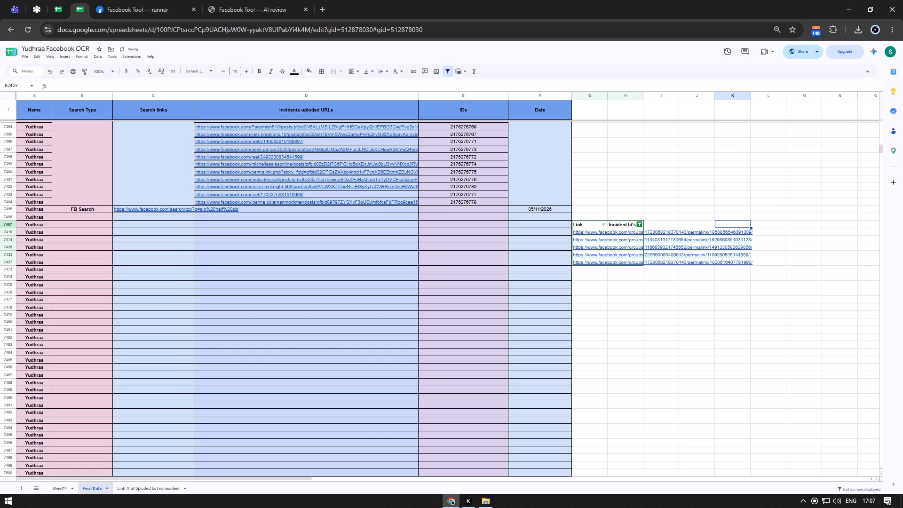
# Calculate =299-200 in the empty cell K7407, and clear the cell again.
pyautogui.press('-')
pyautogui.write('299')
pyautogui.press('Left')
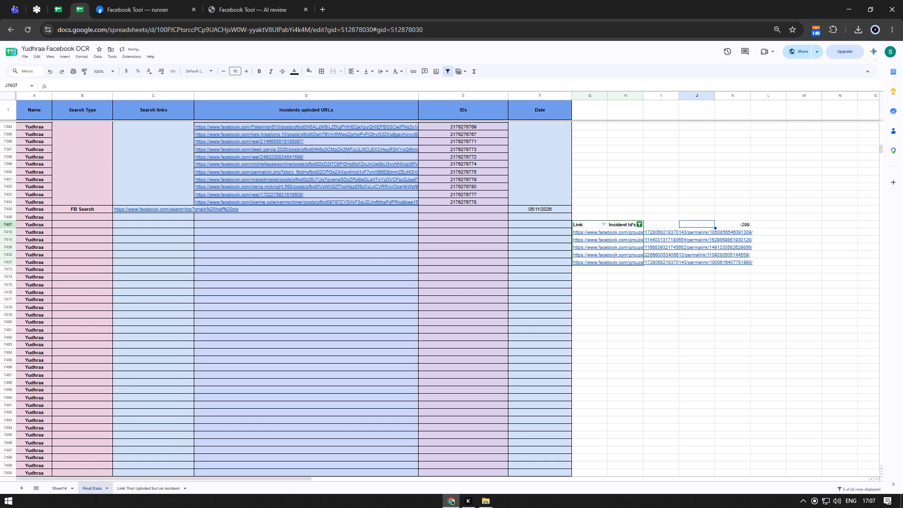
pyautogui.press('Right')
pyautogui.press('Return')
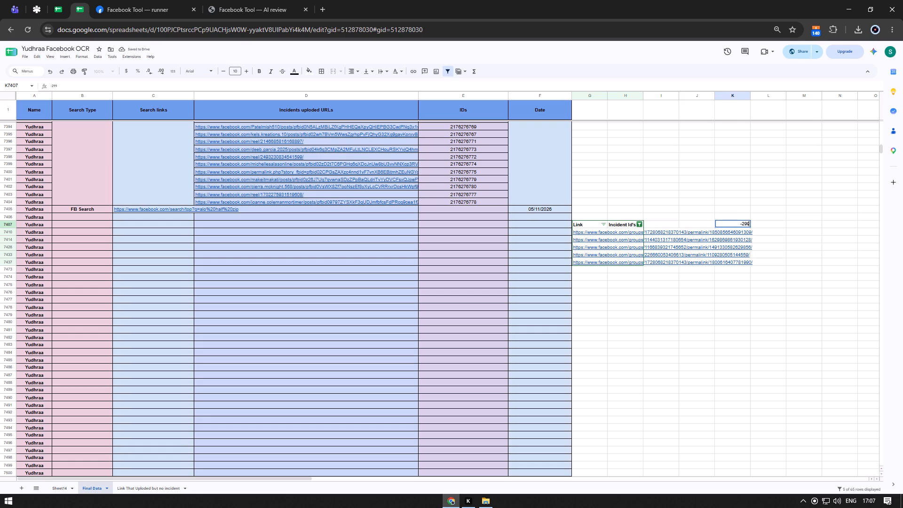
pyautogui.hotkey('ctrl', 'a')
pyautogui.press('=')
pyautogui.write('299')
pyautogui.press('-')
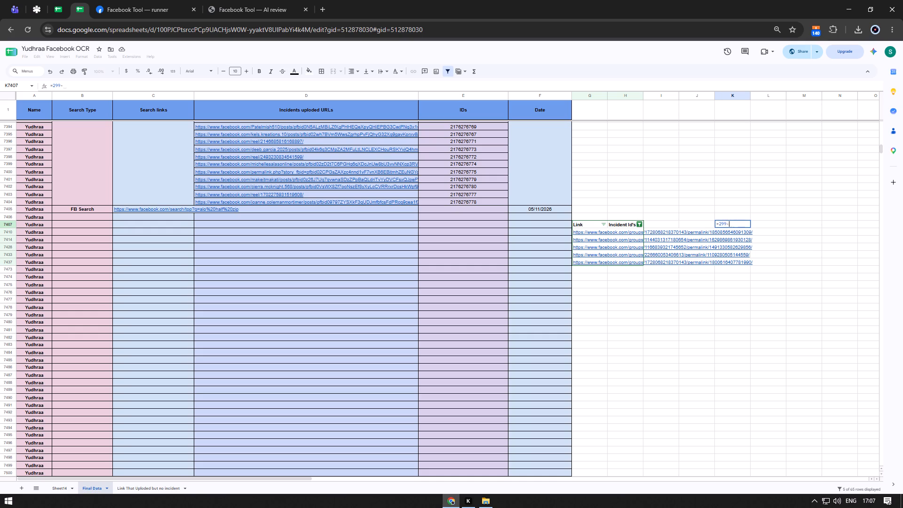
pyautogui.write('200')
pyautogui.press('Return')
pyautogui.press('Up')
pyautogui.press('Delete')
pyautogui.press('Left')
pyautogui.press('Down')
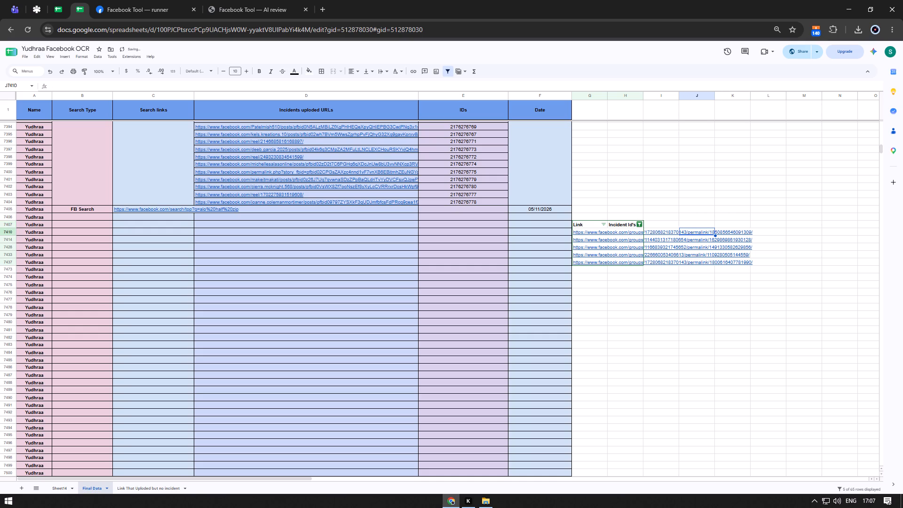
# Delete the filtered rows with blank incident IDs from the pasted Link list.
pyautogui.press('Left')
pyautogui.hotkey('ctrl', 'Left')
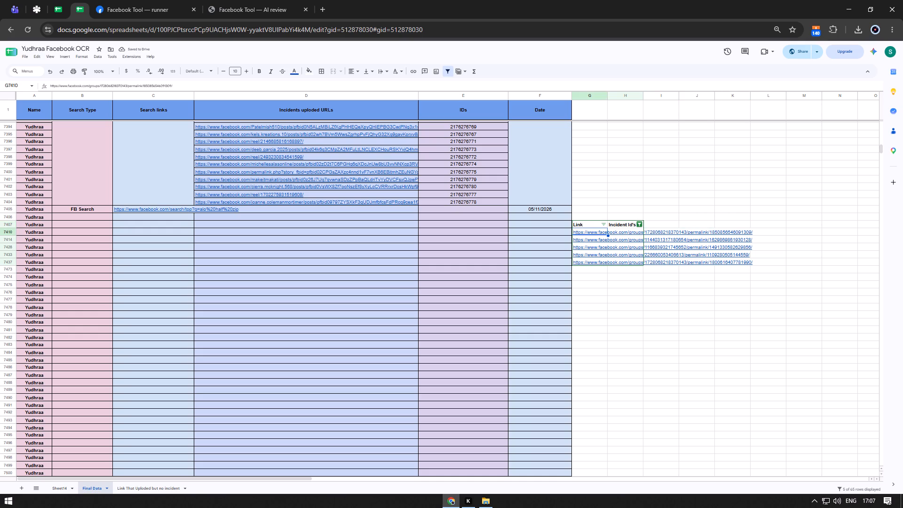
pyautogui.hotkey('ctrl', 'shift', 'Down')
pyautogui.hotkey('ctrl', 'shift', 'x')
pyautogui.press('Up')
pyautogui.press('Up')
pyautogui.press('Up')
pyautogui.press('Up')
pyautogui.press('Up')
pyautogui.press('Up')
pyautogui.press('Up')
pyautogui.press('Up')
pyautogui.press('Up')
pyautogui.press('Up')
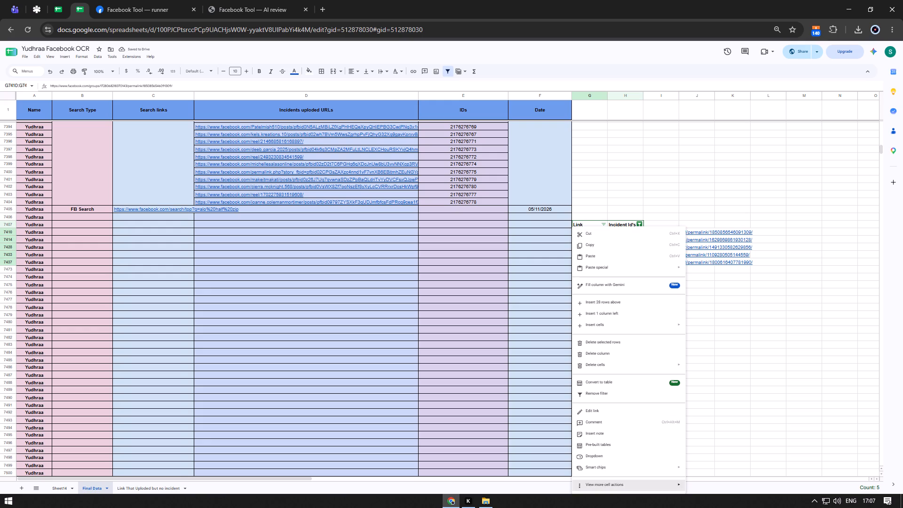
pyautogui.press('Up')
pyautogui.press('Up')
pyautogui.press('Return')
# Select all values in the Incident Id's filter to show every row again.
pyautogui.click(641, 221)
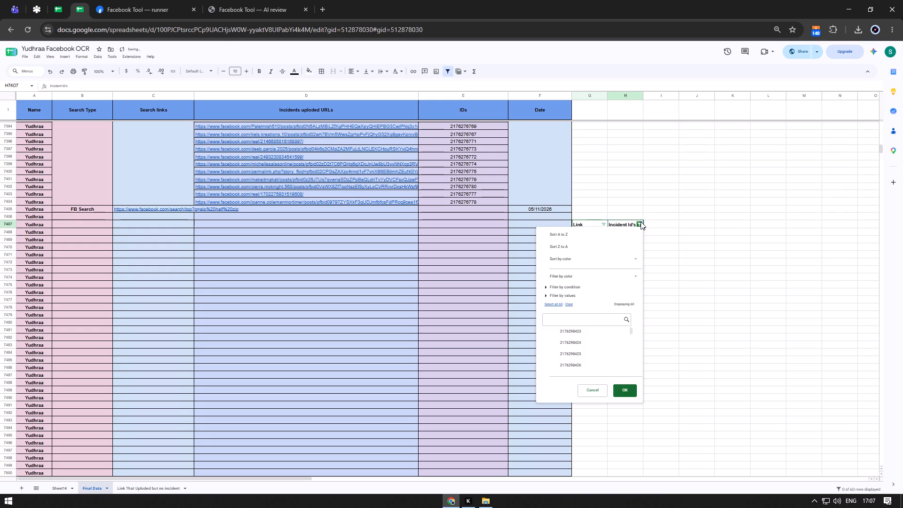
pyautogui.click(554, 308)
pyautogui.click(617, 387)
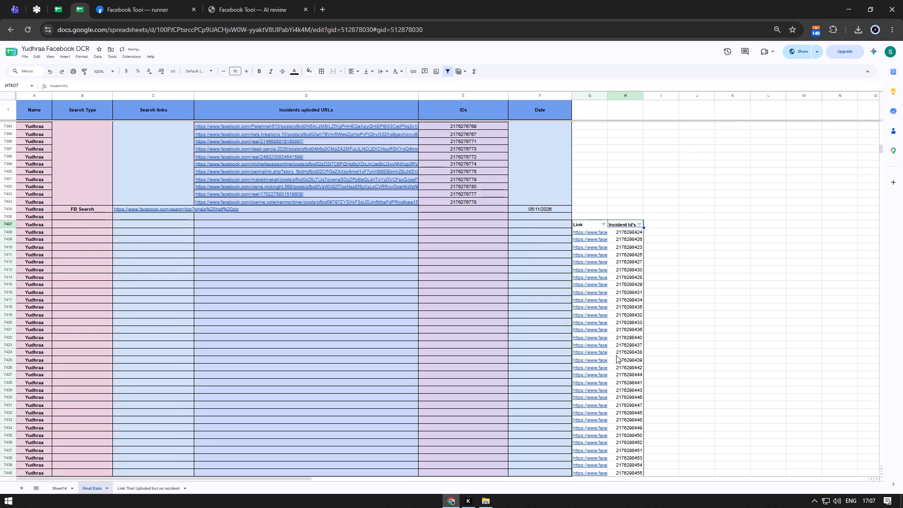
# Remove the filter and clear the Link and Incident Id's headers in G7407:H7407.
pyautogui.hotkey('shift', 'Left')
pyautogui.hotkey('alt', 'd')
pyautogui.hotkey('alt', 'f')
pyautogui.press('Delete')
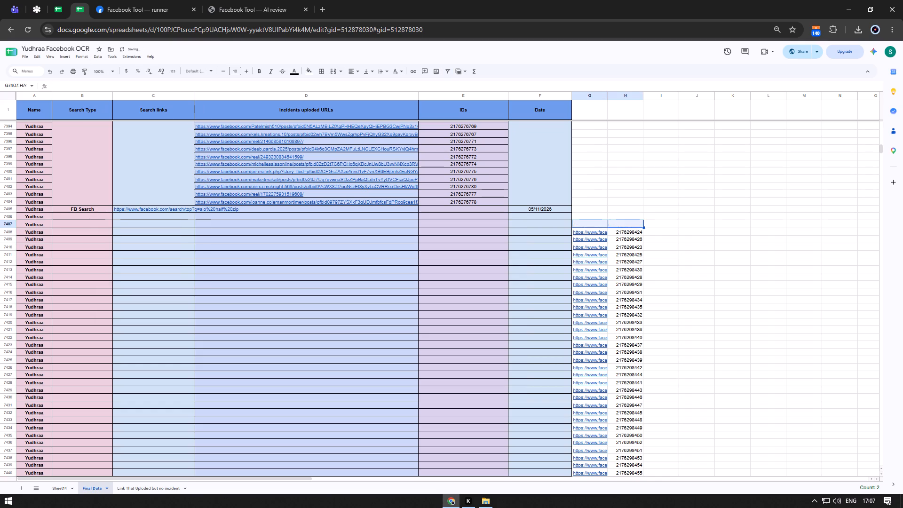
# Move the links and incident IDs from columns G:H into the Incidents uploded URLs and IDs columns, starting at row 7405.
pyautogui.press('Down')
pyautogui.press('Left')
pyautogui.hotkey('ctrl', 'shift', 'Right')
pyautogui.hotkey('ctrl', 'shift', 'Down')
pyautogui.hotkey('ctrl', 'x')
pyautogui.hotkey('ctrl', 'Left')
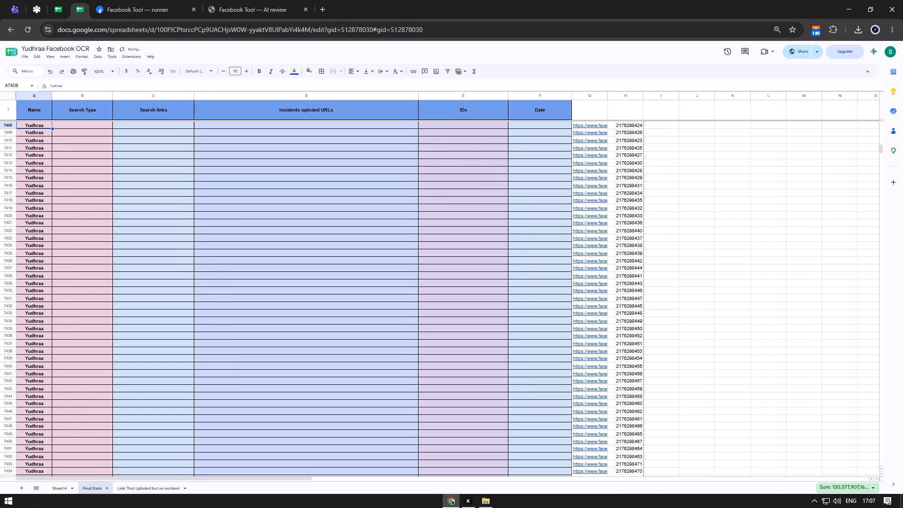
pyautogui.press('Right')
pyautogui.press('Right')
pyautogui.press('Right')
pyautogui.hotkey('ctrl', 'Up')
pyautogui.press('Down')
pyautogui.hotkey('ctrl', 'v')
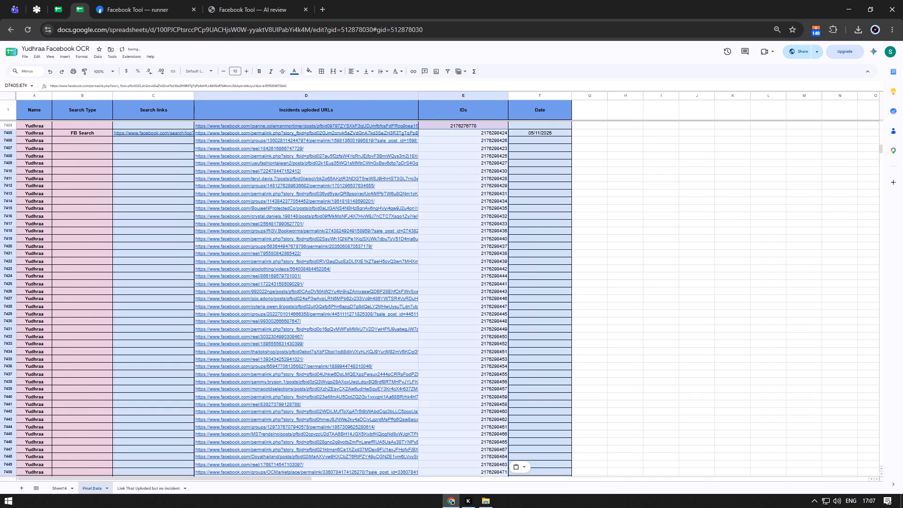
# Copy the alo half zip incident URLs from column D into the Incidents uploaded URLs cell of row 174 in the Alo FB US sheet.
pyautogui.hotkey('shift', 'Left')
pyautogui.hotkey('ctrl', 'c')
pyautogui.hotkey('ctrl', 'c')
pyautogui.hotkey('ctrl', 'c')
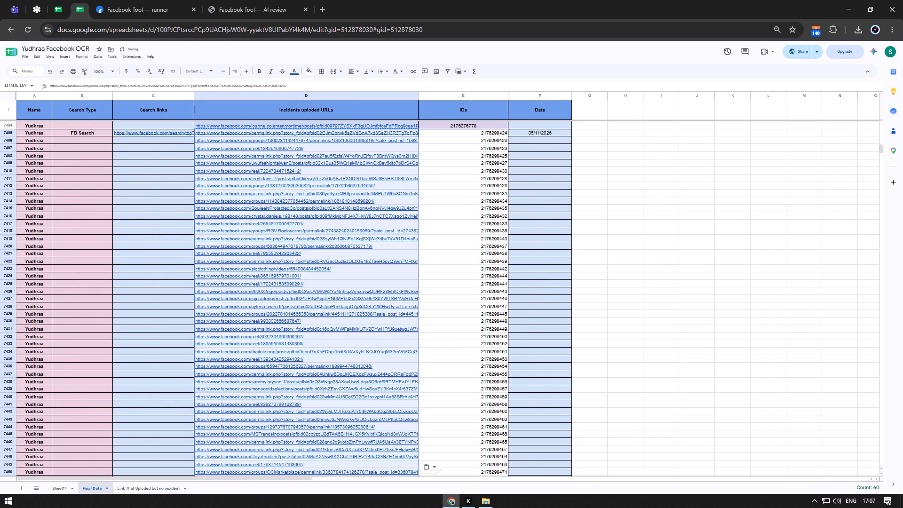
pyautogui.hotkey('ctrl', 'shift', 'Tab')
pyautogui.press('Return')
pyautogui.hotkey('ctrl', 'shift', 'v')
pyautogui.press('Return')
pyautogui.press('Up')
# Copy the alo half zip incident IDs from column E into the IDs cell of row 174 in the Alo FB US sheet.
pyautogui.press('Right')
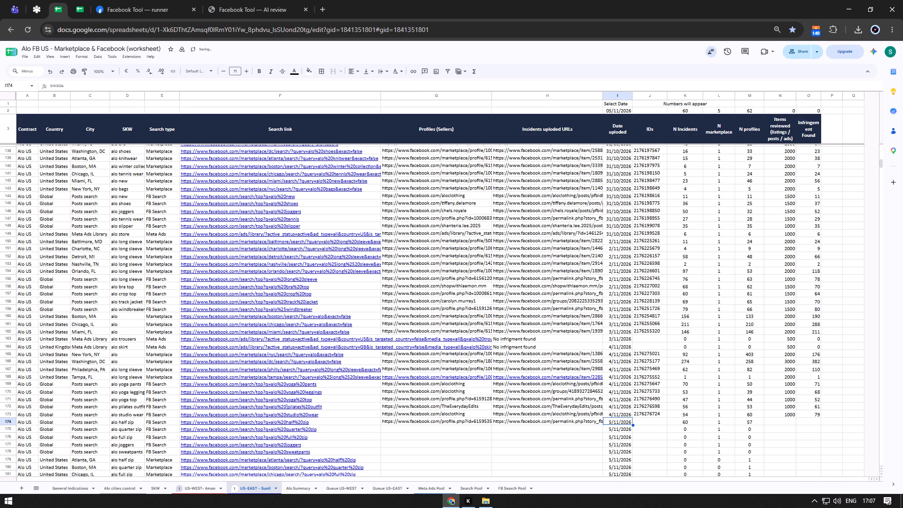
pyautogui.press('Right')
pyautogui.hotkey('ctrl', 'Tab')
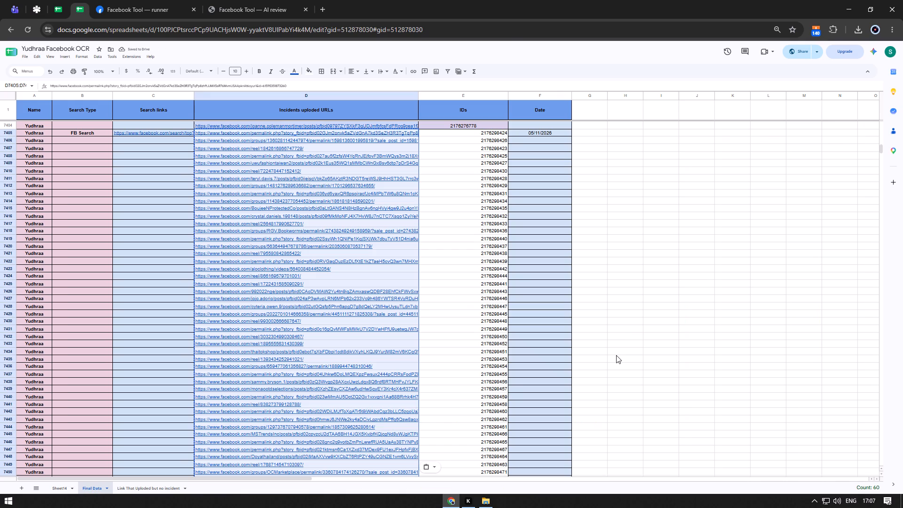
pyautogui.press('Right')
pyautogui.hotkey('ctrl', 'shift', 'Down')
pyautogui.hotkey('ctrl', 'c')
pyautogui.hotkey('ctrl', 'c')
pyautogui.hotkey('ctrl', 'c')
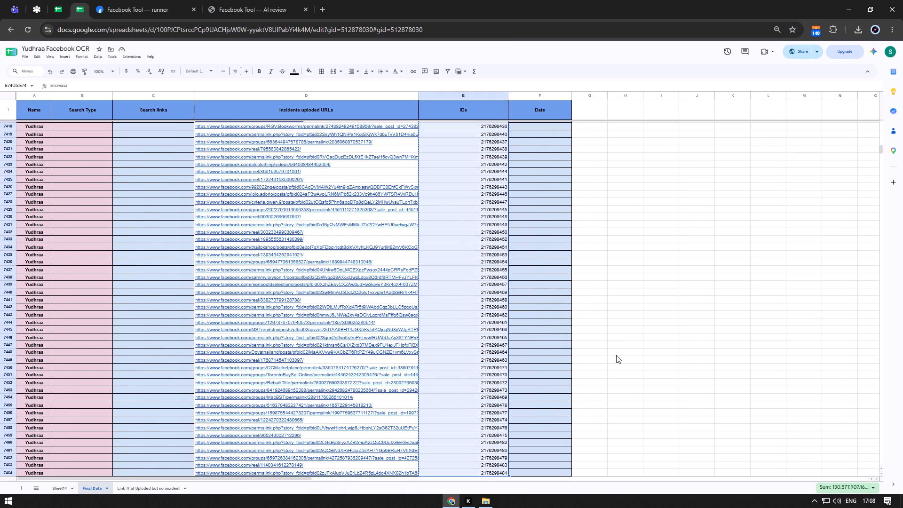
pyautogui.hotkey('ctrl', 'shift', 'Tab')
pyautogui.press('Return')
pyautogui.hotkey('ctrl', 'shift', 'v')
pyautogui.press('Return')
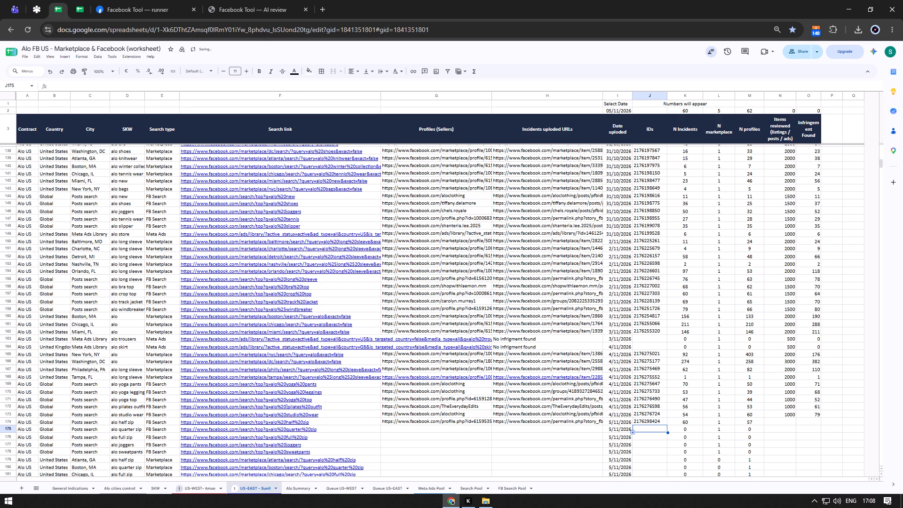
# In row 174 of the Alo FB US sheet, enter 1500 items reviewed and 65 infringements found.
pyautogui.press('Up')
pyautogui.press('Right')
pyautogui.press('Right')
pyautogui.press('Right')
pyautogui.press('Right')
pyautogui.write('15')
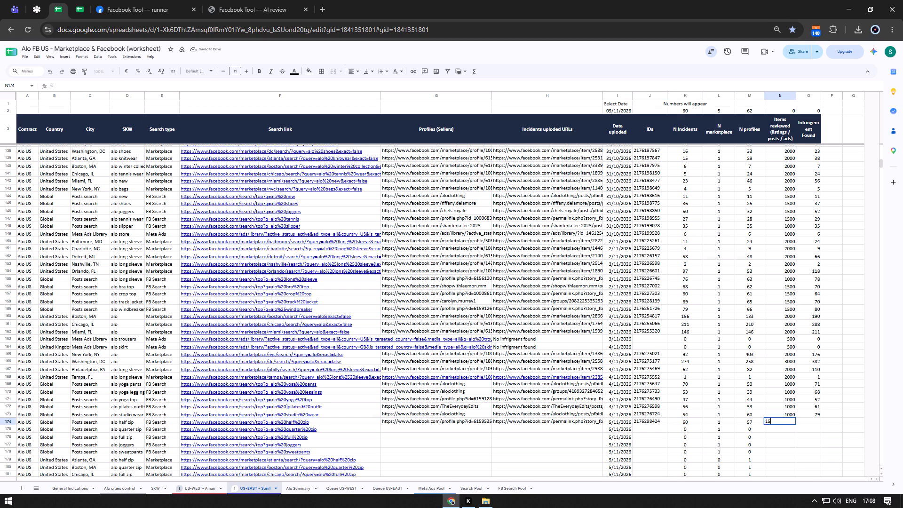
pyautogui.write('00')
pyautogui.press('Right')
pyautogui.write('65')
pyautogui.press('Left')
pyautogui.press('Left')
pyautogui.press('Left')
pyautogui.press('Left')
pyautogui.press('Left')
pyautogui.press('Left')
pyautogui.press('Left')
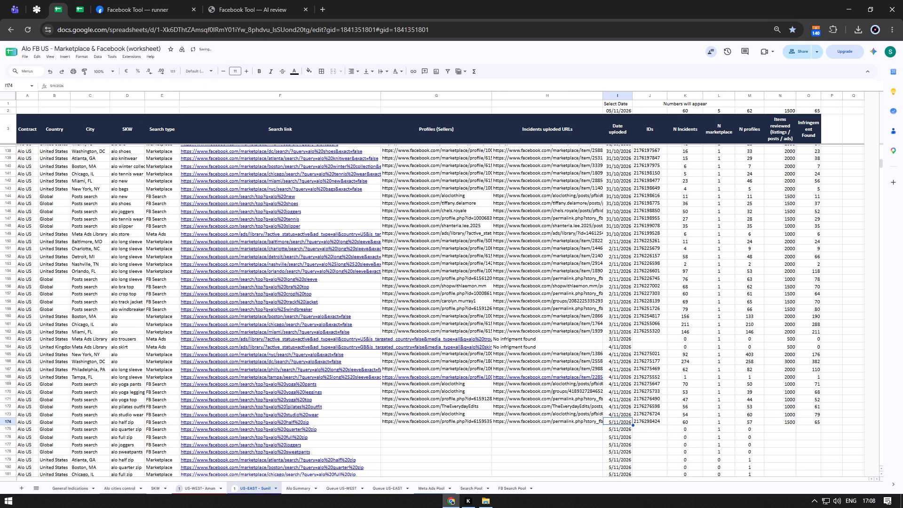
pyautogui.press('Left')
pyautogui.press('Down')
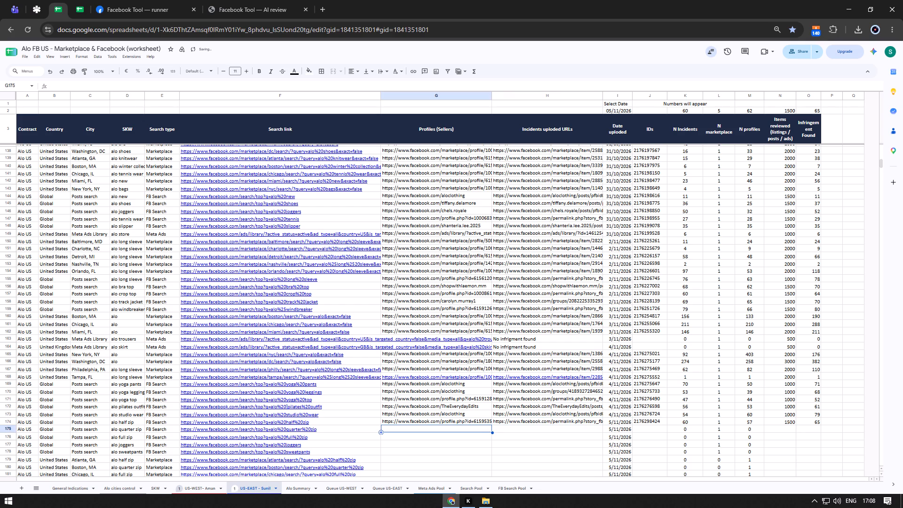
# In the OCR sheet, merge the Date, Search links and Search Type cells each across rows 7405 to 7464.
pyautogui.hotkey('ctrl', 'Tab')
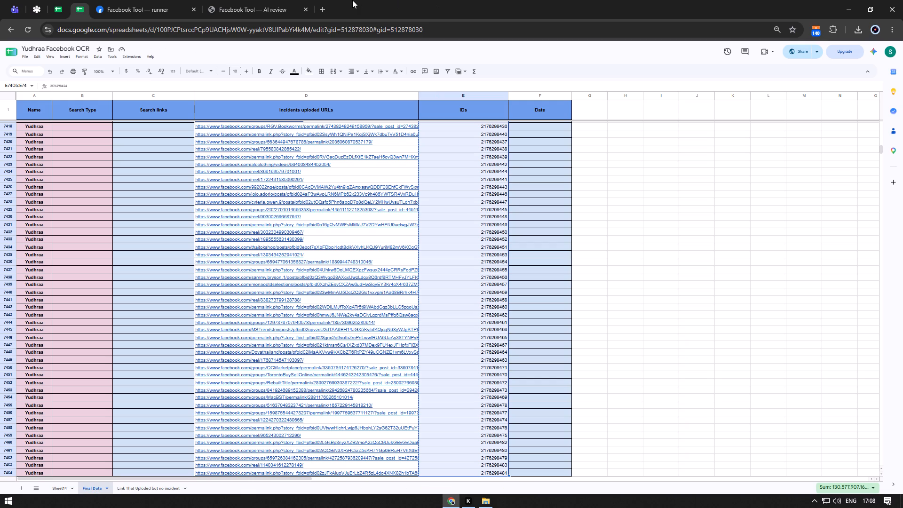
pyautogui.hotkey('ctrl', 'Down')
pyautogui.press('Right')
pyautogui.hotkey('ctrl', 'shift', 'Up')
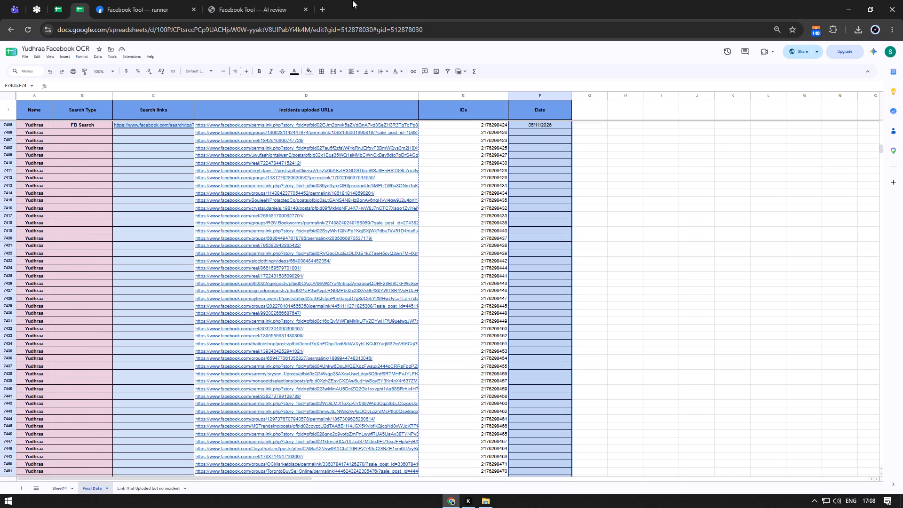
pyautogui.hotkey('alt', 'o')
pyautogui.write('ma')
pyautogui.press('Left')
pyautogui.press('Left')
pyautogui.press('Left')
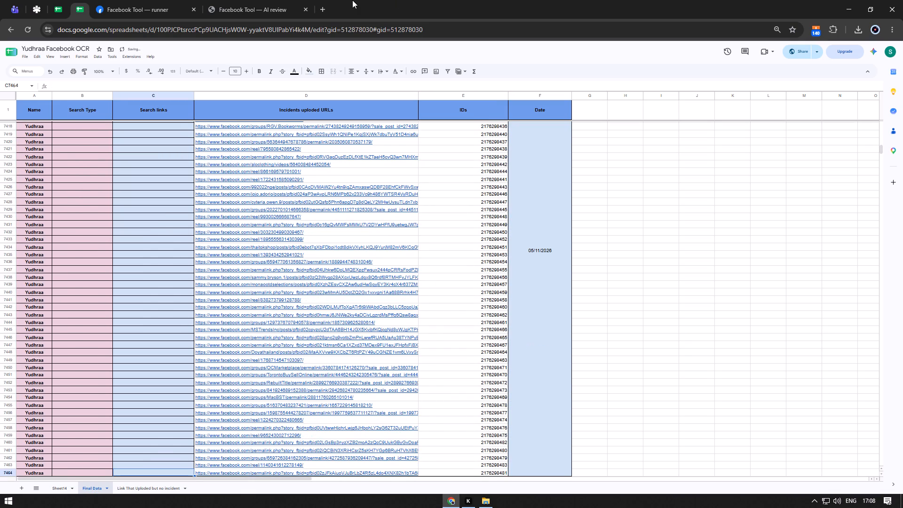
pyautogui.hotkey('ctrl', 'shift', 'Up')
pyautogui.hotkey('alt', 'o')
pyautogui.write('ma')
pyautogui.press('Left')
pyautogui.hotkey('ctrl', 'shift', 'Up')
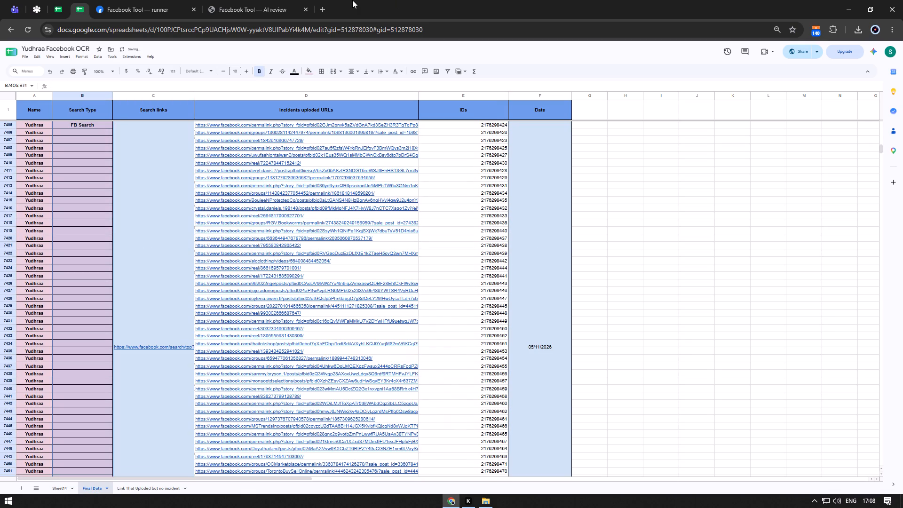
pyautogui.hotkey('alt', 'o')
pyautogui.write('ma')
# Start the next entry in row 7465 with search type "FB Serach" and date 05/11/2026.
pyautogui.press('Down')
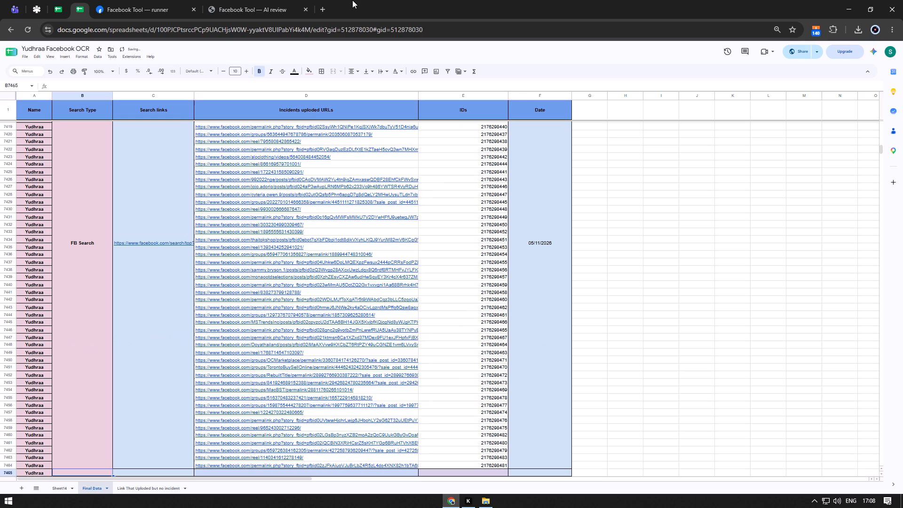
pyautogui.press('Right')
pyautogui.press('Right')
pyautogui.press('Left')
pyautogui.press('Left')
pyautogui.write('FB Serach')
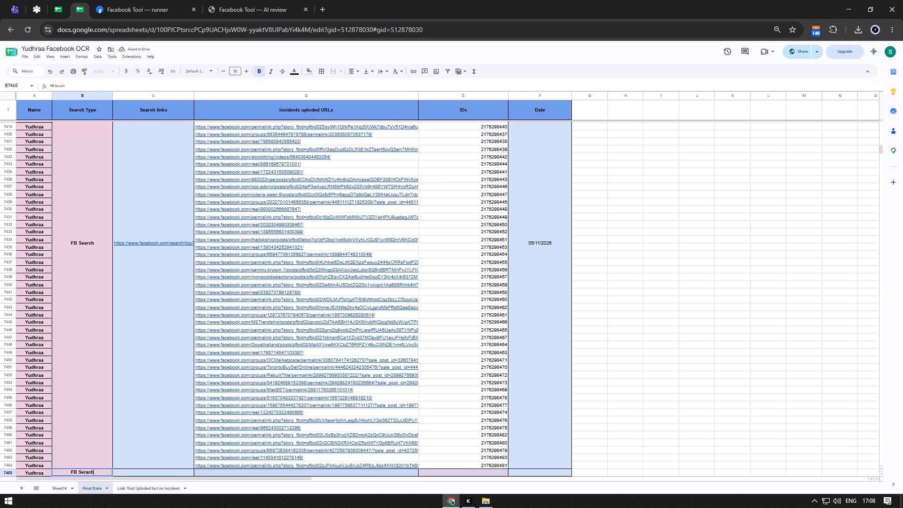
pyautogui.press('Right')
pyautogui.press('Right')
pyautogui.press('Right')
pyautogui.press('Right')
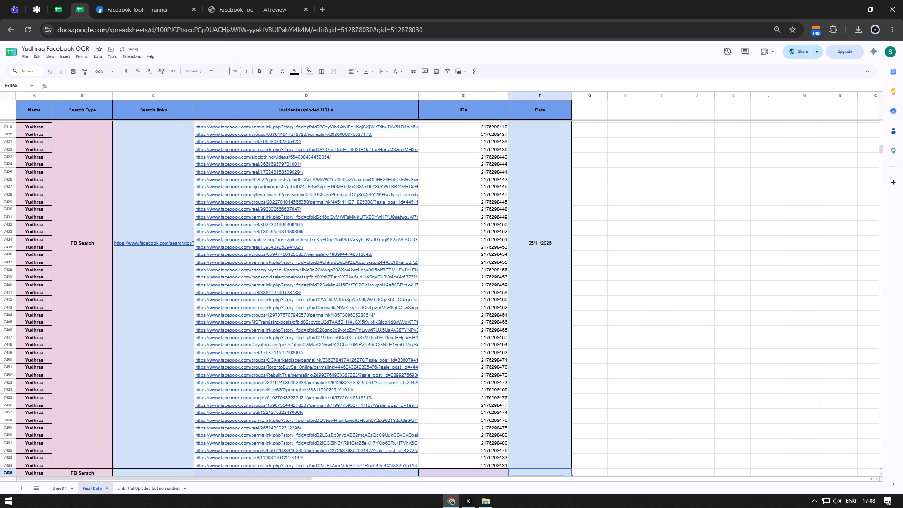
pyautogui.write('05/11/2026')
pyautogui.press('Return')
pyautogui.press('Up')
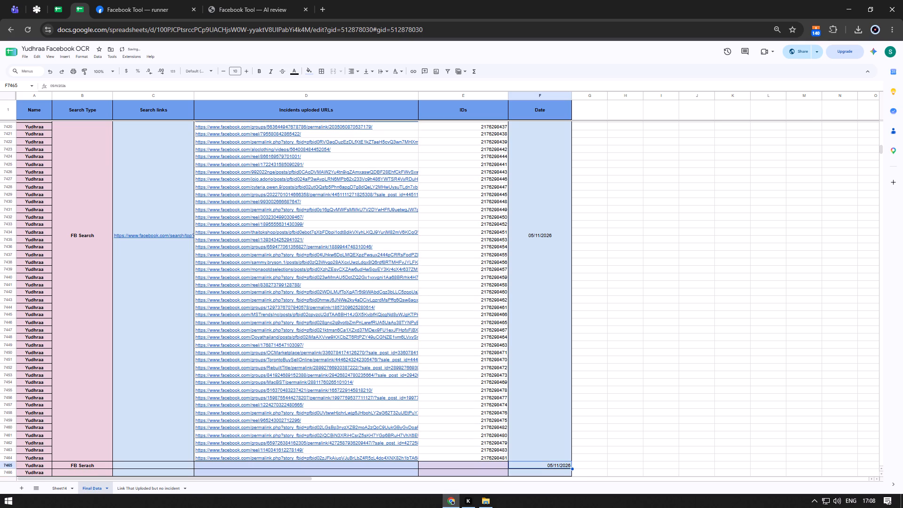
# Centre the date in F7465 horizontally and align the search type and date cells of row 7465 vertically to the middle.
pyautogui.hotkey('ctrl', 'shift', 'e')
pyautogui.scroll(2, 352, 0)
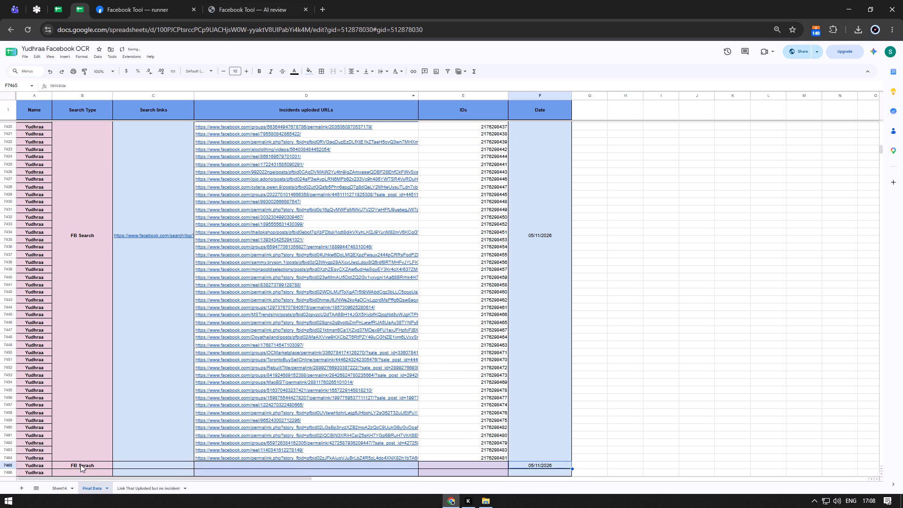
pyautogui.keyDown('ctrl'); pyautogui.click(83, 466); pyautogui.keyUp('ctrl')
pyautogui.click(365, 70)
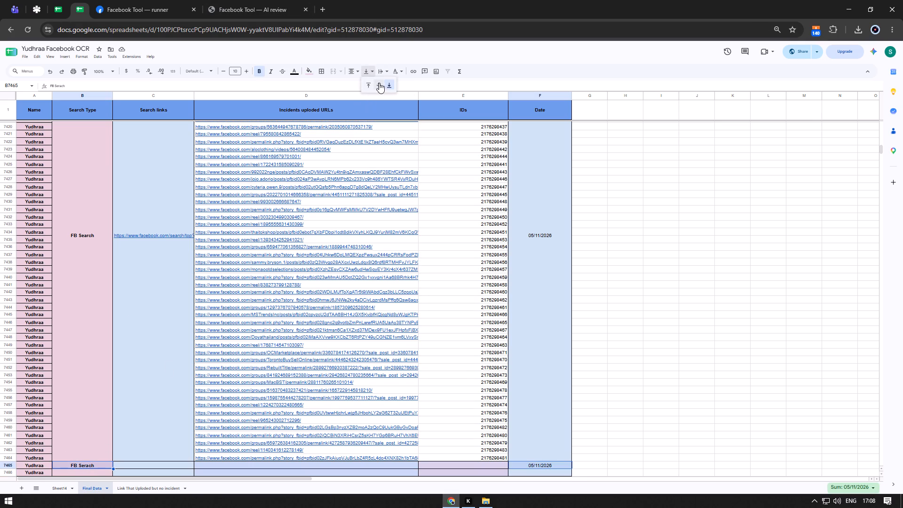
pyautogui.click(379, 83)
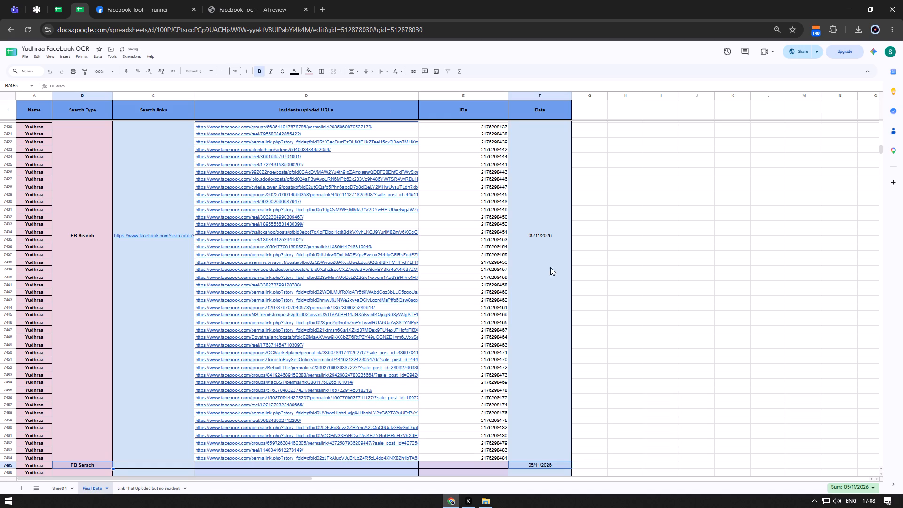
# Copy the alo quarter zip search link from the Alo FB US sheet into Search links cell C7465 as plain text, left-aligned.
pyautogui.scroll(-5, 555, 279)
pyautogui.click(141, 229)
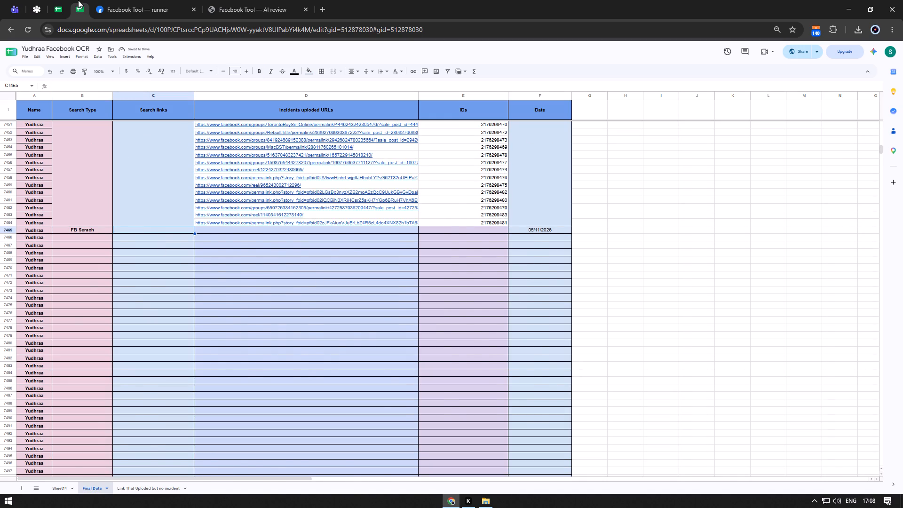
pyautogui.hotkey('ctrl', 'shift', 'Tab')
pyautogui.press('Left')
pyautogui.hotkey('ctrl', 'c')
pyautogui.hotkey('ctrl', 'c')
pyautogui.hotkey('ctrl', 'Tab')
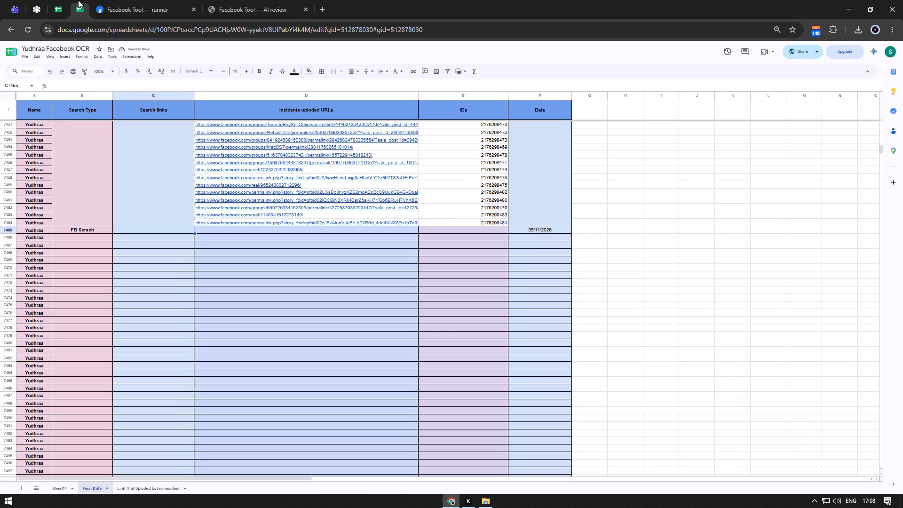
pyautogui.press('Return')
pyautogui.hotkey('ctrl', 'shift', 'v')
pyautogui.hotkey('ctrl', 'shift', 'Return')
pyautogui.press('Return')
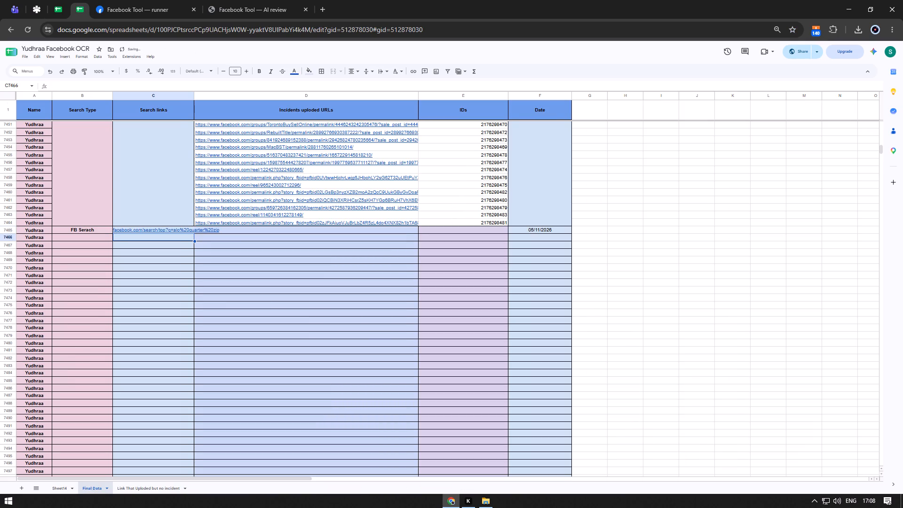
pyautogui.press('Up')
pyautogui.hotkey('ctrl', 'shift', 'l')
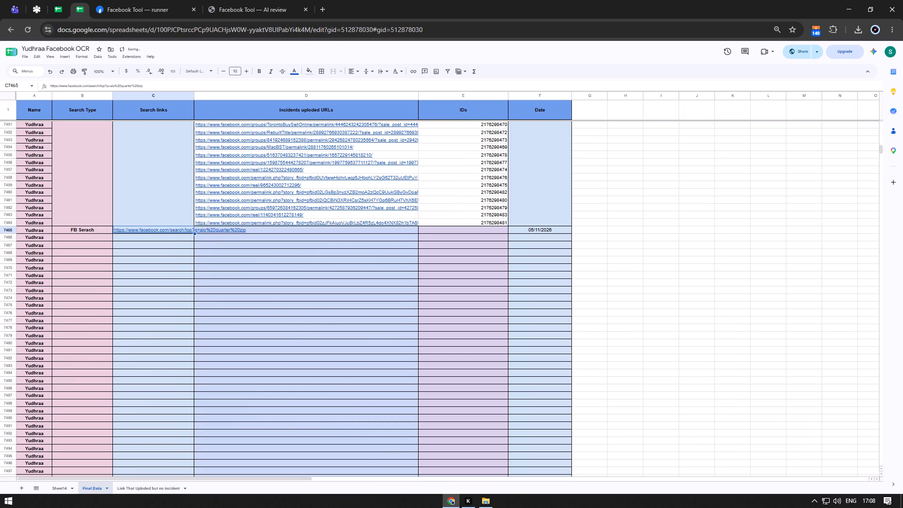
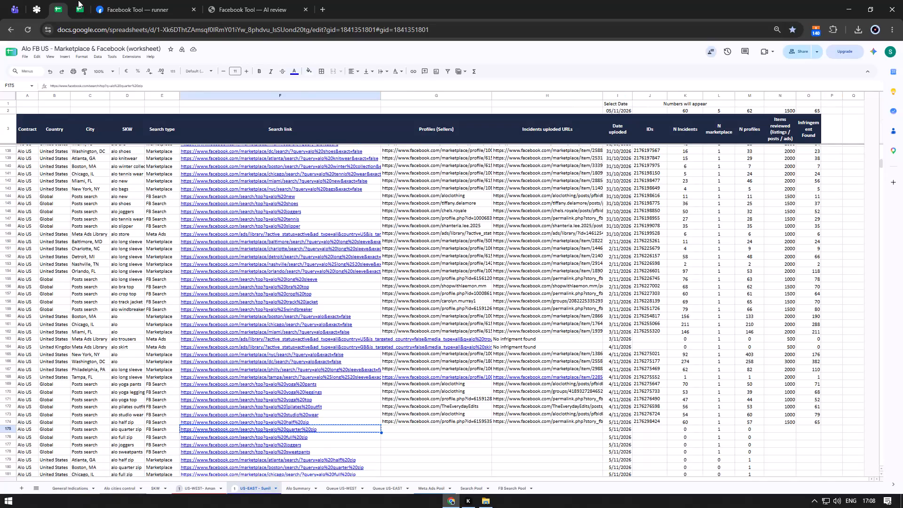
# In the Yudhraa Facebook OCR spreadsheet, remove the filter from the scraped half zip results sheet and clear all its contents, headers included.
pyautogui.hotkey('ctrl', 'Tab')
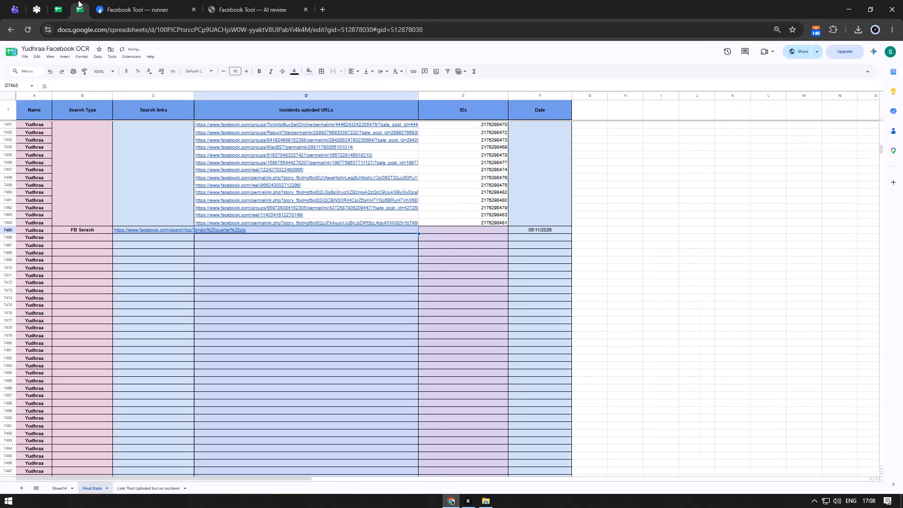
pyautogui.hotkey('alt', 'Up')
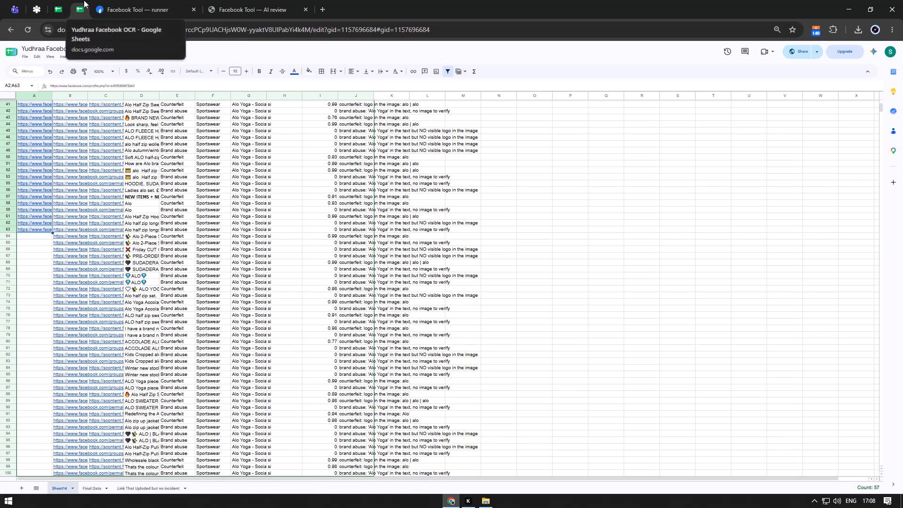
pyautogui.hotkey('ctrl', 'Up')
pyautogui.hotkey('ctrl', 'shift', 'Right')
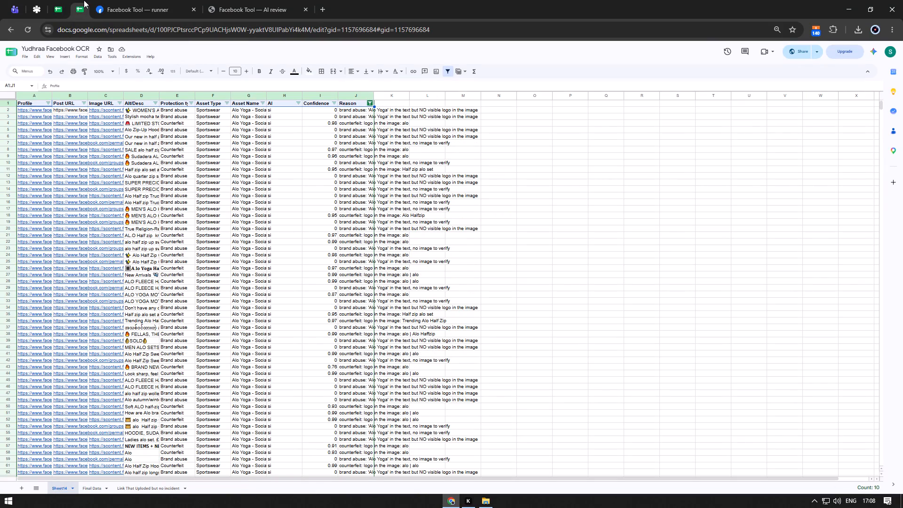
pyautogui.hotkey('alt', 'd')
pyautogui.hotkey('alt', 'f')
pyautogui.press('Delete')
pyautogui.press('Left')
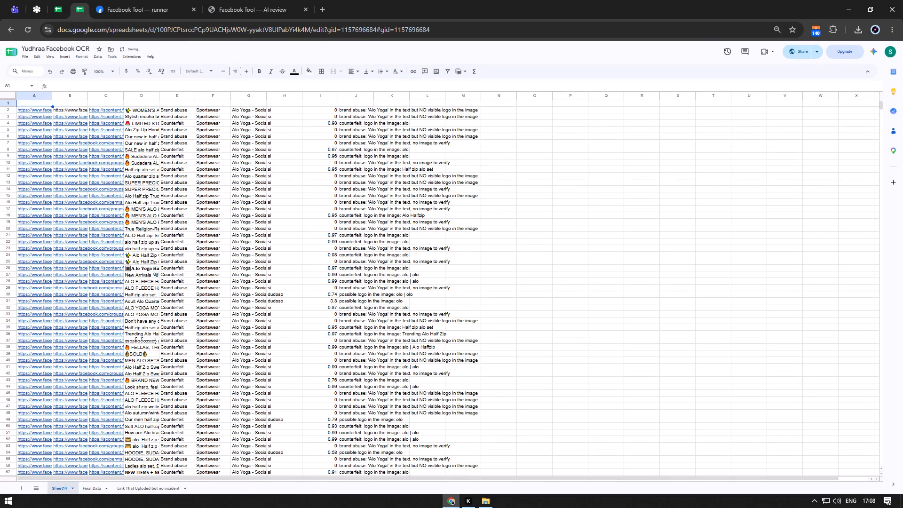
pyautogui.hotkey('ctrl', 'a')
pyautogui.hotkey('ctrl', 'a')
pyautogui.press('Delete')
pyautogui.press('Up')
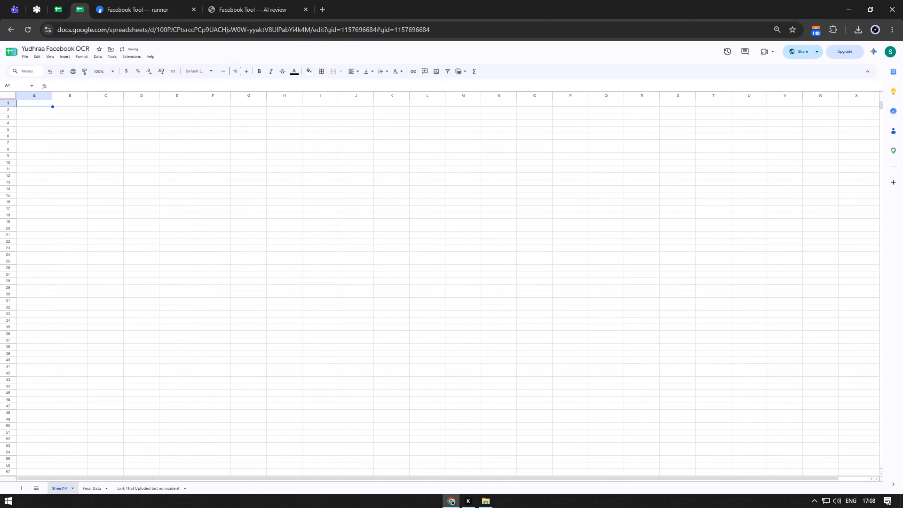
# Return to the Alo FB US worksheet and close the finished Facebook Tool runner and AI review pages.
pyautogui.hotkey('ctrl', 'shift', 'Tab')
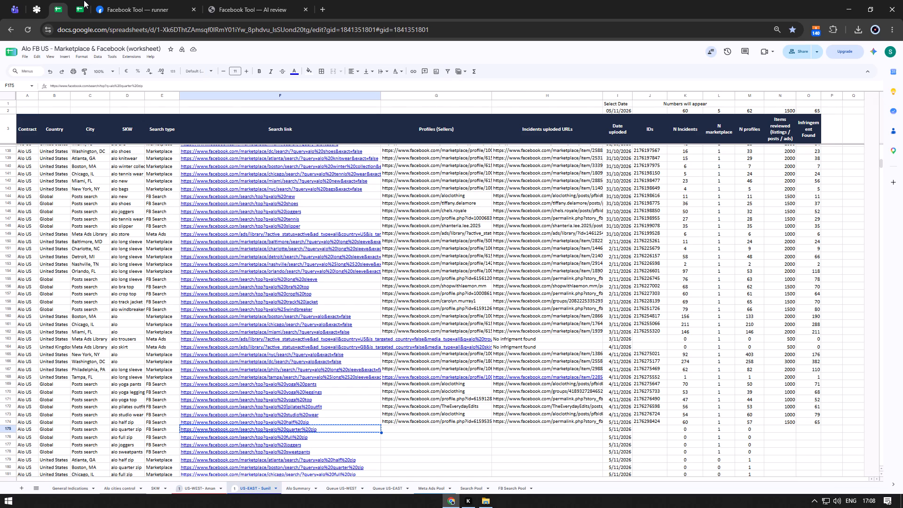
pyautogui.middleClick(135, 0)
pyautogui.middleClick(135, 0)
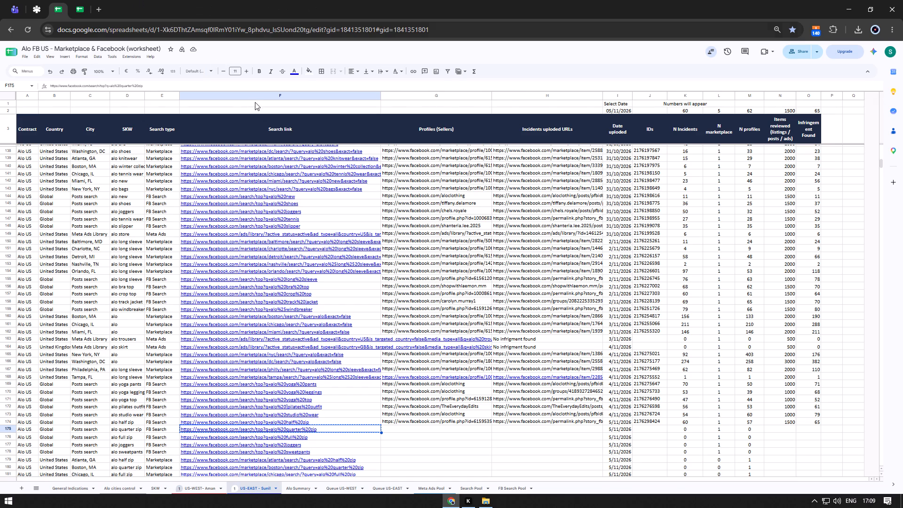
# Copy the alo quarter zip search link from F175 and replace the URL list in a new Facebook Tool runner with it.
pyautogui.hotkey('ctrl', 'c')
pyautogui.hotkey('ctrl', 'c')
pyautogui.hotkey('ctrl', 'c')
pyautogui.hotkey('ctrl', 'd')
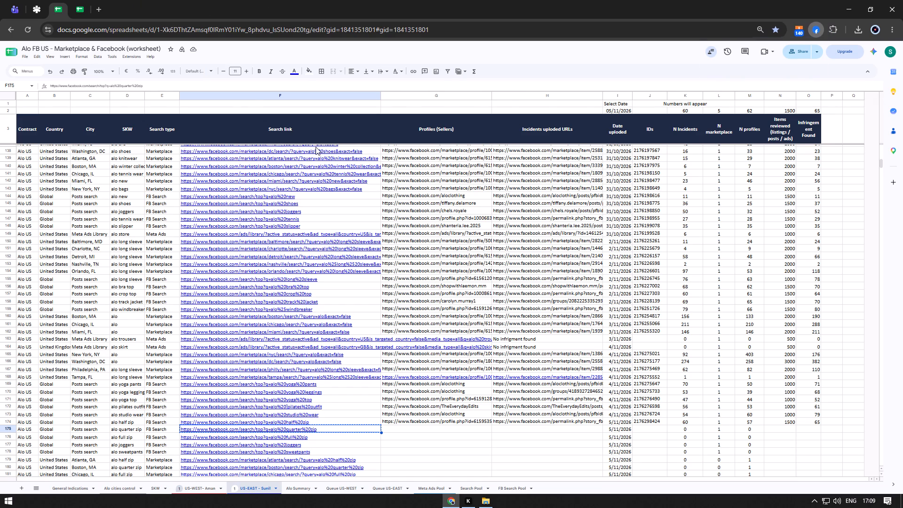
pyautogui.hotkey('shift', 'Tab')
pyautogui.press('Return')
pyautogui.press('Tab')
pyautogui.press('Tab')
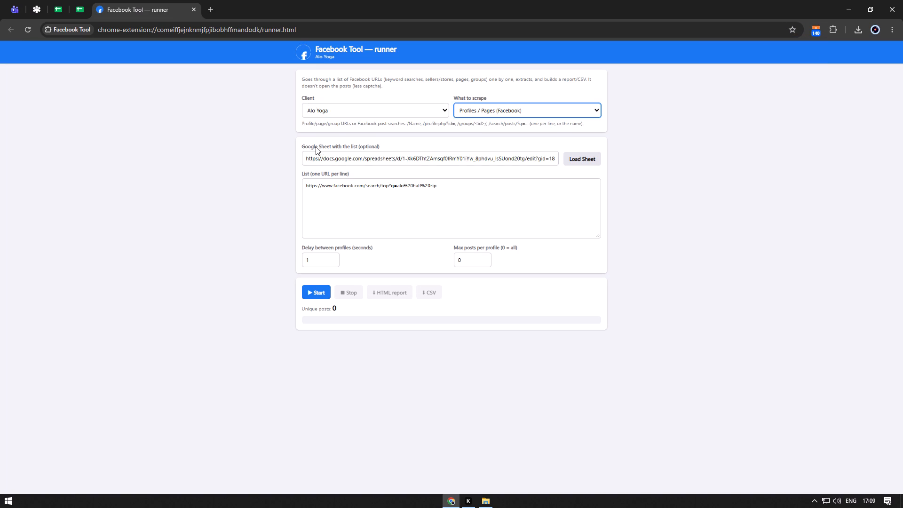
pyautogui.press('Tab')
pyautogui.press('Tab')
pyautogui.press('Tab')
pyautogui.hotkey('ctrl', 'a')
pyautogui.hotkey('ctrl', 'v')
# Set the maximum posts per profile to 200 and start the alo quarter zip scrape.
pyautogui.press('Tab')
pyautogui.press('Tab')
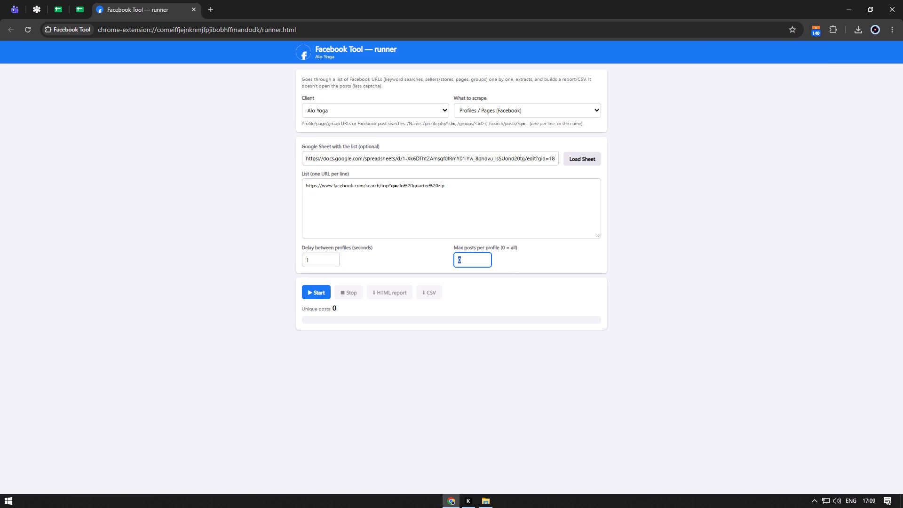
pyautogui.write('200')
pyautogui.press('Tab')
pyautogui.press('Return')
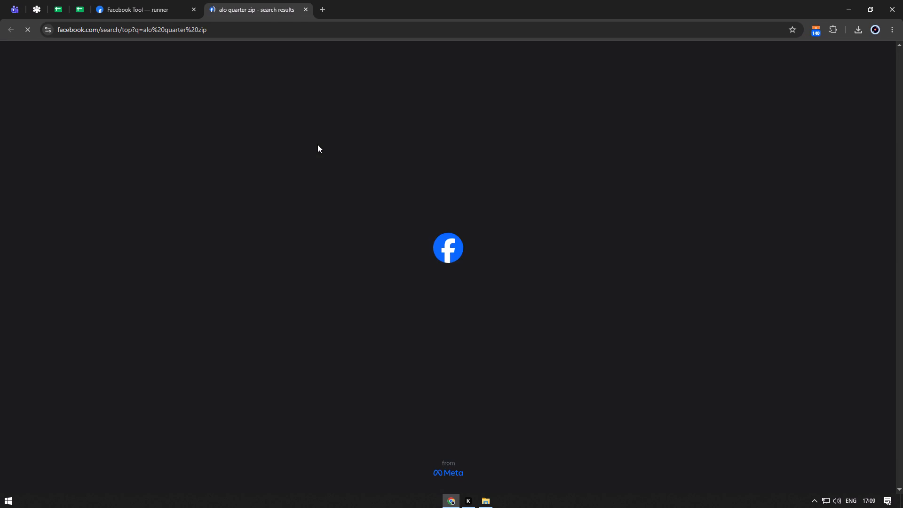
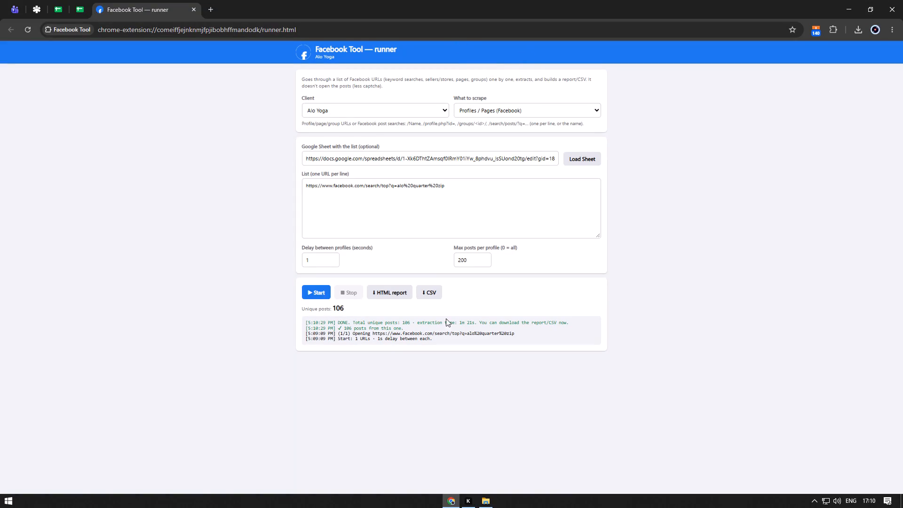
# Download the alo quarter zip scrape results as CSV and launch FB-OCR from the 2-OCR folder to process them.
pyautogui.click(422, 298)
pyautogui.click(488, 506)
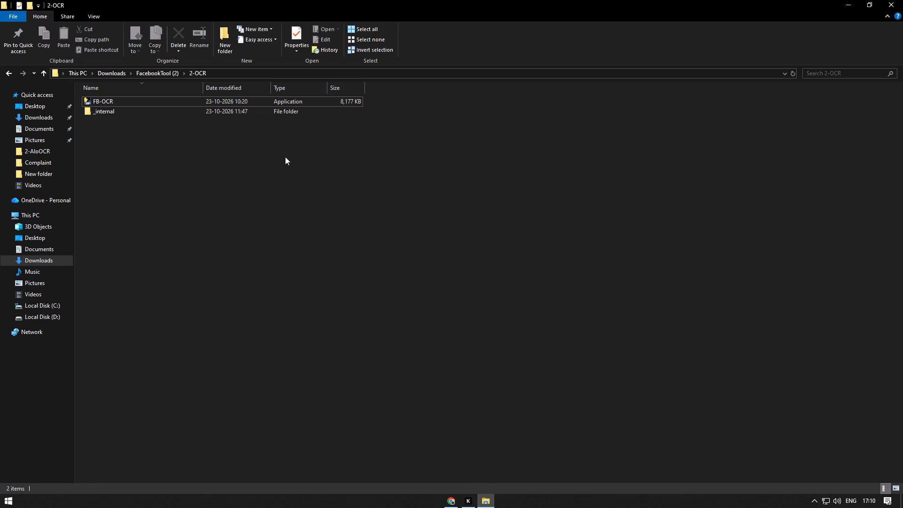
pyautogui.doubleClick(256, 98)
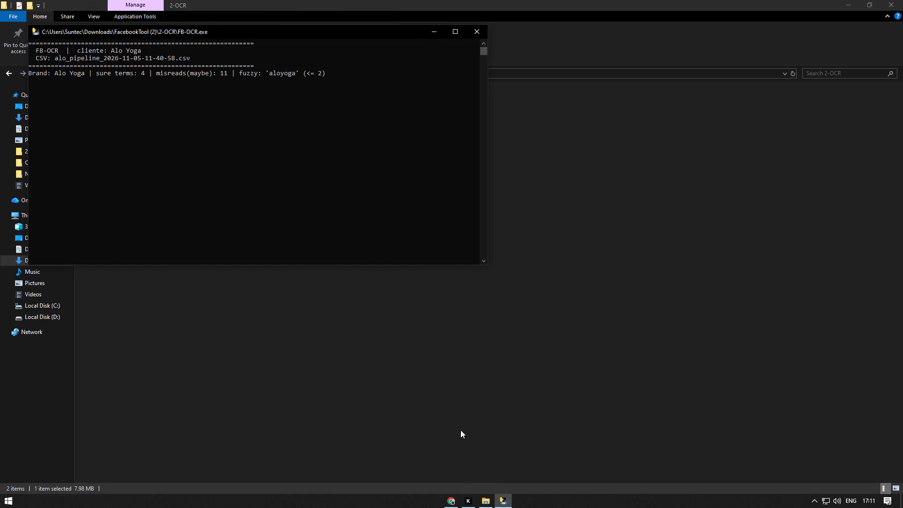
# Switch to the Alo FB US worksheet in Chrome and copy the alo full zip search link from cell F176.
pyautogui.click(451, 506)
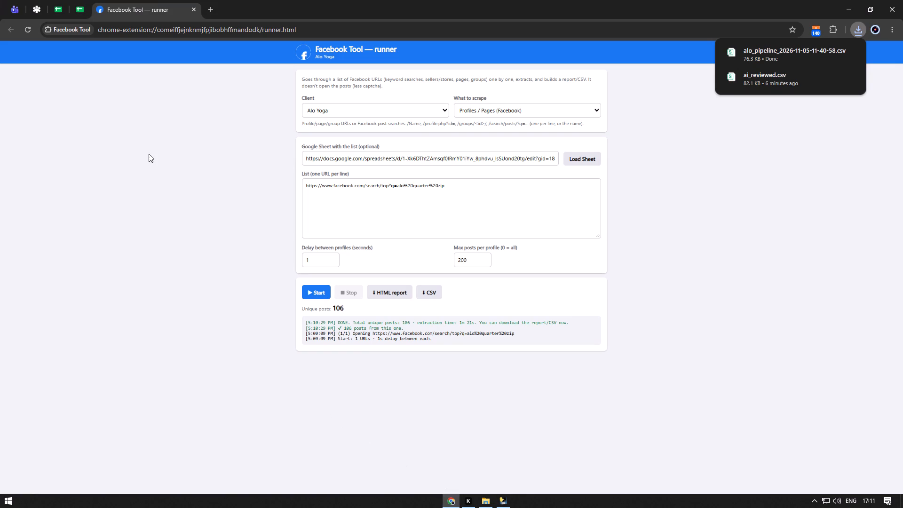
pyautogui.click(62, 2)
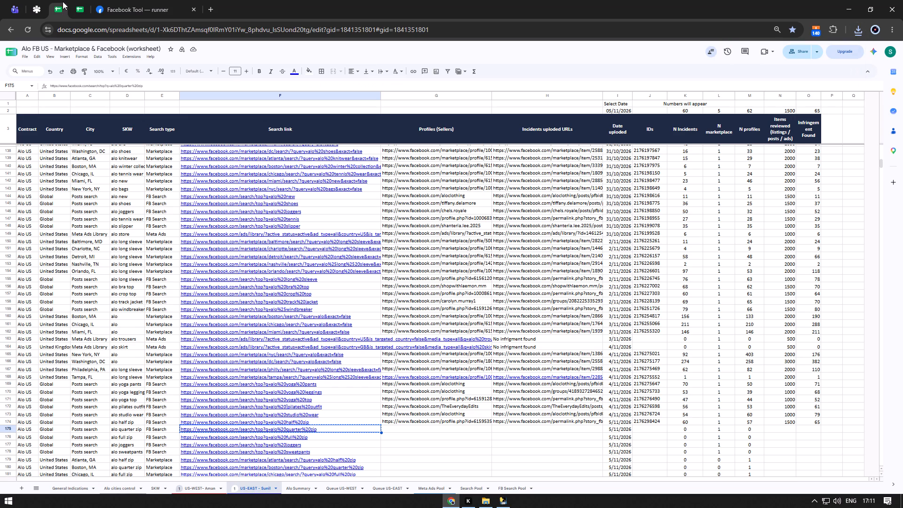
pyautogui.press('Down')
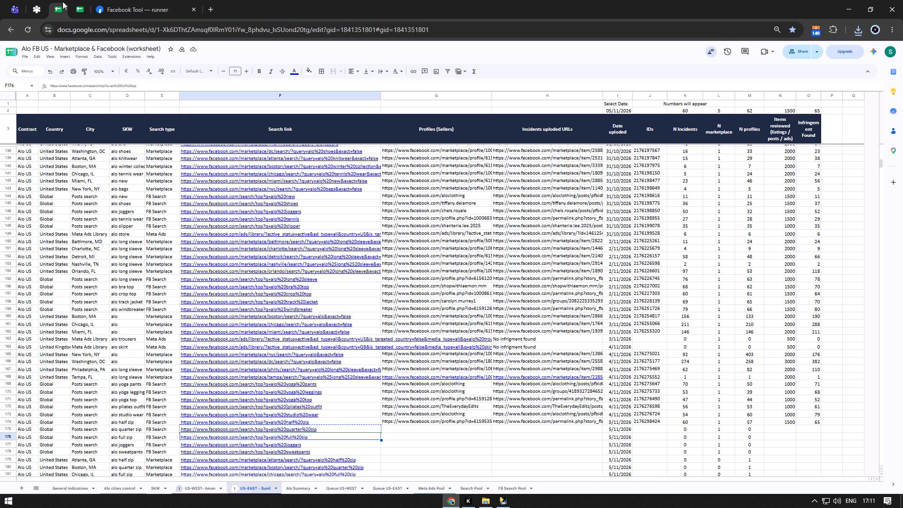
pyautogui.hotkey('ctrl', 'c')
pyautogui.hotkey('ctrl', 'c')
pyautogui.hotkey('ctrl', 'c')
pyautogui.hotkey('ctrl', 'c')
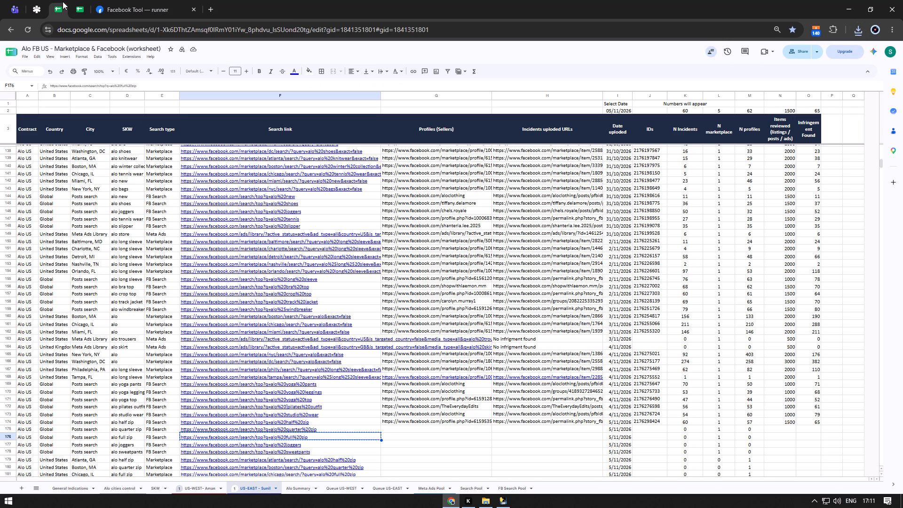
# In a new Facebook Tool runner, replace the URL list with the alo full zip link, set max posts per profile to 210, and start scraping.
pyautogui.hotkey('ctrl', 'd')
pyautogui.hotkey('shift', 'Tab')
pyautogui.press('Return')
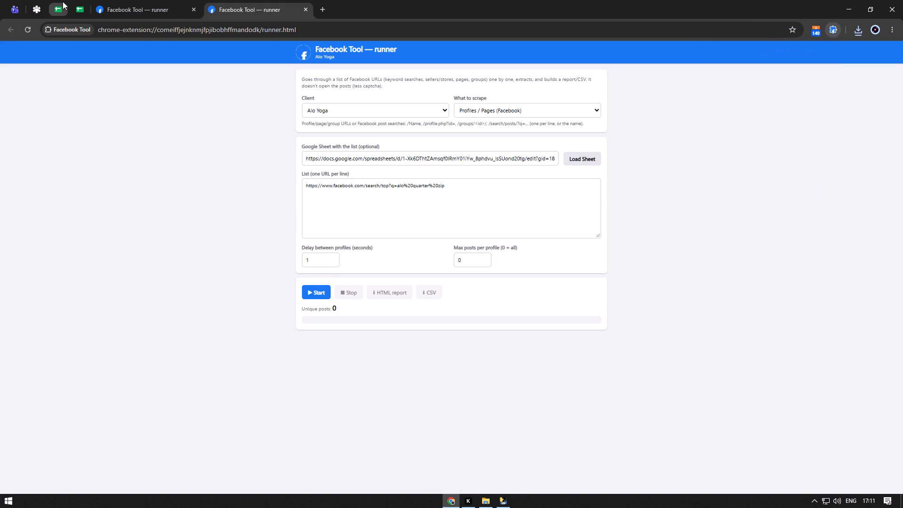
pyautogui.press('Tab')
pyautogui.press('Tab')
pyautogui.press('Tab')
pyautogui.press('Tab')
pyautogui.press('Tab')
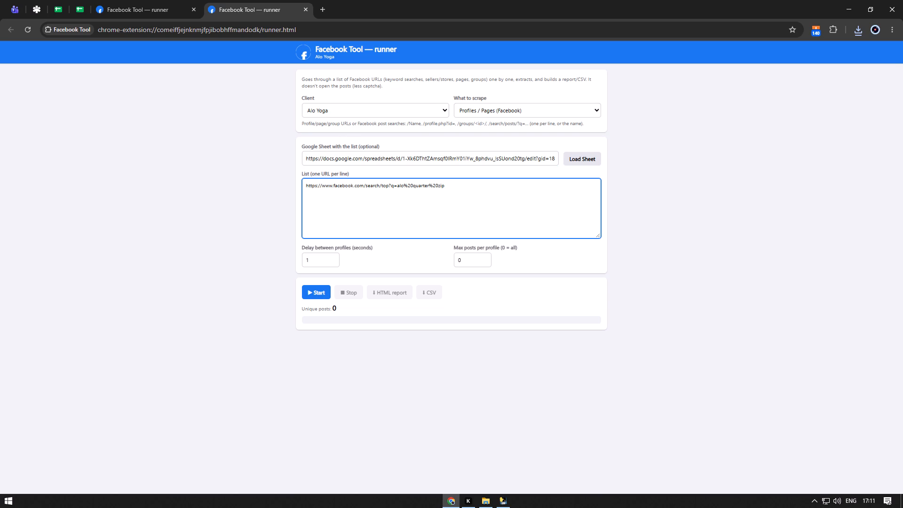
pyautogui.hotkey('ctrl', 'a')
pyautogui.hotkey('ctrl', 'v')
pyautogui.press('Tab')
pyautogui.press('Tab')
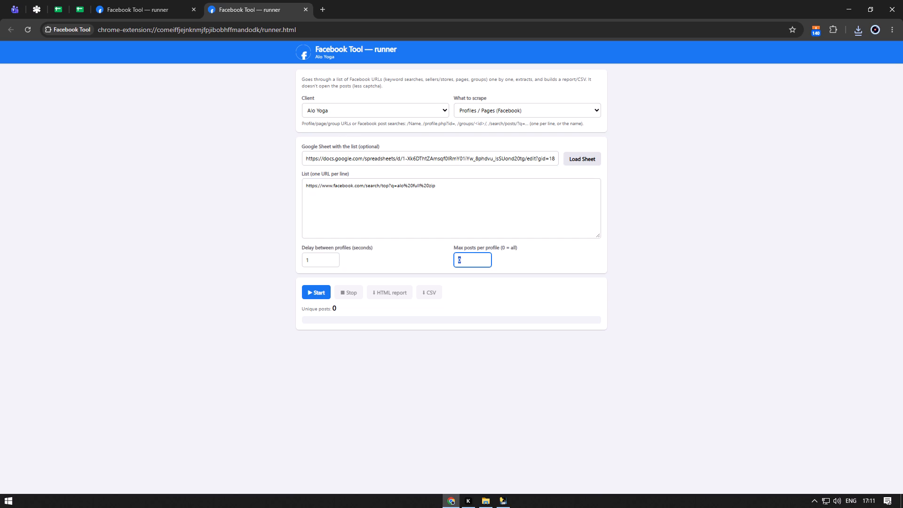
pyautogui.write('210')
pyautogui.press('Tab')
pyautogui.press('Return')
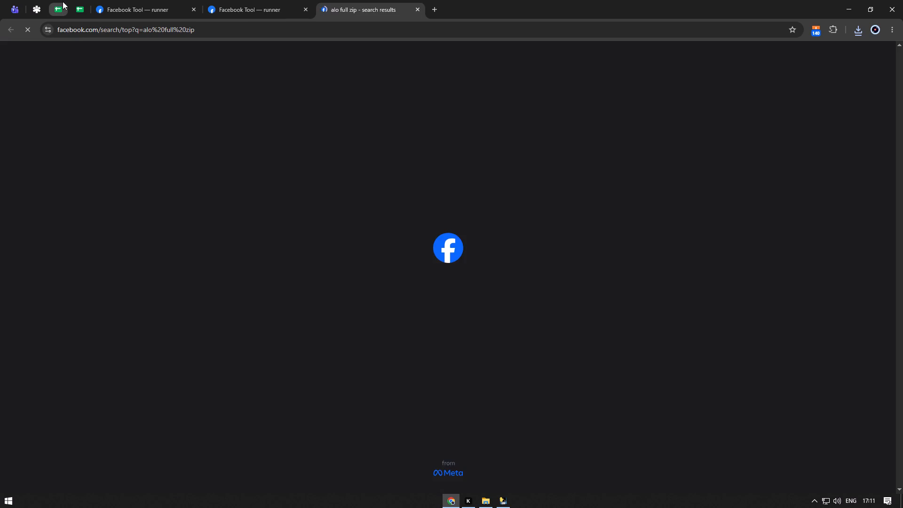
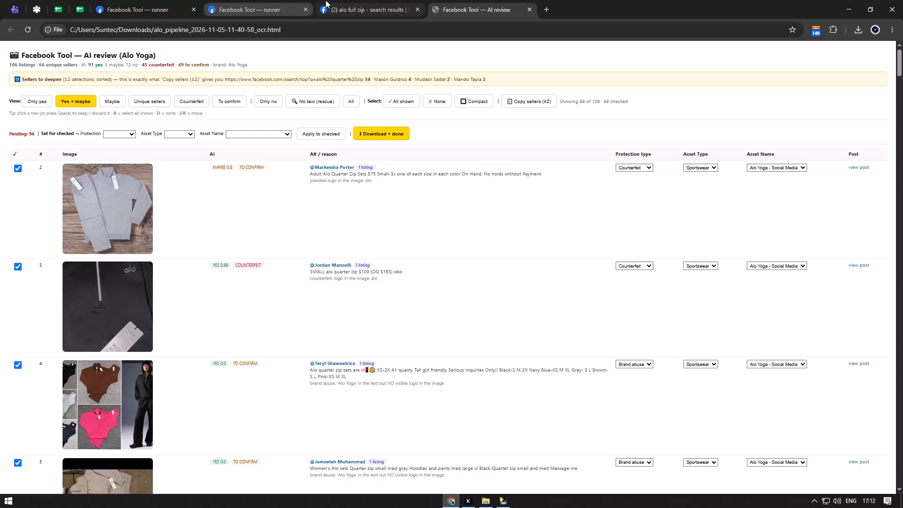
# Move the AI review page between the two runner pages in the browser, and return to the alo full zip search results.
pyautogui.click(329, 0)
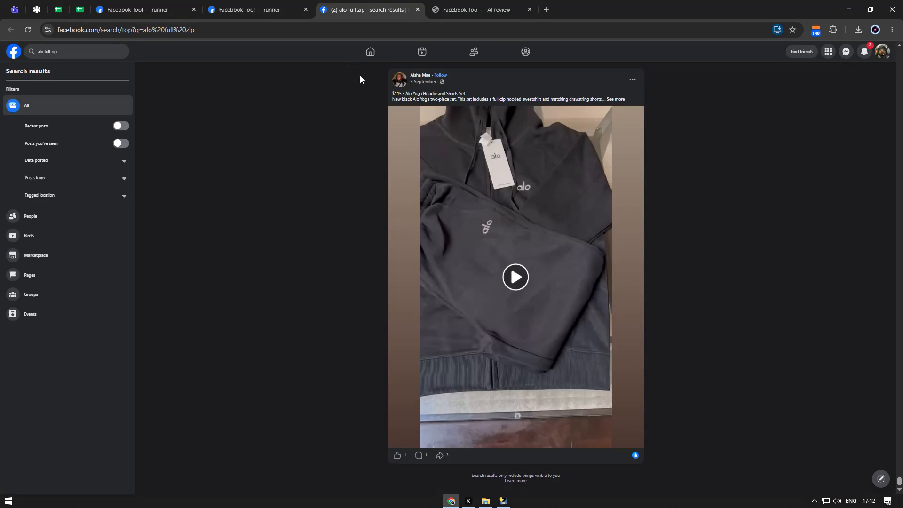
pyautogui.moveTo(473, 0); pyautogui.dragTo(471, 0)
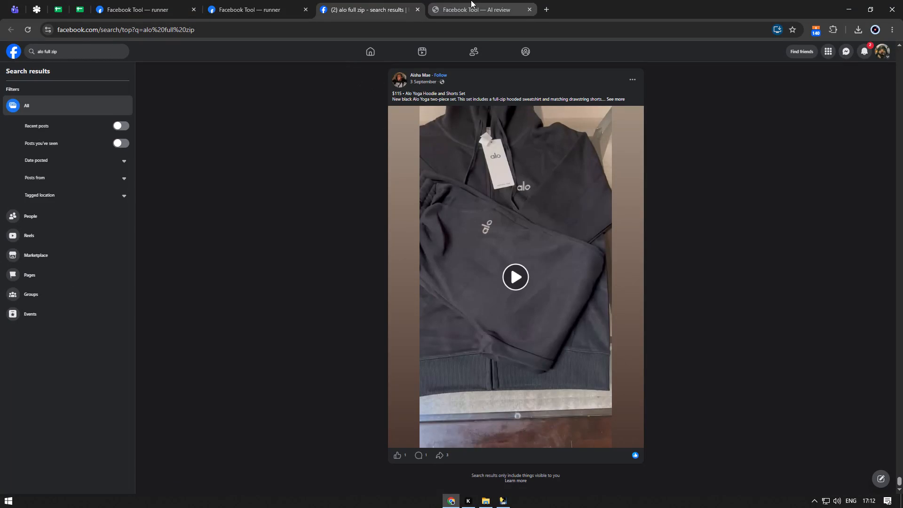
pyautogui.moveTo(471, 0); pyautogui.dragTo(257, 0)
pyautogui.click(459, 0)
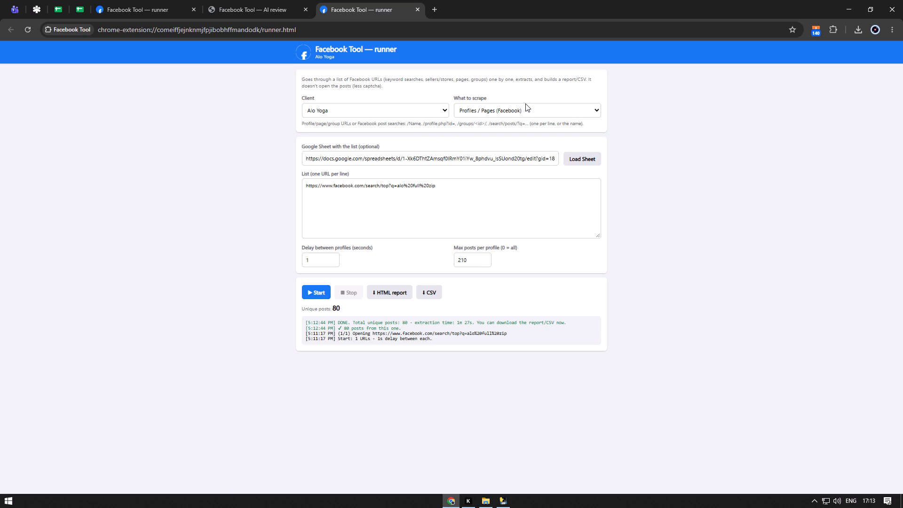
# Download the scraped alo full zip posts as a CSV file from the Facebook Tool runner.
pyautogui.click(441, 293)
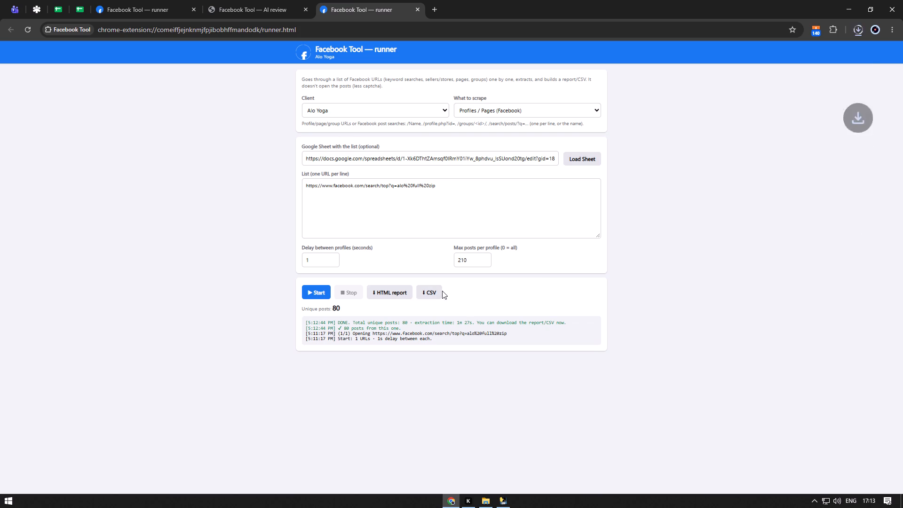
# Switch to FB-OCR and close the completed OCR run of the alo quarter zip scrape.
pyautogui.hotkey('alt', 'Tab')
pyautogui.press('Return')
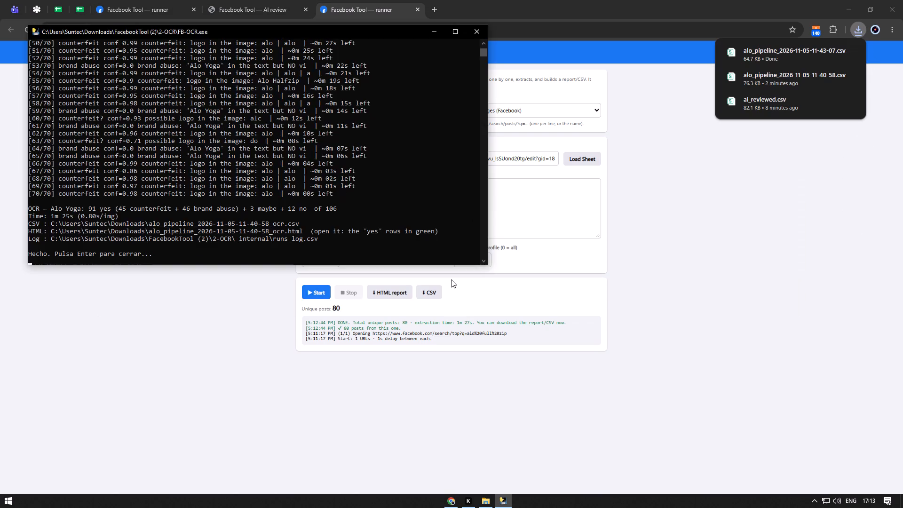
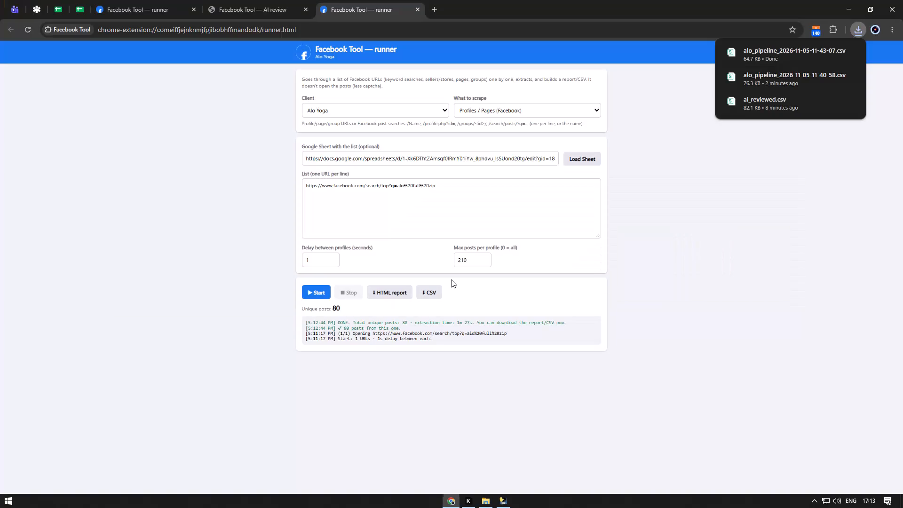
# Download the checked alo quarter zip listings from the AI review page and finish the review.
pyautogui.click(272, 0)
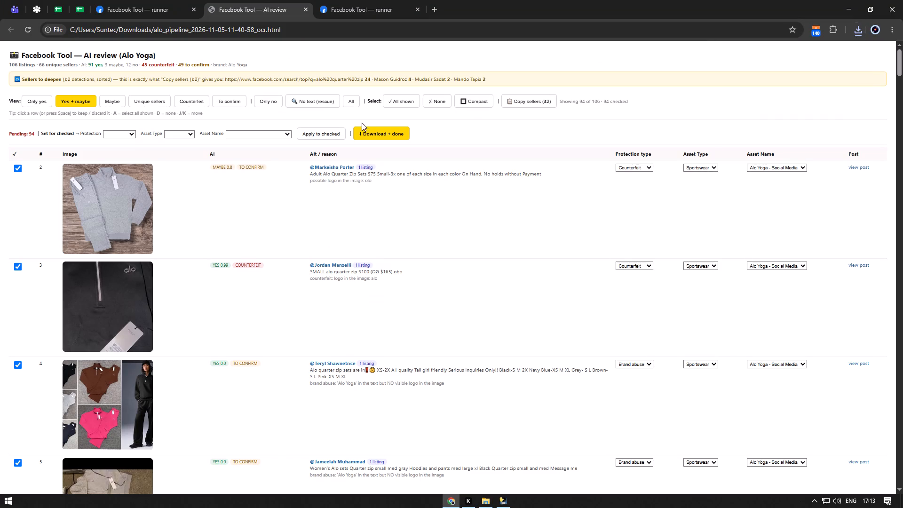
pyautogui.click(368, 127)
# Import ai_reviewed (1).csv into Sheet14 of the Yudhraa Facebook OCR spreadsheet, appending it to the current sheet.
pyautogui.click(82, 0)
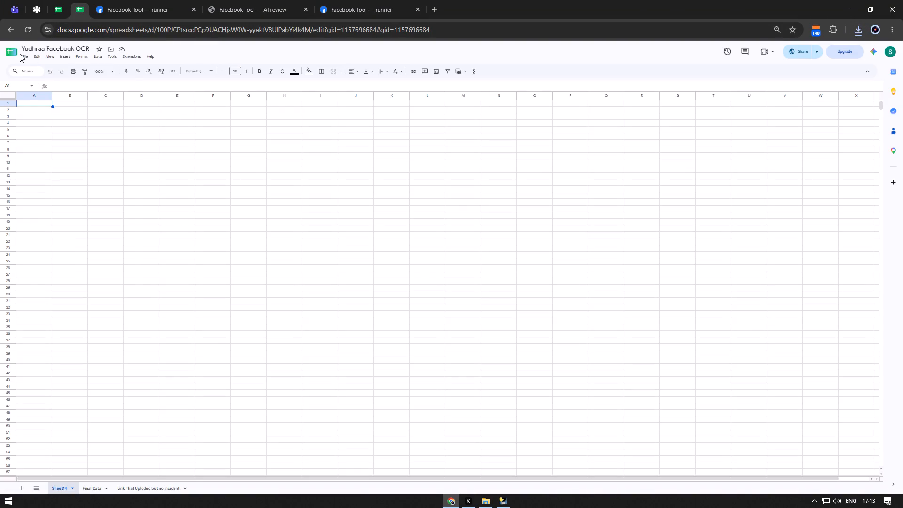
pyautogui.click(20, 54)
pyautogui.click(27, 57)
pyautogui.click(48, 91)
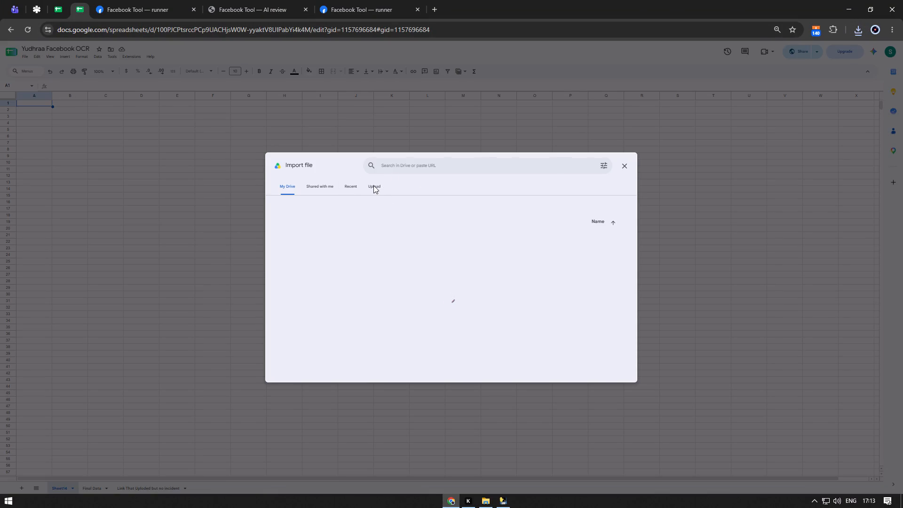
pyautogui.click(373, 185)
pyautogui.click(454, 314)
pyautogui.click(455, 307)
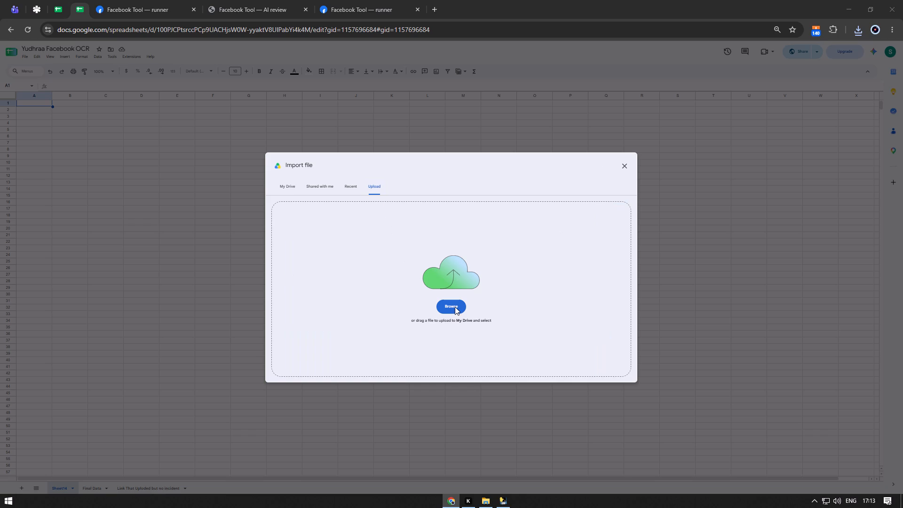
pyautogui.doubleClick(388, 309)
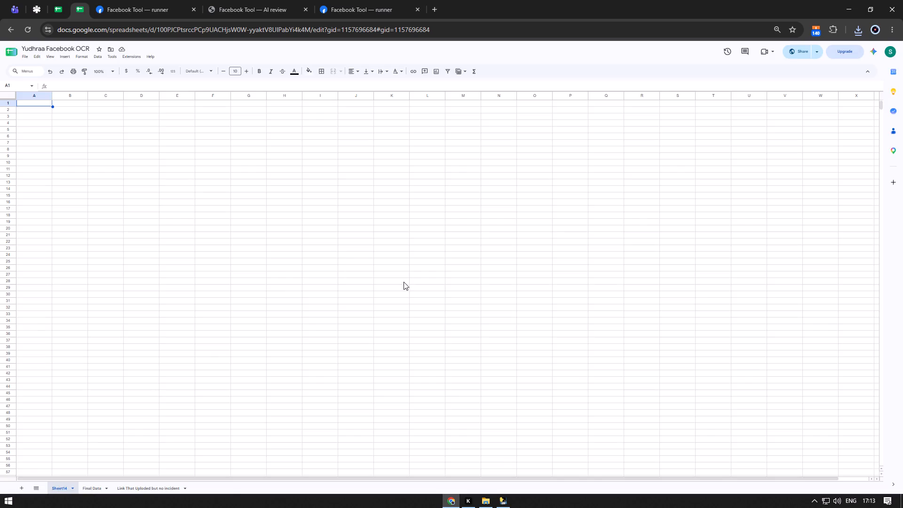
pyautogui.click(410, 270)
pyautogui.click(403, 314)
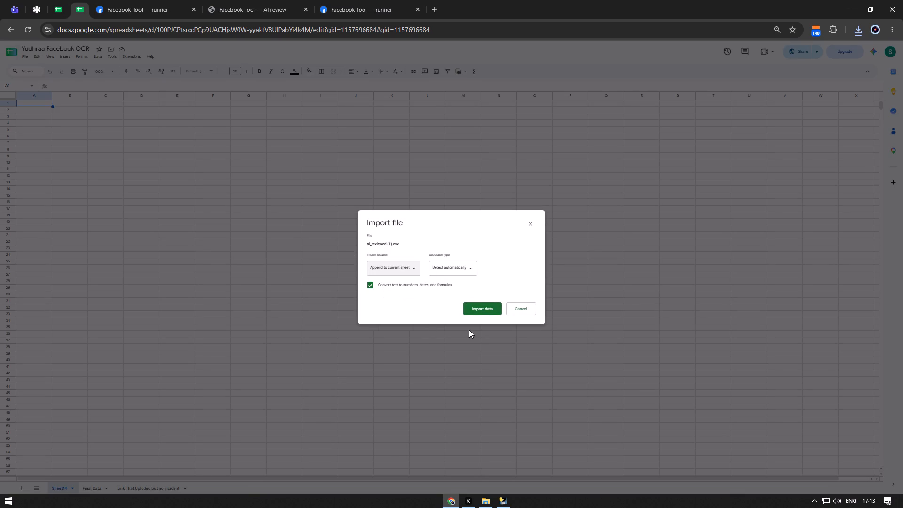
pyautogui.click(479, 303)
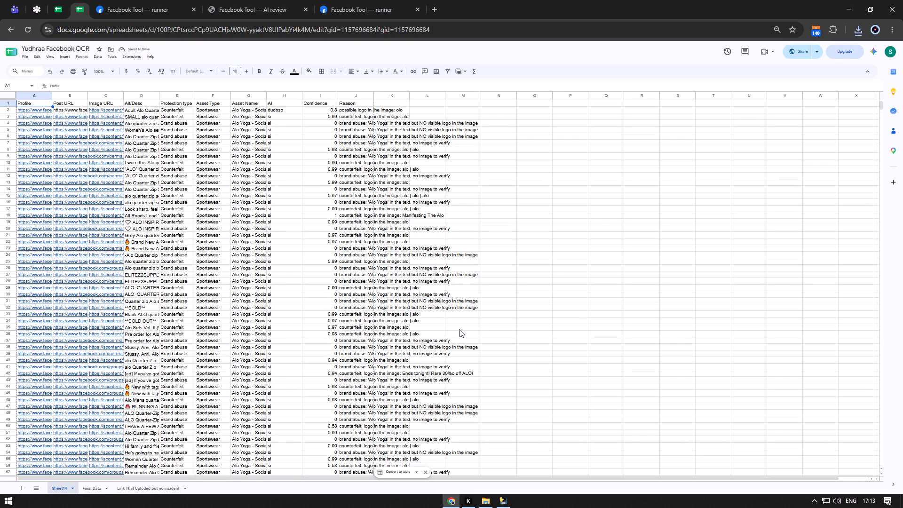
# Create a filter on the header row of the imported data.
pyautogui.hotkey('ctrl', 'shift', 'Right')
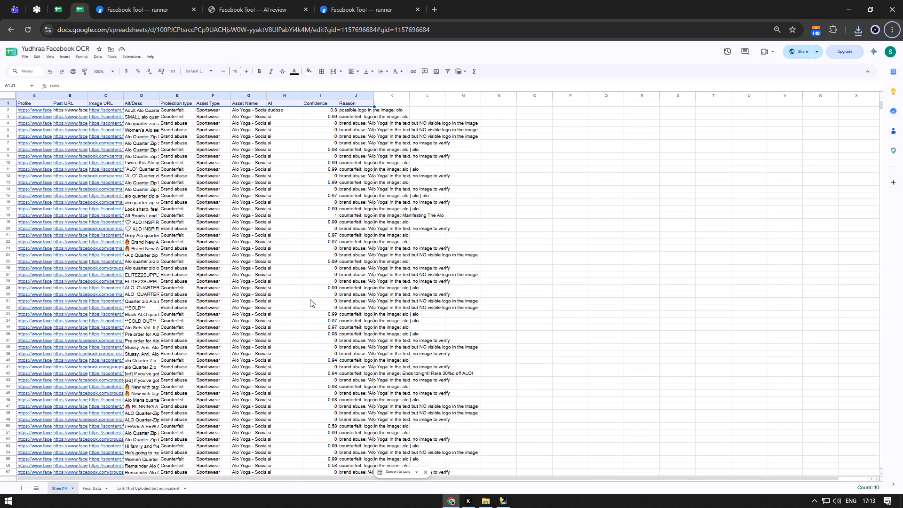
pyautogui.hotkey('alt', 'd')
pyautogui.hotkey('alt', 'f')
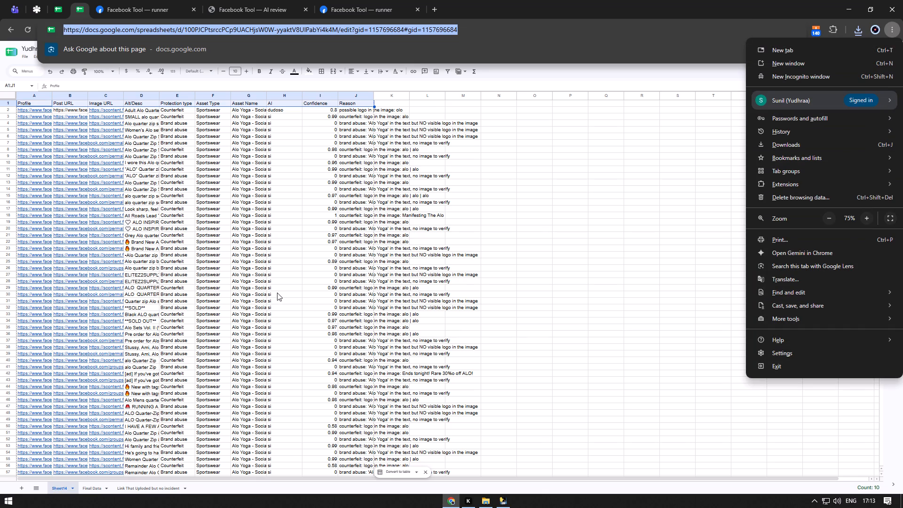
pyautogui.click(262, 168)
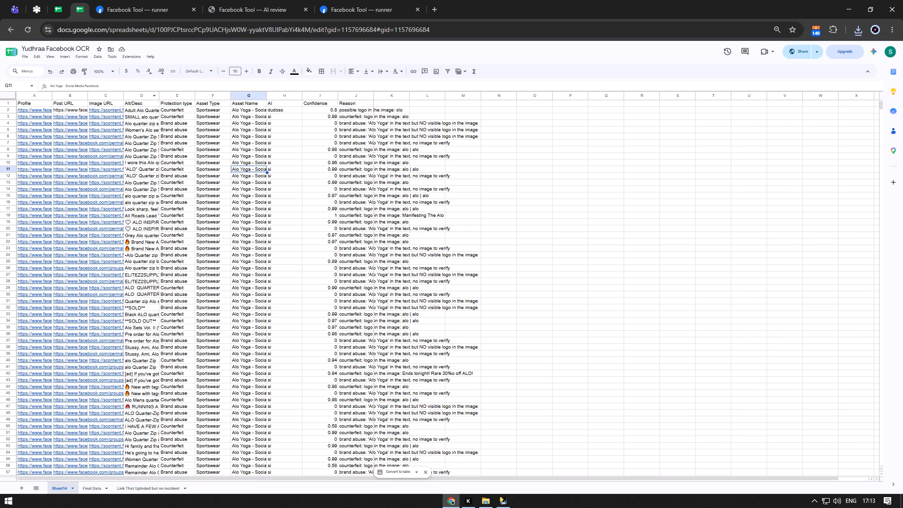
pyautogui.click(0, 106)
pyautogui.hotkey('alt', 'd')
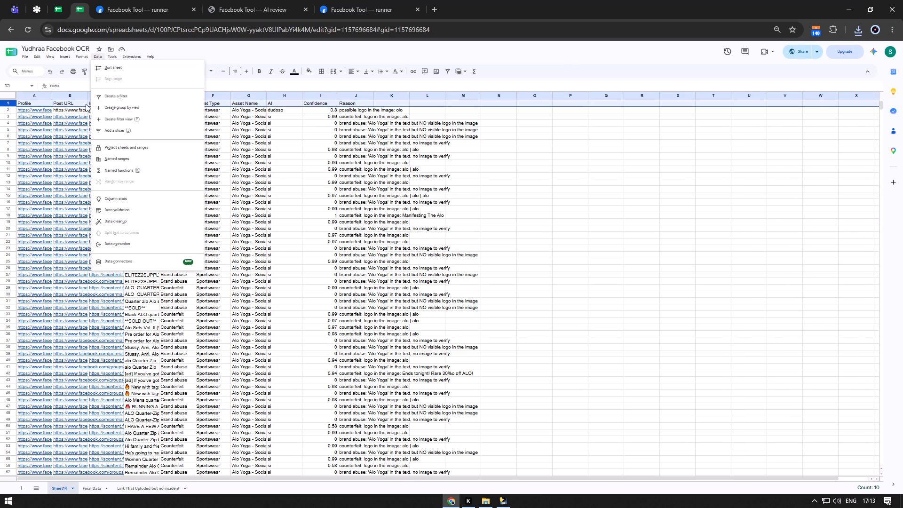
pyautogui.hotkey('alt', 'f')
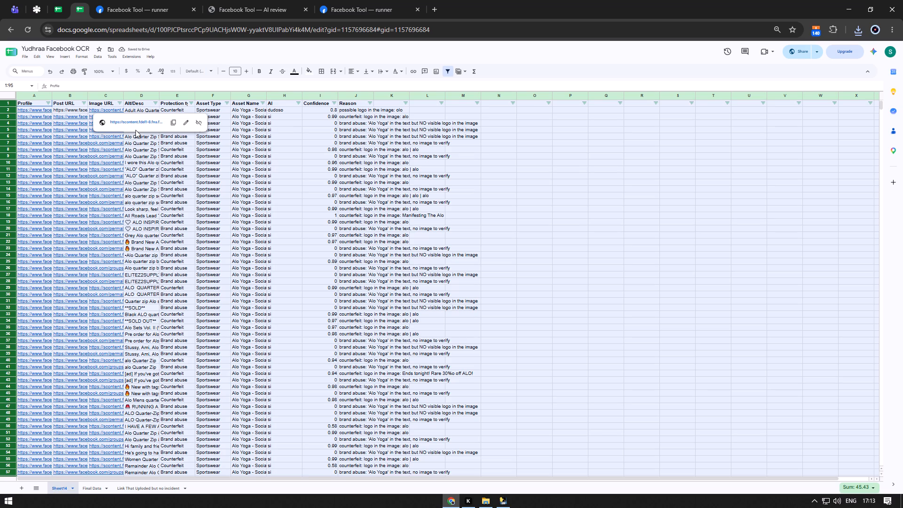
# Filter the Reason column to exclude the three "possible logo in the image" values.
pyautogui.click(367, 105)
pyautogui.scroll(-5, 333, 224)
pyautogui.click(332, 244)
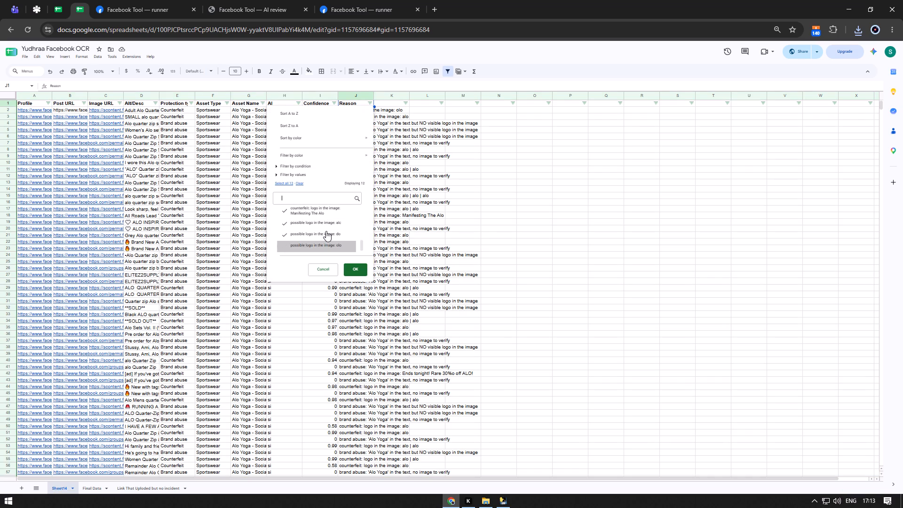
pyautogui.click(326, 231)
pyautogui.click(325, 224)
pyautogui.scroll(-4, 325, 228)
pyautogui.click(360, 271)
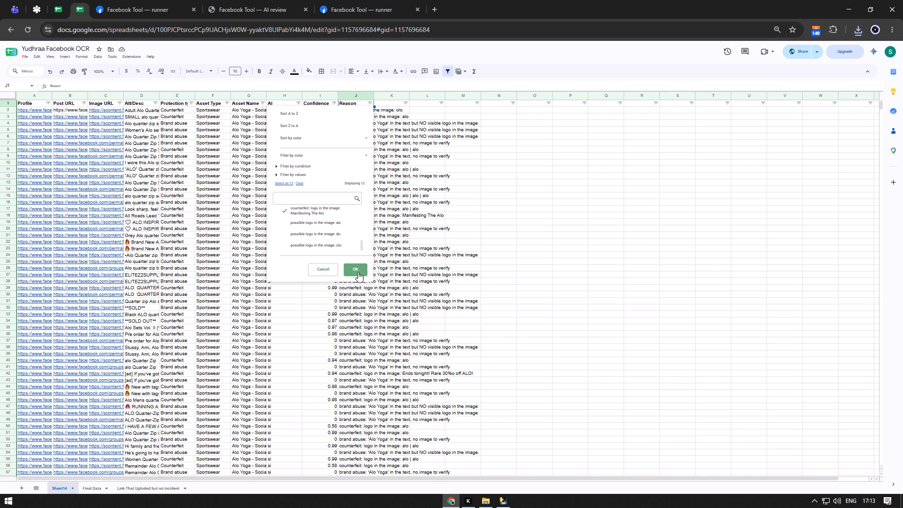
# Copy the filtered Post URLs into the Red Points new incident form, replacing its old detection links, and save the incidents.
pyautogui.hotkey('ctrl', 'Left')
pyautogui.press('Right')
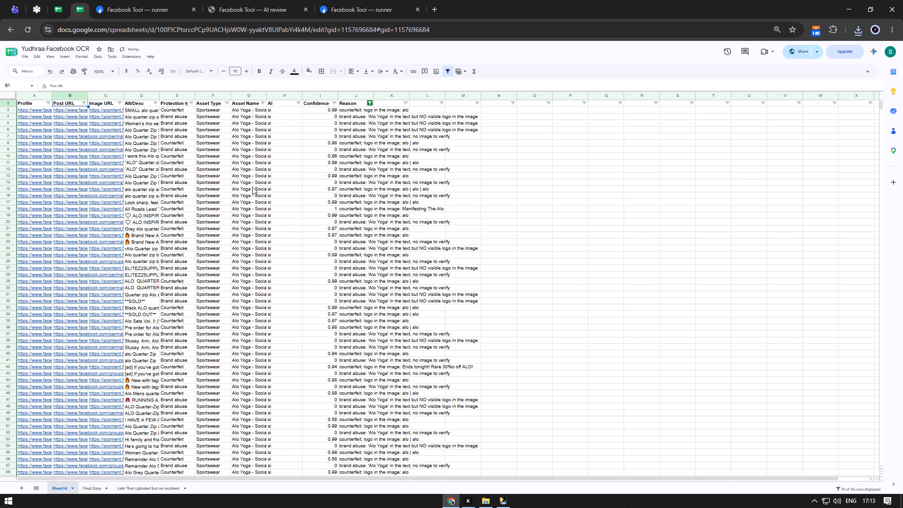
pyautogui.press('Down')
pyautogui.hotkey('ctrl', 'shift', 'Down')
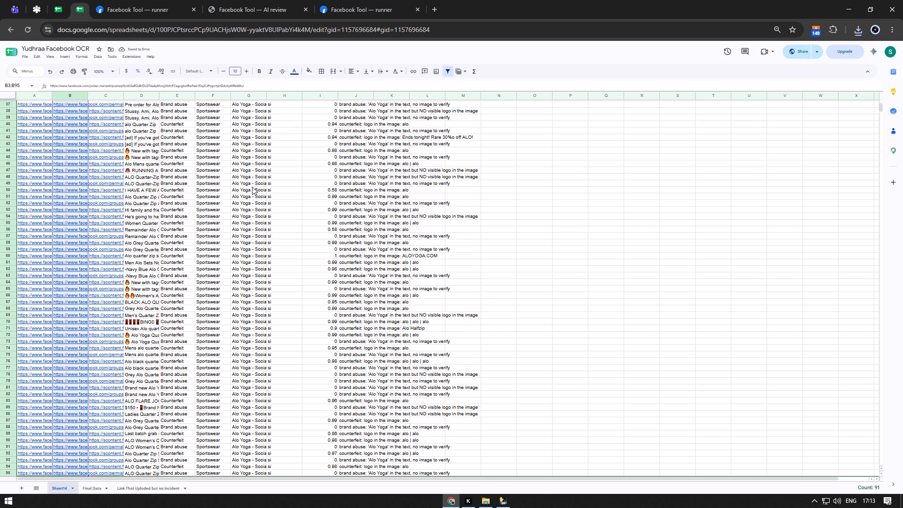
pyautogui.hotkey('ctrl', 'c')
pyautogui.hotkey('ctrl', 'c')
pyautogui.hotkey('ctrl', 'c')
pyautogui.hotkey('ctrl', 'shift', 'Tab')
pyautogui.hotkey('ctrl', 'shift', 'Tab')
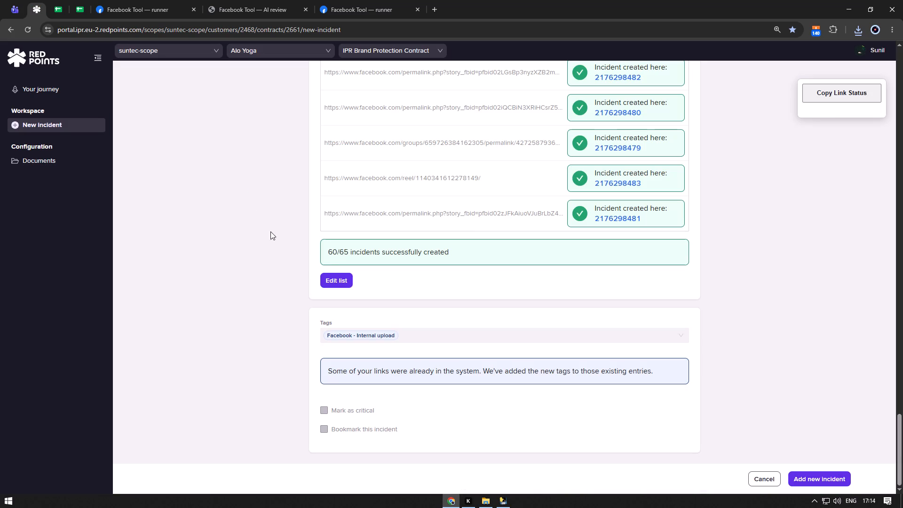
pyautogui.click(342, 283)
pyautogui.click(364, 270)
pyautogui.hotkey('ctrl', 'a')
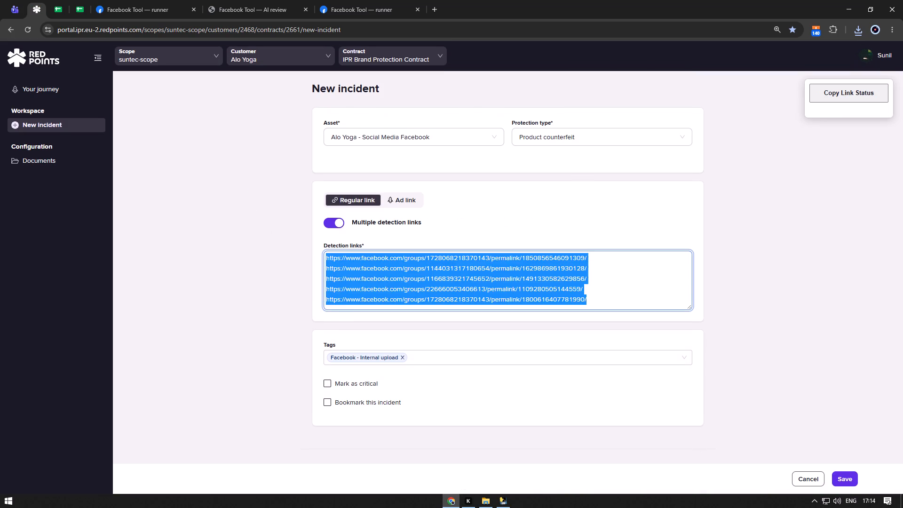
pyautogui.hotkey('ctrl', 'v')
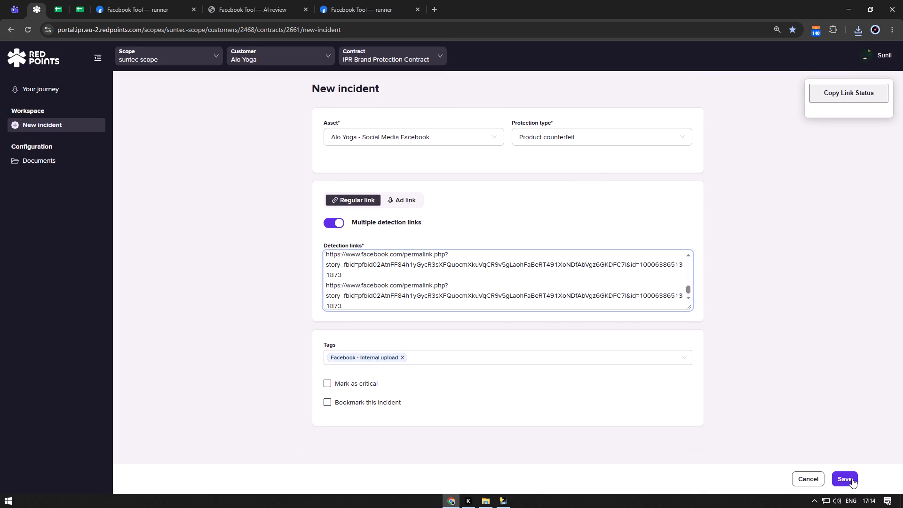
pyautogui.click(849, 479)
# Remove duplicates from the filtered Profile links in column A of the OCR sheet, including duplicates in hidden rows.
pyautogui.click(63, 0)
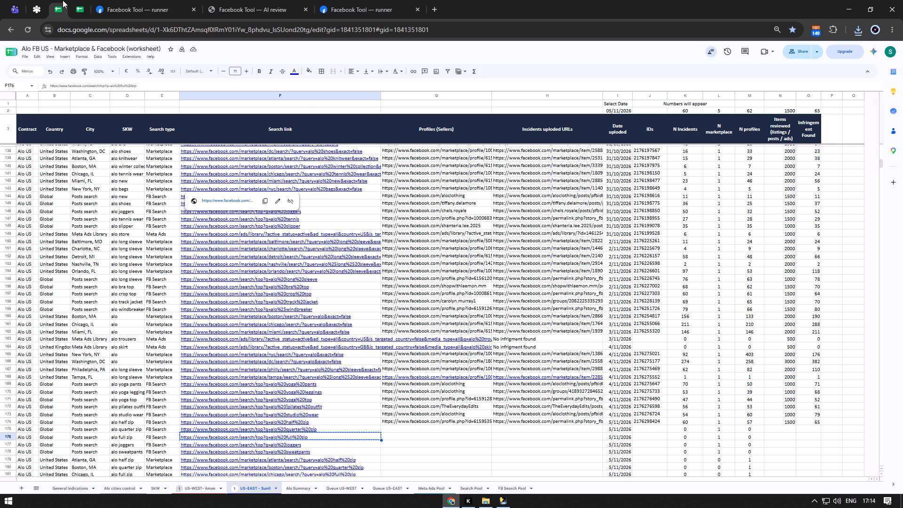
pyautogui.hotkey('ctrl', 'shift', 'Tab')
pyautogui.hotkey('ctrl', 'Tab')
pyautogui.hotkey('ctrl', 'Tab')
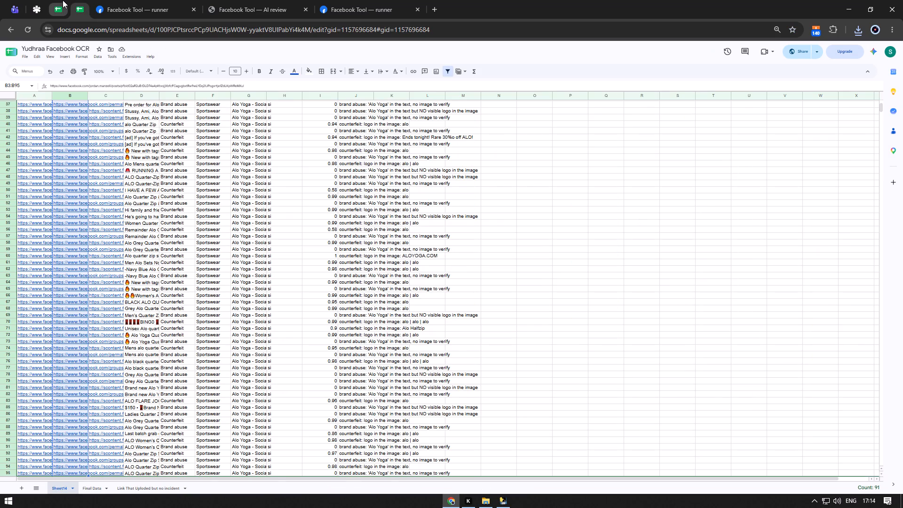
pyautogui.press('Up')
pyautogui.press('Left')
pyautogui.press('Down')
pyautogui.hotkey('ctrl', 'shift', 'Down')
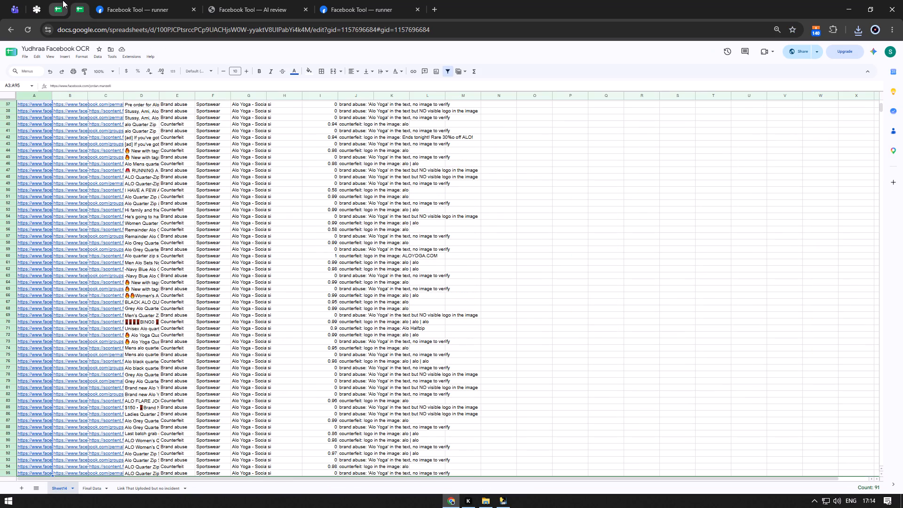
pyautogui.hotkey('alt', 'o')
pyautogui.press('Up')
pyautogui.press('Left')
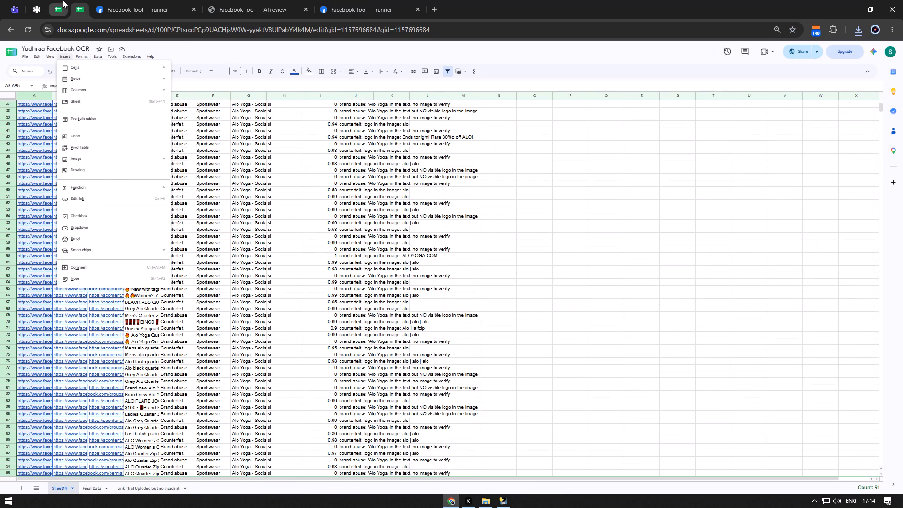
pyautogui.press('Right')
pyautogui.press('Right')
pyautogui.press('Up')
pyautogui.press('Up')
pyautogui.press('Up')
pyautogui.press('Up')
pyautogui.press('Right')
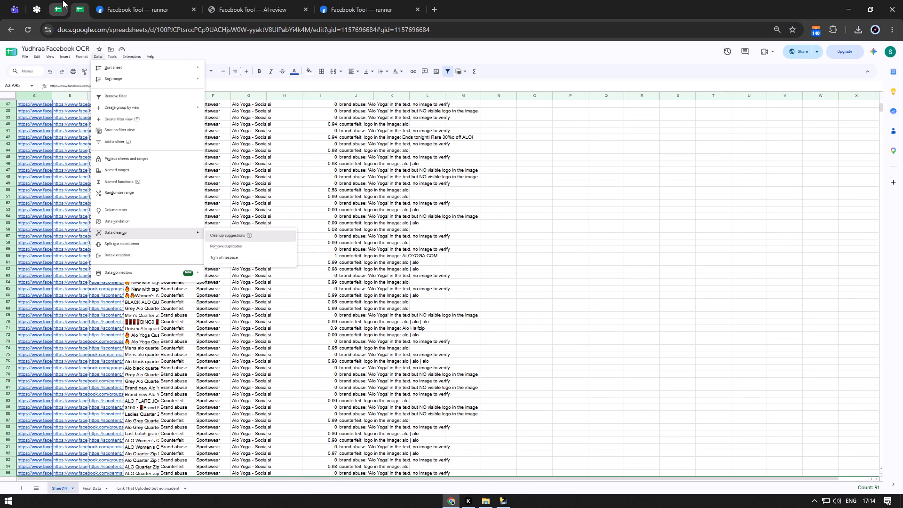
pyautogui.press('Up')
pyautogui.press('Up')
pyautogui.press('Return')
pyautogui.hotkey('shift', 'Tab')
pyautogui.press('Return')
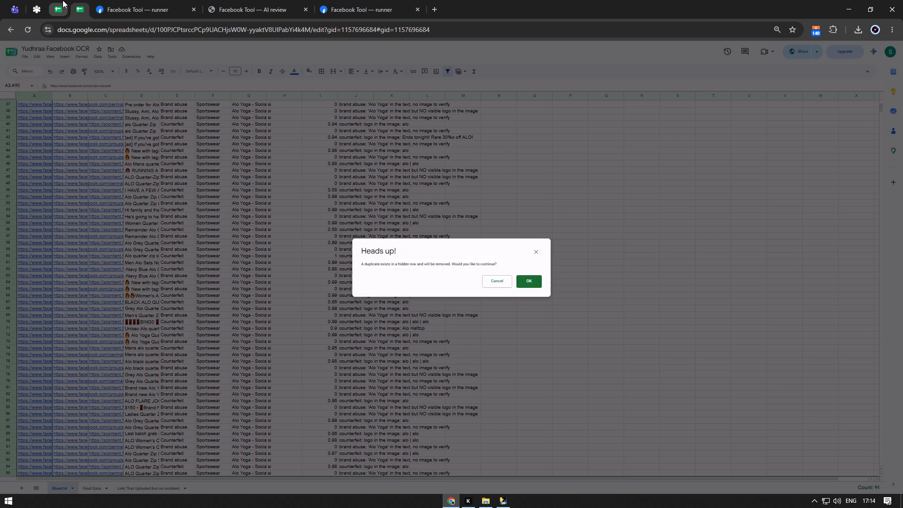
pyautogui.hotkey('shift', 'Tab')
pyautogui.press('Return')
pyautogui.hotkey('shift', 'Tab')
pyautogui.press('Return')
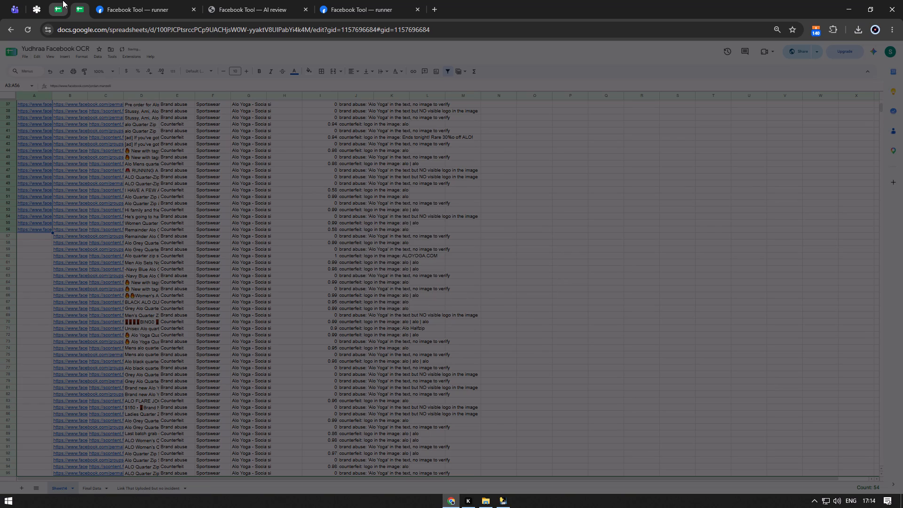
# Copy the deduplicated Profile links and switch to the Alo FB US - Marketplace & Facebook worksheet.
pyautogui.hotkey('ctrl', 'c')
pyautogui.hotkey('ctrl', 'c')
pyautogui.hotkey('ctrl', 'c')
pyautogui.hotkey('ctrl', 'shift', 'Tab')
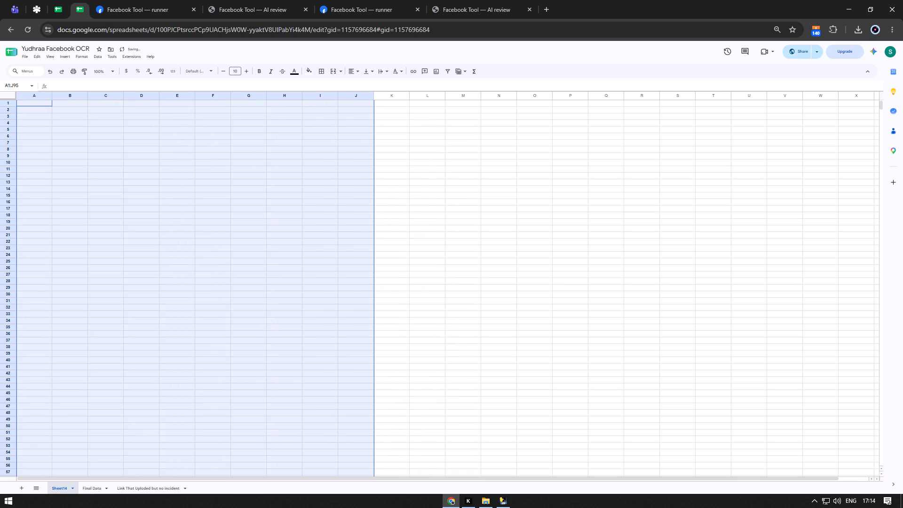
# Clear all remaining cell contents of Sheet14 in the Yudhraa Facebook OCR spreadsheet.
pyautogui.press('Up')
pyautogui.hotkey('ctrl', 'a')
pyautogui.hotkey('ctrl', 'a')
pyautogui.hotkey('ctrl', 'a')
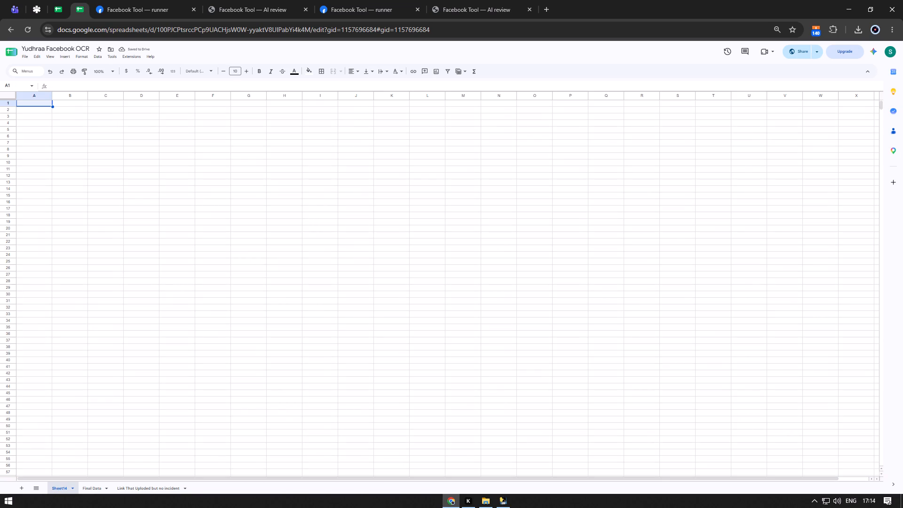
pyautogui.press('Delete')
pyautogui.press('Up')
pyautogui.press('Down')
pyautogui.press('Up')
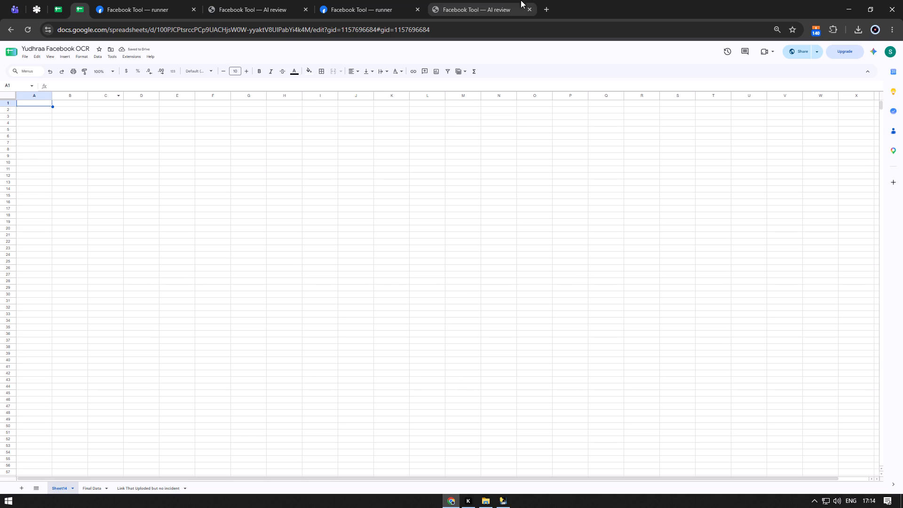
# Switch to the FB-OCR console and close its finished run.
pyautogui.click(499, 0)
pyautogui.hotkey('alt', 'Tab')
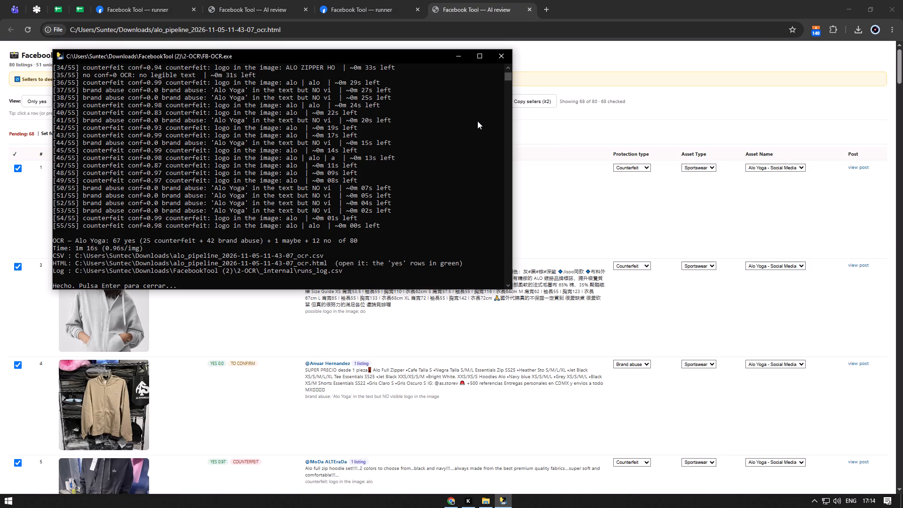
pyautogui.press('Return')
pyautogui.hotkey('alt', 'Tab')
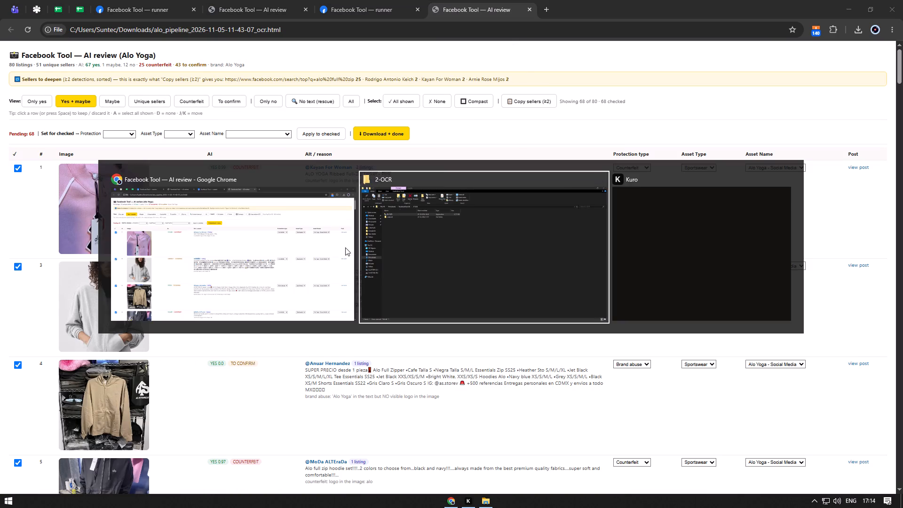
pyautogui.hotkey('alt', 'Tab')
# Select empty cell H7467 on the Final Data sheet and copy the link status of the submitted incidents from Red Points.
pyautogui.click(74, 0)
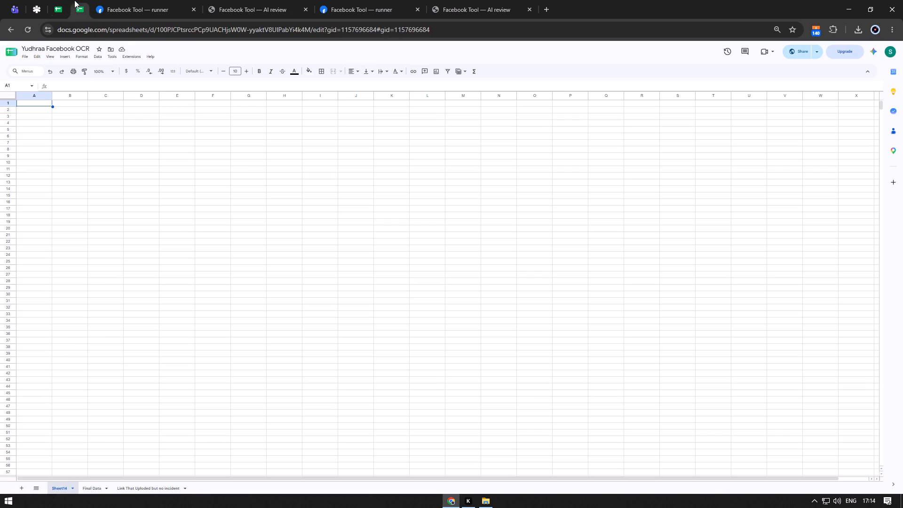
pyautogui.hotkey('alt', 'Down')
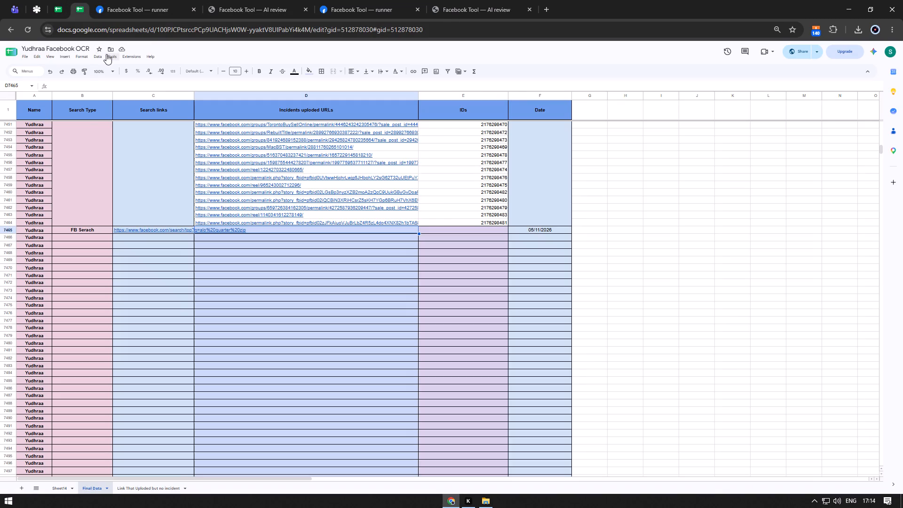
pyautogui.hotkey('ctrl', 'Right')
pyautogui.hotkey('ctrl', 'Right')
pyautogui.hotkey('ctrl', 'Left')
pyautogui.hotkey('ctrl', 'Left')
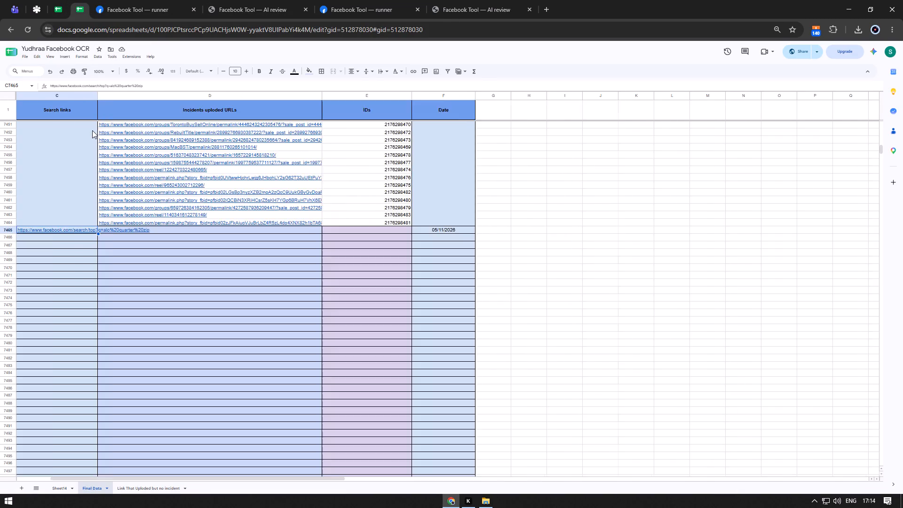
pyautogui.hotkey('ctrl', 'Left')
pyautogui.hotkey('ctrl', 'Right')
pyautogui.hotkey('ctrl', 'Right')
pyautogui.press('Down')
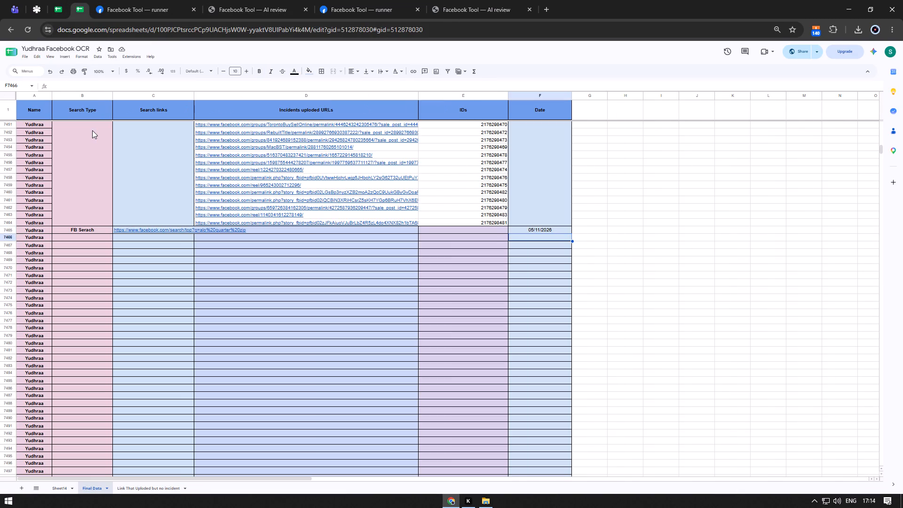
pyautogui.press('Right')
pyautogui.press('Down')
pyautogui.press('Right')
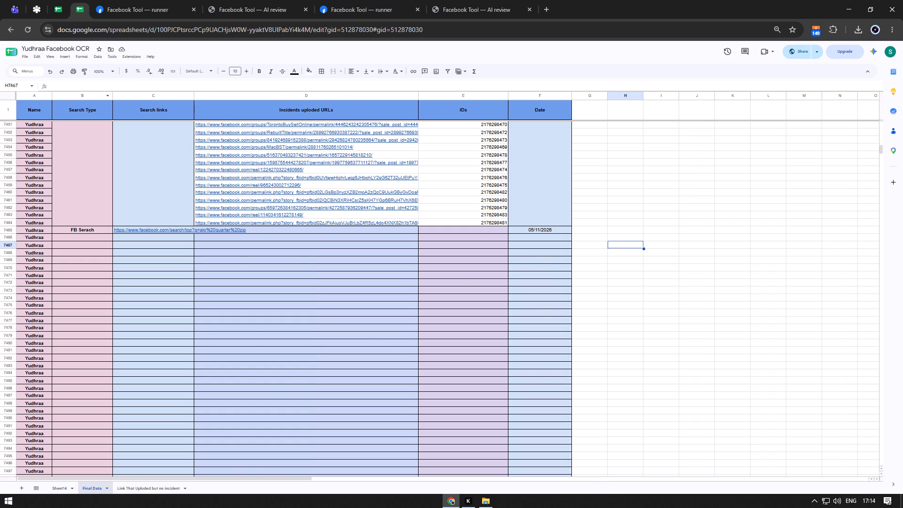
pyautogui.hotkey('ctrl', 'shift', 'Tab')
pyautogui.hotkey('ctrl', 'shift', 'Tab')
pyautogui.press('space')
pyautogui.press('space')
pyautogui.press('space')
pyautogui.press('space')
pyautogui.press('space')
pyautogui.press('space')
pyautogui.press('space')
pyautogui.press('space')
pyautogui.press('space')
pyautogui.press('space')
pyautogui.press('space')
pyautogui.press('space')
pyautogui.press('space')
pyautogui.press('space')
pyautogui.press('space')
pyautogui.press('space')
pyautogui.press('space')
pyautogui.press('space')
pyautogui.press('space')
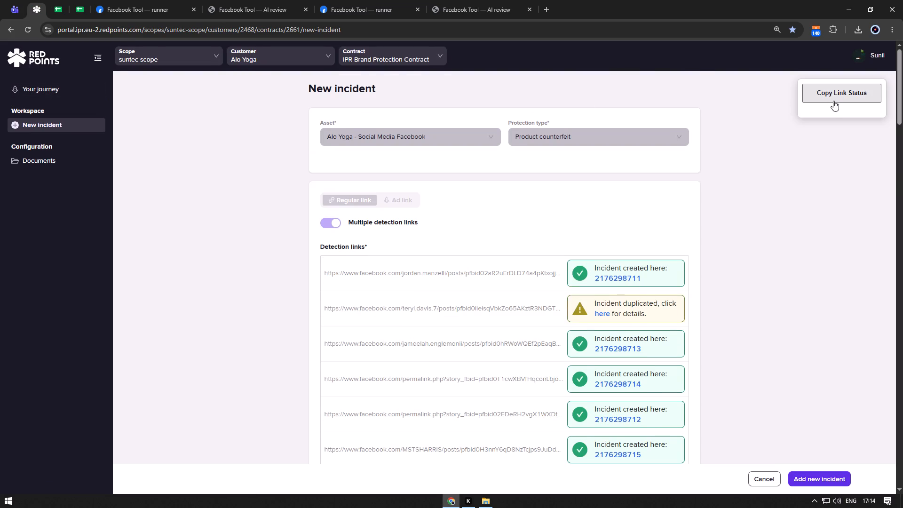
pyautogui.click(838, 98)
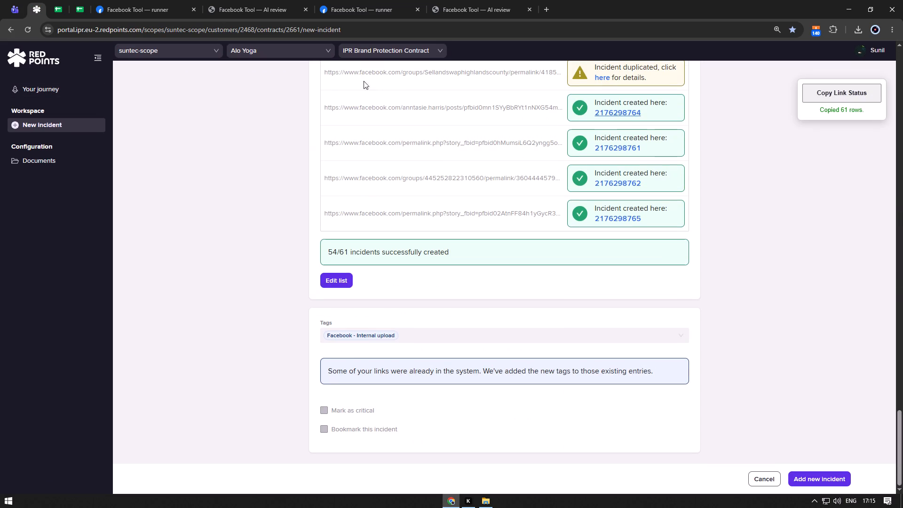
# In the Alo FB US worksheet's alo quarter zip row 175, enter 61 infringements found and 1500 items reviewed.
pyautogui.click(55, 5)
pyautogui.hotkey('ctrl', 'Right')
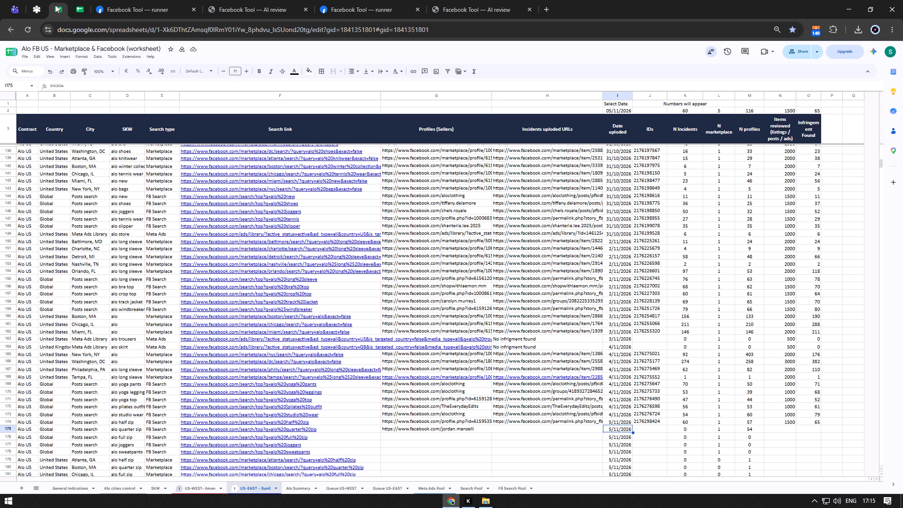
pyautogui.hotkey('ctrl', 'Right')
pyautogui.hotkey('ctrl', 'Right')
pyautogui.hotkey('ctrl', 'Right')
pyautogui.press('Left')
pyautogui.press('Left')
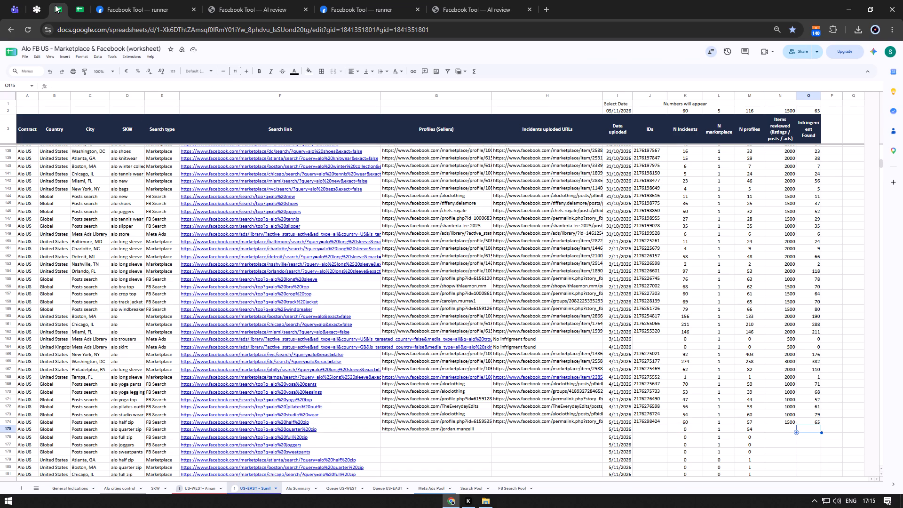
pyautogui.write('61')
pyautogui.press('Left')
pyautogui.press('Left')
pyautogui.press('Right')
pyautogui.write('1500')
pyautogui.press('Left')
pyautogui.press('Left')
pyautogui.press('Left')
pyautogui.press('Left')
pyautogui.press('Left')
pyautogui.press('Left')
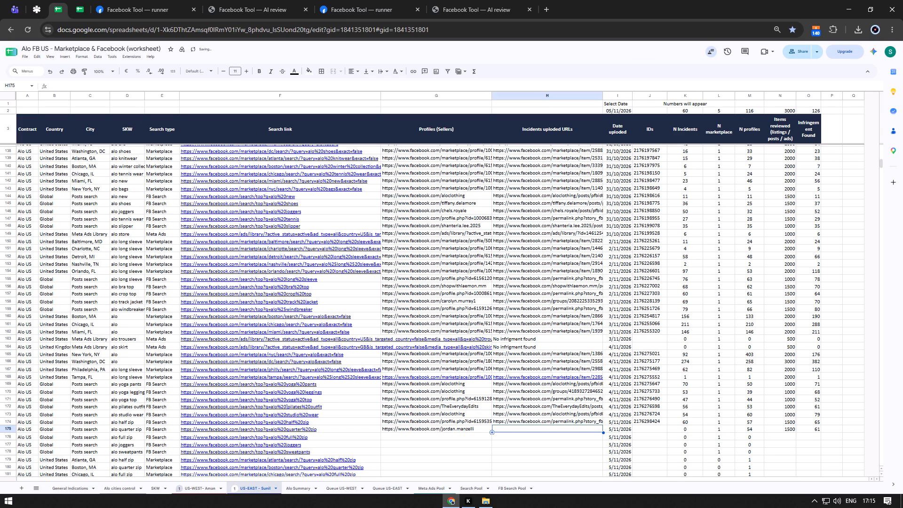
# Paste the copied Red Points link status table at H7467 of the Final Data sheet.
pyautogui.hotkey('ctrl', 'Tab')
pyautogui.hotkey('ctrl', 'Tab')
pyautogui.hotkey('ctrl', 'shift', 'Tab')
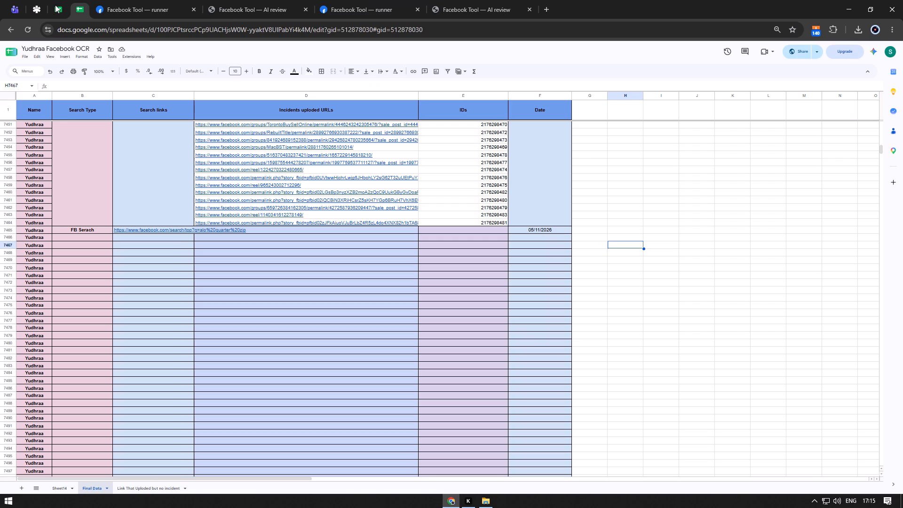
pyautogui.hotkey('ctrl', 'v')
# Delete the Status column I between the pasted Link and Incident Id's columns.
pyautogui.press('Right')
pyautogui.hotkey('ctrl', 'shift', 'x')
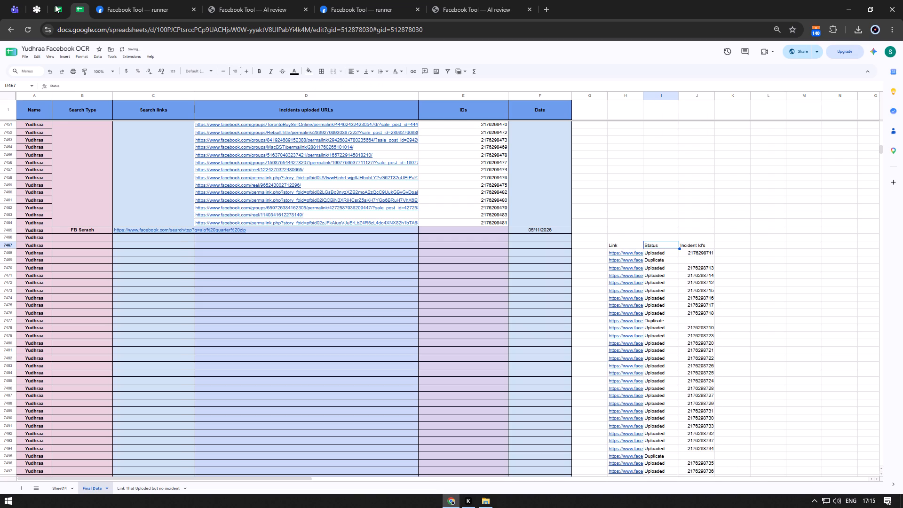
# Delete the Status column I between the pasted Link and Incident Id's columns.
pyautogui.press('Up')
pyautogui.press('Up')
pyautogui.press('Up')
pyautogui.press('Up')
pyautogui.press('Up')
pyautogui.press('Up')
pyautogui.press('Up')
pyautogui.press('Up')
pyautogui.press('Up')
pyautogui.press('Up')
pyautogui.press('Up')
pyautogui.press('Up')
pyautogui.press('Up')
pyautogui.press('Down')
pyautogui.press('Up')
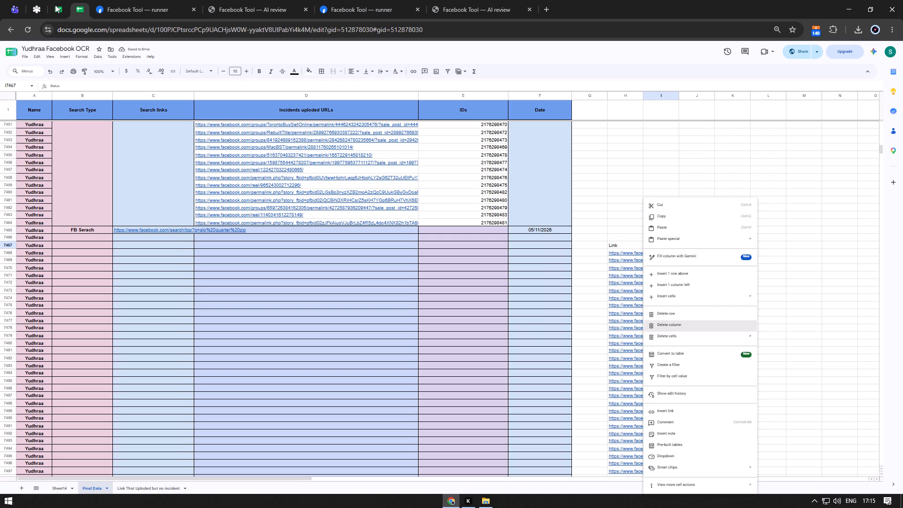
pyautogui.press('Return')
# Create a filter on the Link and Incident Id's headers and limit the Incident Id's values to blanks only.
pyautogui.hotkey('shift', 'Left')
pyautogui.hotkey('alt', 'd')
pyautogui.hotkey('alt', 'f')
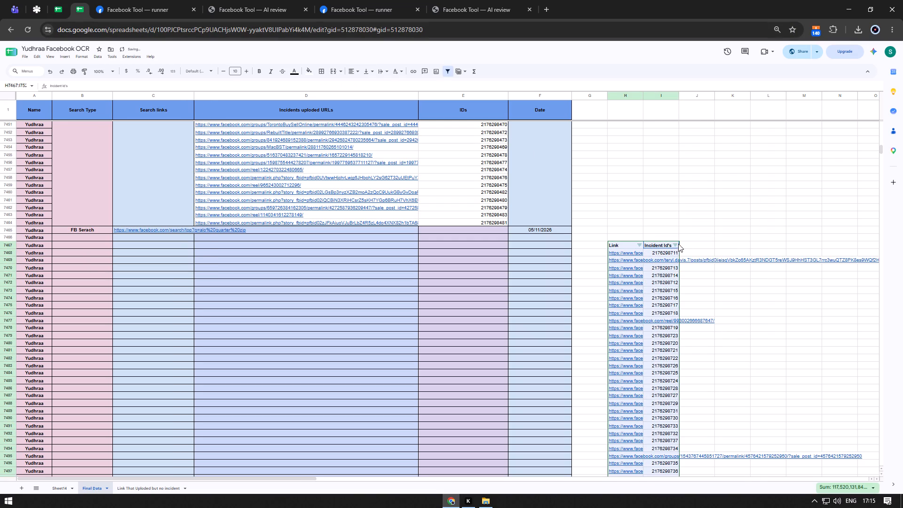
pyautogui.click(677, 244)
pyautogui.click(606, 326)
pyautogui.click(610, 349)
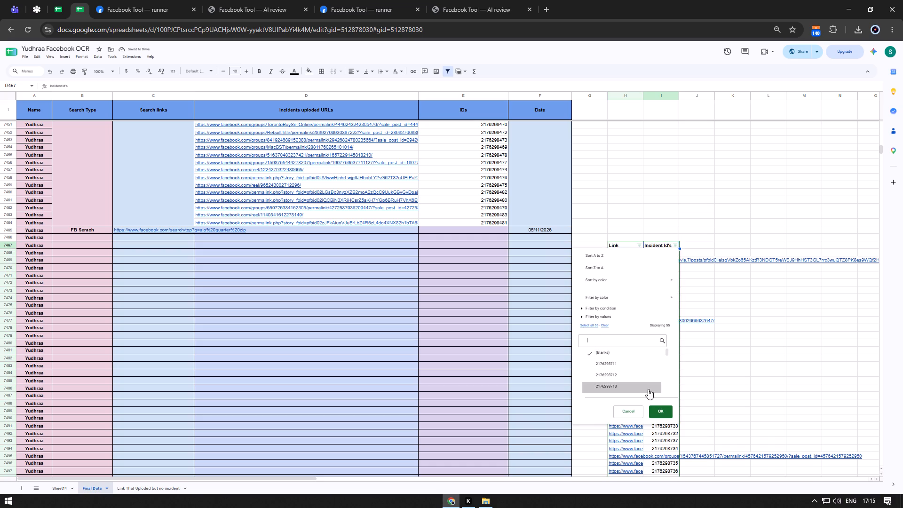
# Apply the blanks-only filter on Incident Id's and delete the filtered link rows that have no incident ID.
pyautogui.click(659, 411)
pyautogui.moveTo(618, 254); pyautogui.dragTo(623, 301)
pyautogui.rightClick(616, 279)
pyautogui.click(639, 341)
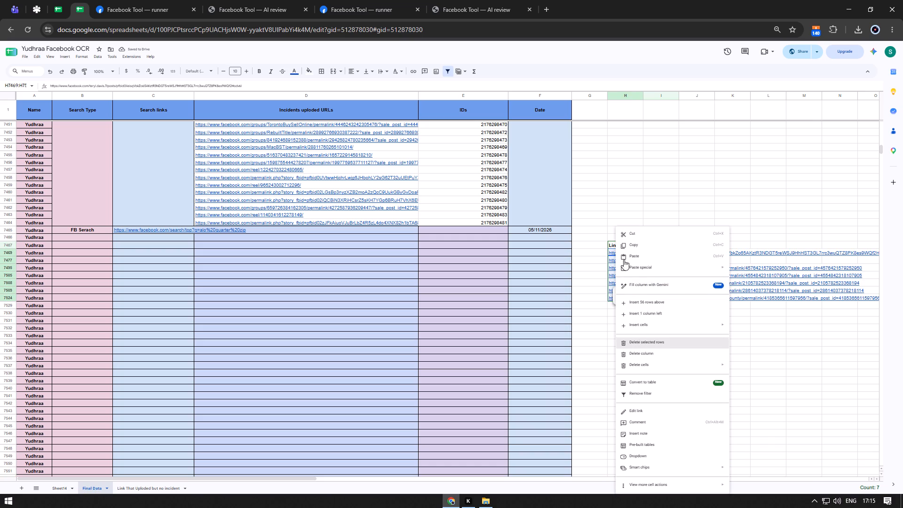
# Show all Incident Id's values again, remove the filter, and clear the Link and Incident Id's headers in row 7467.
pyautogui.click(673, 245)
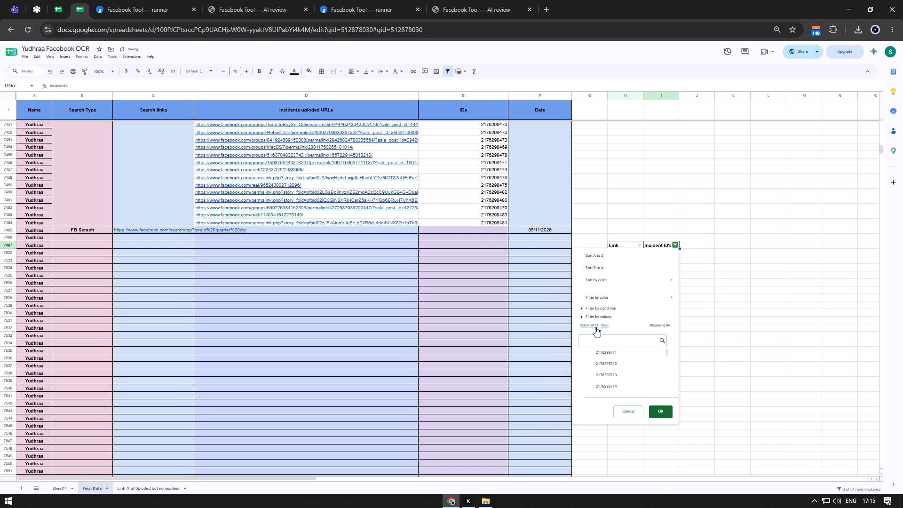
pyautogui.click(595, 327)
pyautogui.click(661, 412)
pyautogui.hotkey('shift', 'Left')
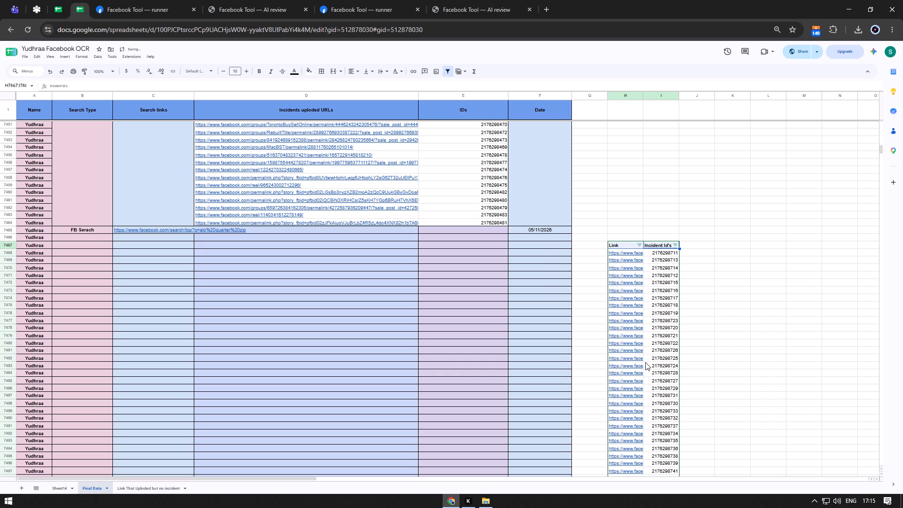
pyautogui.hotkey('alt', 'd')
pyautogui.hotkey('alt', 'f')
pyautogui.press('Delete')
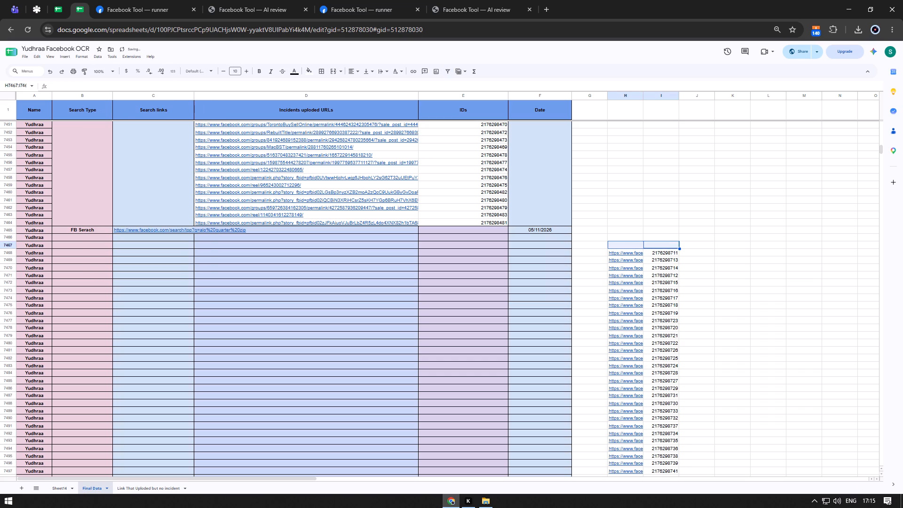
# Move the remaining links and incident IDs into the Incidents uploded URLs and IDs columns, starting at D7465.
pyautogui.press('Down')
pyautogui.press('Left')
pyautogui.hotkey('ctrl', 'shift', 'Right')
pyautogui.hotkey('ctrl', 'shift', 'Down')
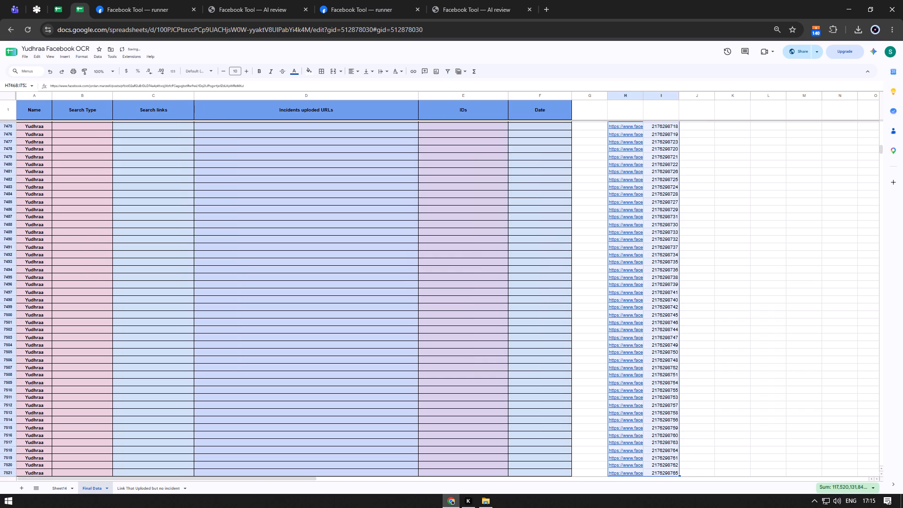
pyautogui.hotkey('ctrl', 'x')
pyautogui.hotkey('ctrl', 'Left')
pyautogui.press('Right')
pyautogui.press('Right')
pyautogui.hotkey('ctrl', 'Up')
pyautogui.press('Right')
pyautogui.hotkey('ctrl', 'v')
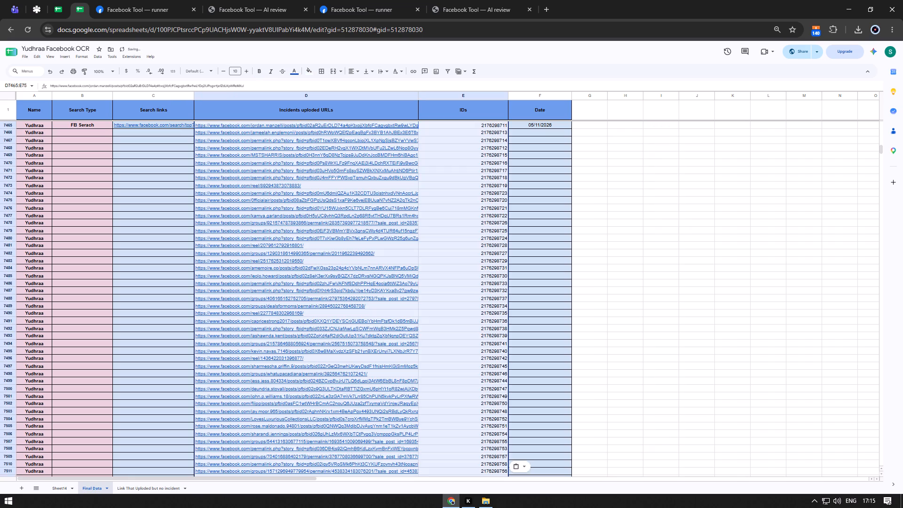
# Copy the alo quarter zip incident URLs into the Incidents uploded URLs cell H175 of the Alo FB US worksheet.
pyautogui.hotkey('shift', 'Left')
pyautogui.hotkey('ctrl', 'c')
pyautogui.hotkey('ctrl', 'c')
pyautogui.hotkey('ctrl', 'c')
pyautogui.hotkey('ctrl', 'shift', 'Tab')
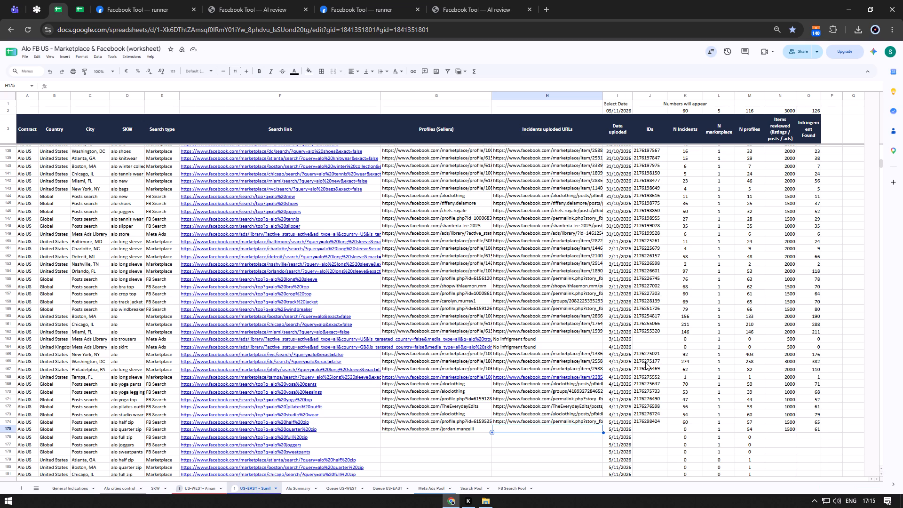
pyautogui.press('Return')
pyautogui.hotkey('ctrl', 'shift', 'v')
pyautogui.press('Return')
pyautogui.press('Up')
pyautogui.press('Right')
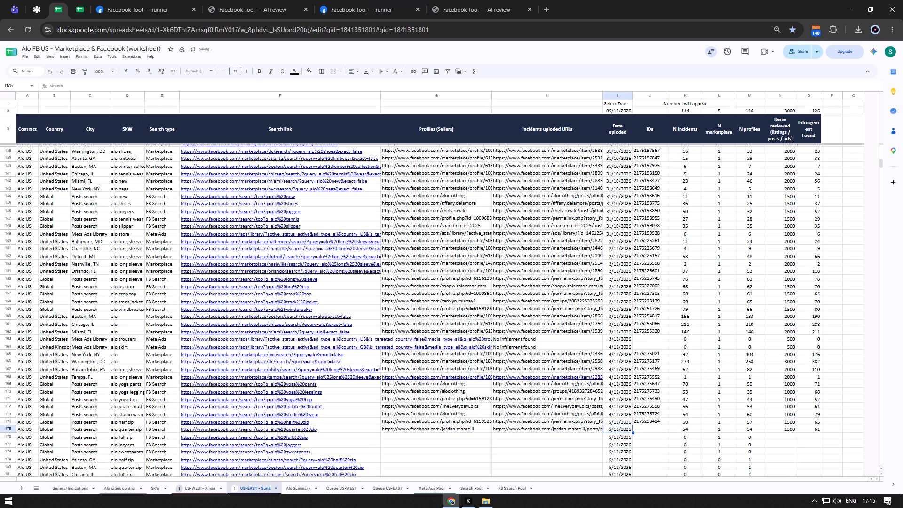
# Copy the alo quarter zip incident IDs from column E of the Facebook OCR sheet into cell J175 of the Alo FB US worksheet.
pyautogui.press('Right')
pyautogui.hotkey('ctrl', 'Tab')
pyautogui.press('Right')
pyautogui.hotkey('ctrl', 'shift', 'Down')
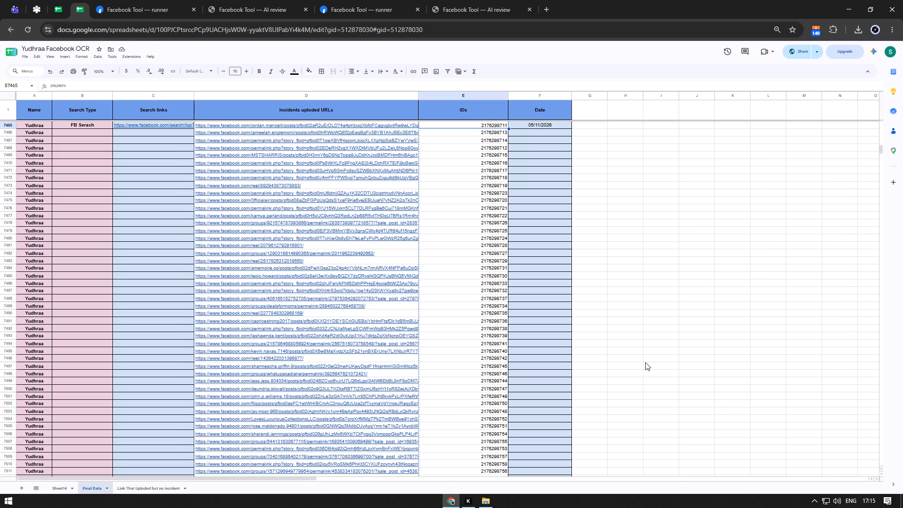
pyautogui.hotkey('ctrl', 'c')
pyautogui.hotkey('ctrl', 'shift', 'Tab')
pyautogui.press('Return')
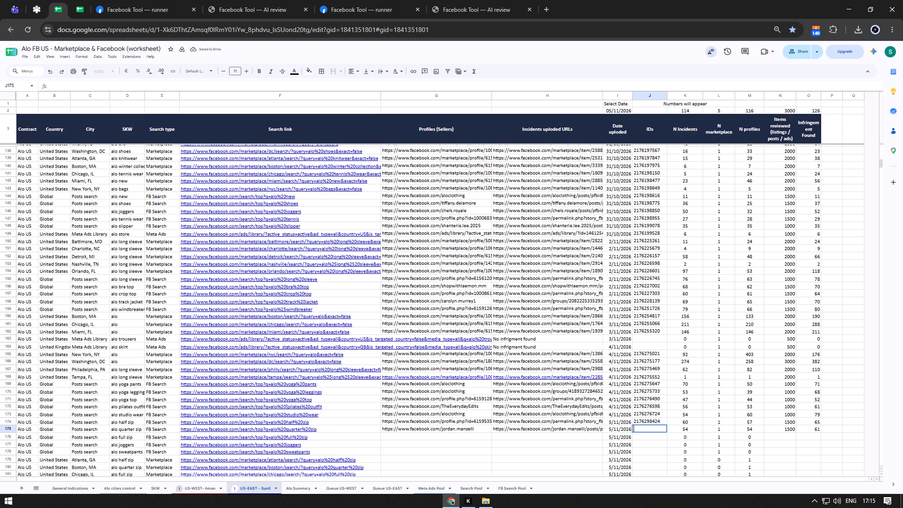
pyautogui.hotkey('ctrl', 'shift', 'v')
pyautogui.press('Return')
pyautogui.press('Up')
pyautogui.press('Right')
# Merge the Date cells F7465 to F7518 for the alo quarter zip block in the Facebook OCR sheet.
pyautogui.hotkey('ctrl', 'Tab')
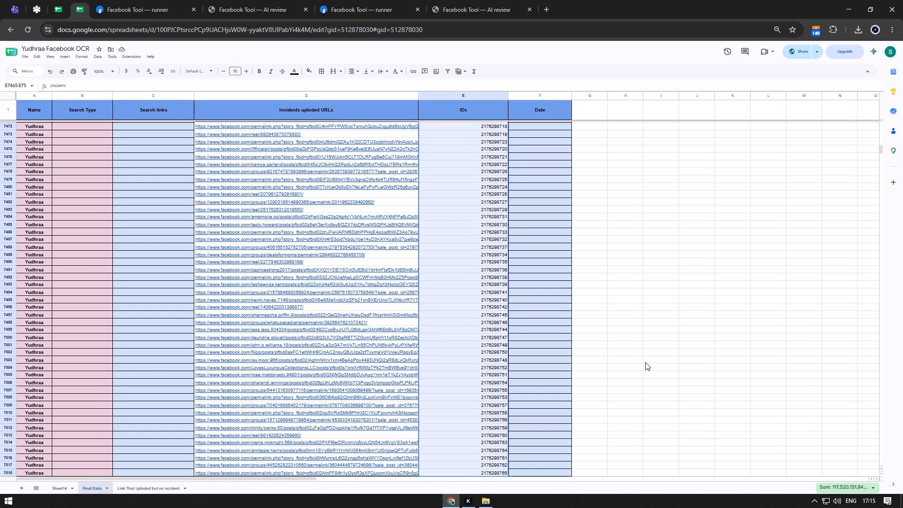
pyautogui.hotkey('ctrl', 'Down')
pyautogui.press('Right')
pyautogui.hotkey('ctrl', 'shift', 'Up')
pyautogui.hotkey('alt', 'o')
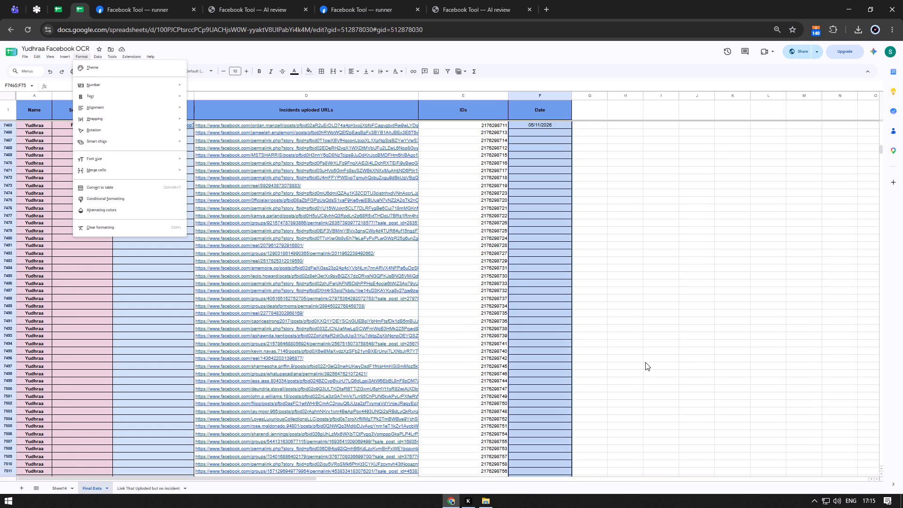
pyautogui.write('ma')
# Merge the Search links cells and the Search Type cells of the same block, rows 7465 to 7518.
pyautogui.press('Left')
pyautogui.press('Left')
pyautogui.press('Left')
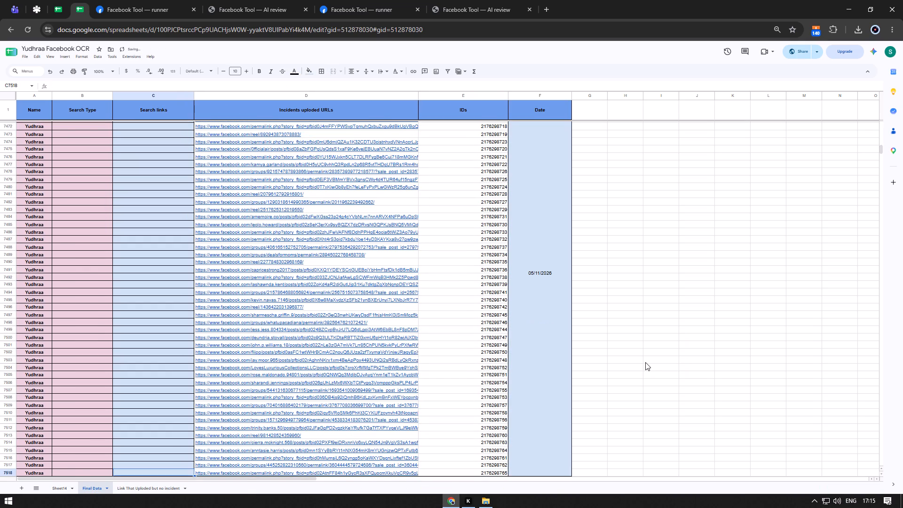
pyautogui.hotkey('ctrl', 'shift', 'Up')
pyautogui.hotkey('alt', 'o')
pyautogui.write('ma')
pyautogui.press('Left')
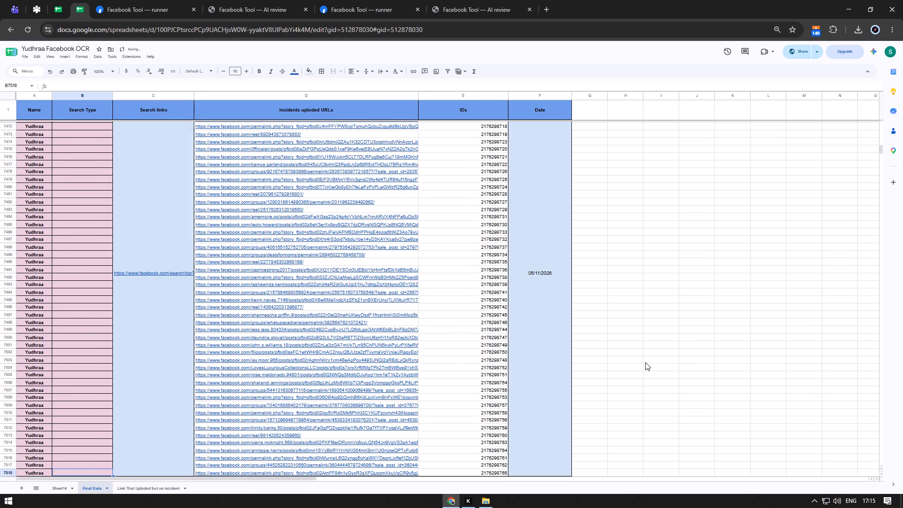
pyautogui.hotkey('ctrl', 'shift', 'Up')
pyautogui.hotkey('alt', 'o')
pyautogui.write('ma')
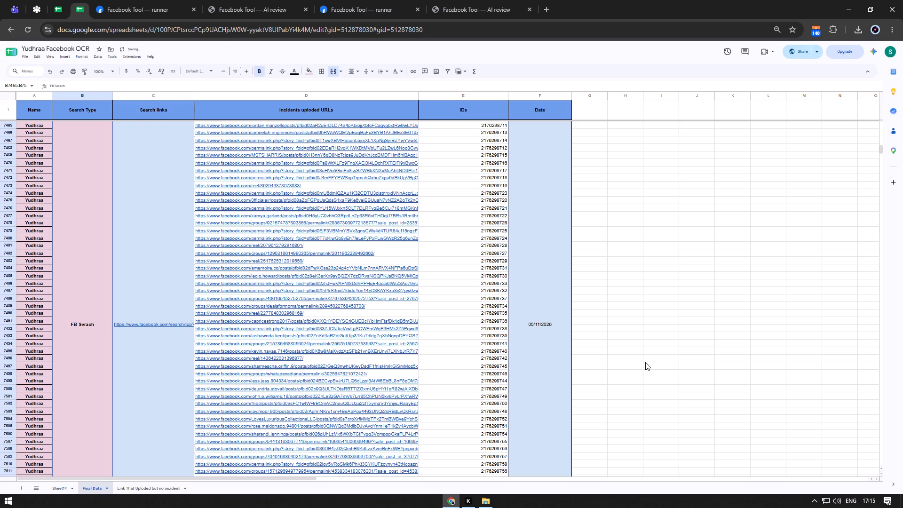
# Enter FB Search as the Search Type in cell B7519, the first row below the alo quarter zip block.
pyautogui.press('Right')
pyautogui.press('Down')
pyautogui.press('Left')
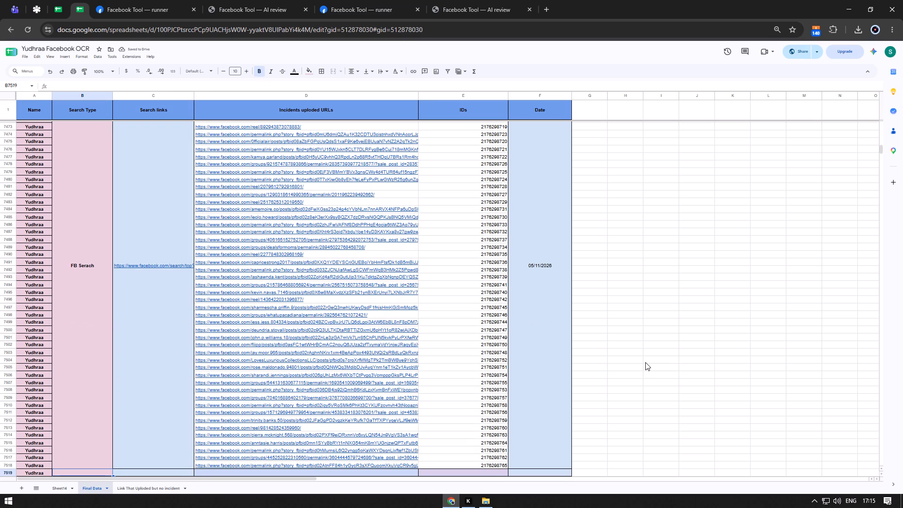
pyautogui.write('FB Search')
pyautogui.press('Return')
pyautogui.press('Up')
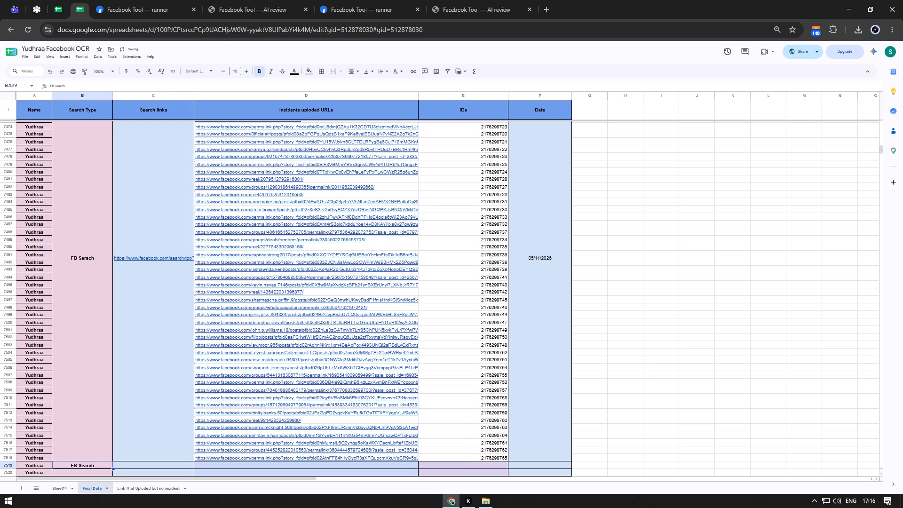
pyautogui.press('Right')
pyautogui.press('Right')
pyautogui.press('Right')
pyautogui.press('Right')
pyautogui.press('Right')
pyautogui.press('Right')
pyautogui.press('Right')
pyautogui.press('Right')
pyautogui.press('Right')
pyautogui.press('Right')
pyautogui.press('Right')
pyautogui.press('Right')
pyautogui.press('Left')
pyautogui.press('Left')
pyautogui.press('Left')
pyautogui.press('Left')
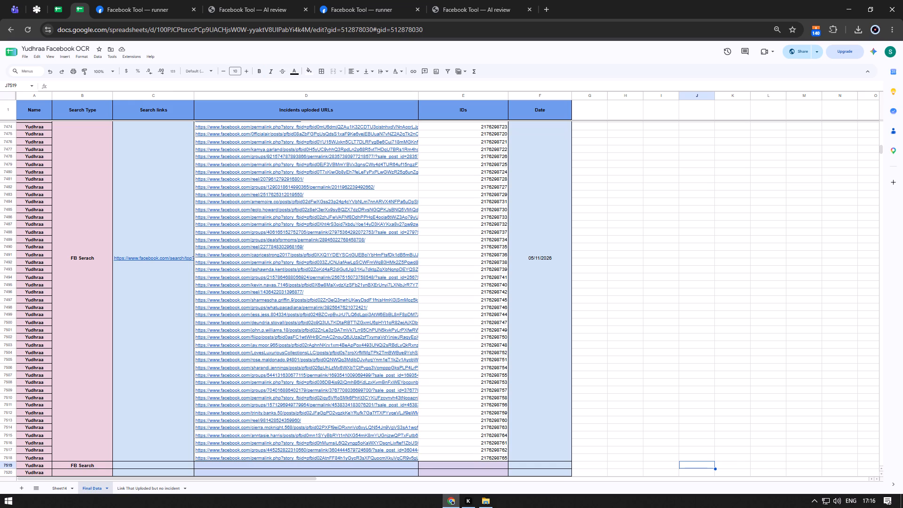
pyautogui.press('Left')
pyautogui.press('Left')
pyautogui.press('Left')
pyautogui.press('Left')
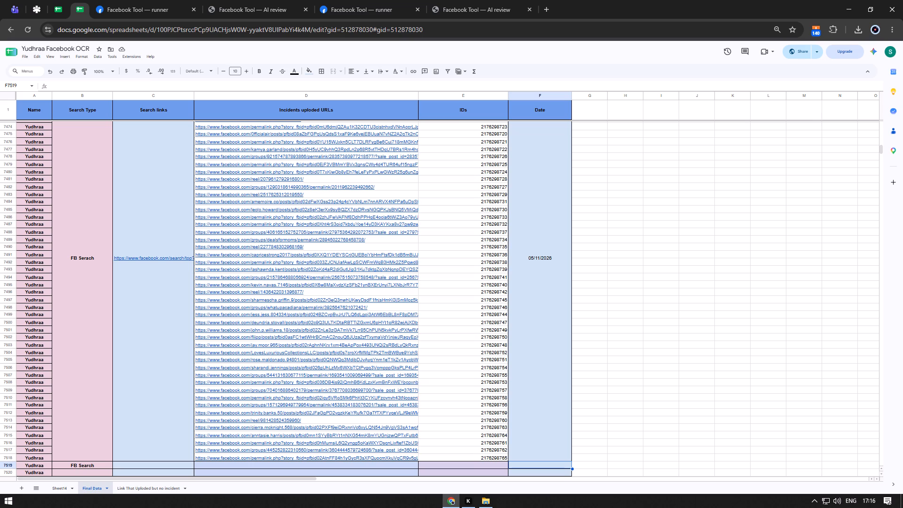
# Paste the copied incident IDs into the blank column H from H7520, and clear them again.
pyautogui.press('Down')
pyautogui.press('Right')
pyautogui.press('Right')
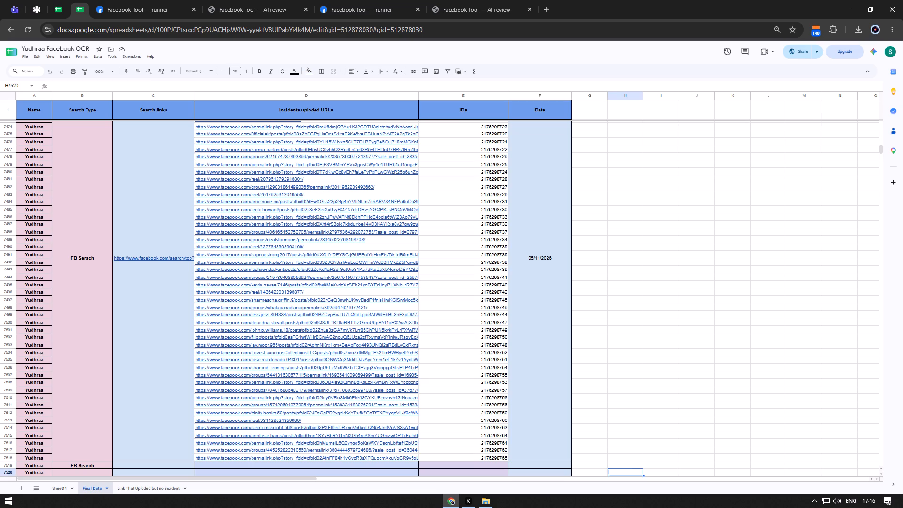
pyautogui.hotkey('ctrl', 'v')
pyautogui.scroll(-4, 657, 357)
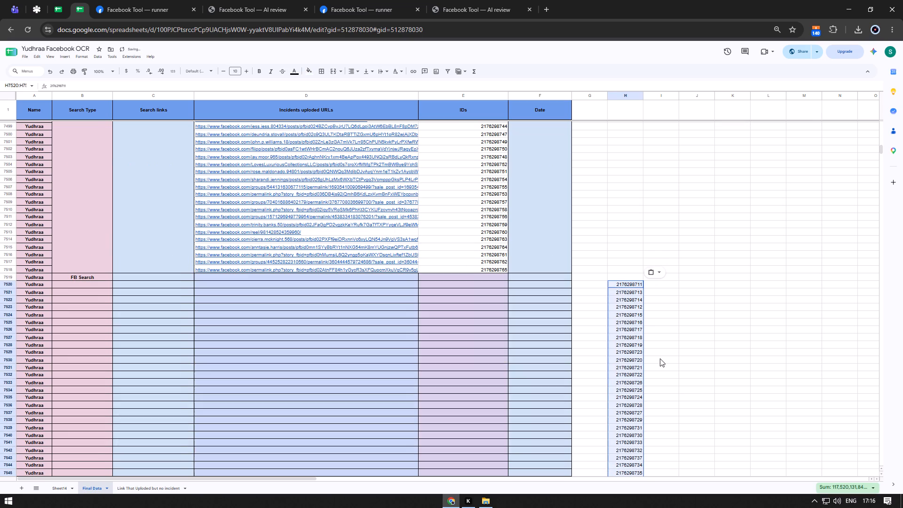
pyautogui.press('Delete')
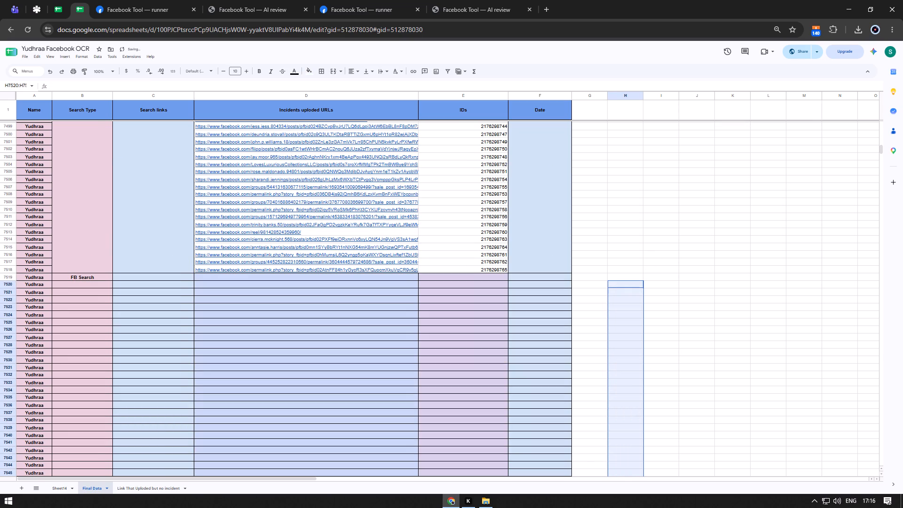
# Enter the date 05/11/2026 in cell F7519 and centre it.
pyautogui.press('Up')
pyautogui.press('Left')
pyautogui.press('Left')
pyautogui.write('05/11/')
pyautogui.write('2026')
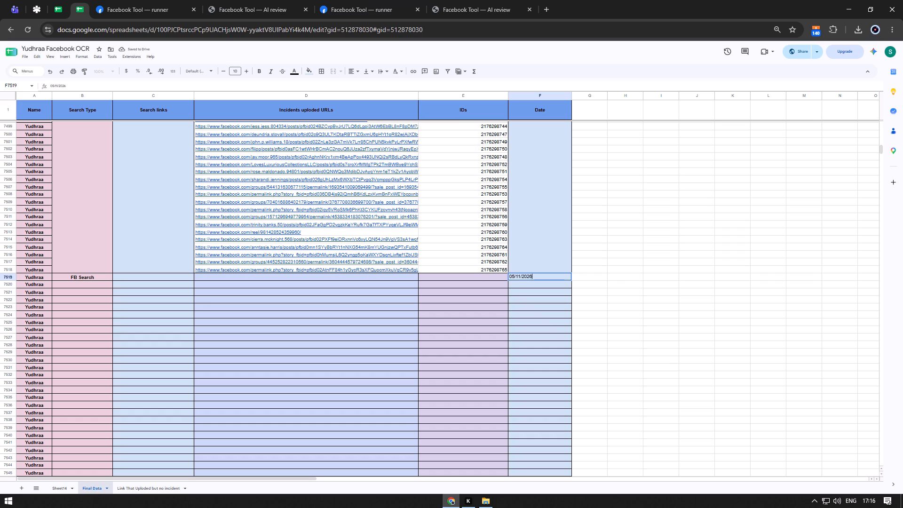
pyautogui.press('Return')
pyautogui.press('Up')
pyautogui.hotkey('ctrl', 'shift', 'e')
# Copy the alo full zip search link from F176 of the Alo FB US worksheet into Search links cell C7519 and left-align it.
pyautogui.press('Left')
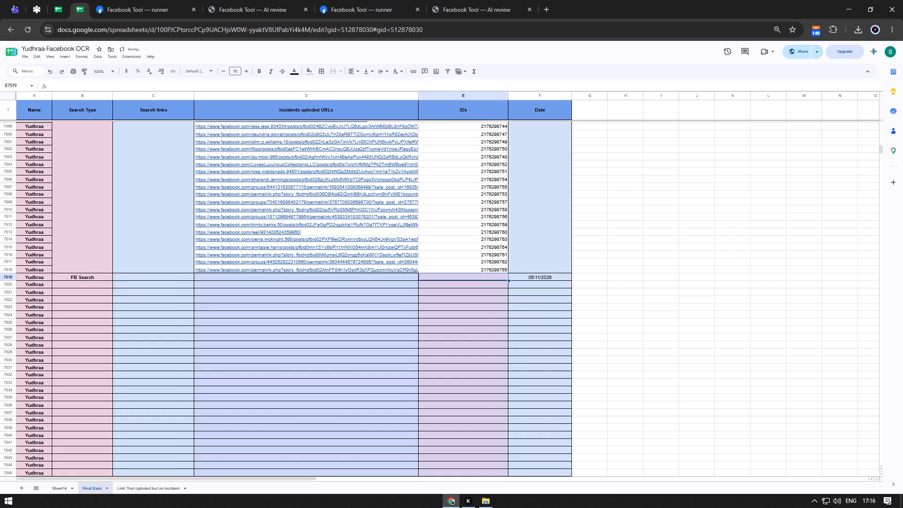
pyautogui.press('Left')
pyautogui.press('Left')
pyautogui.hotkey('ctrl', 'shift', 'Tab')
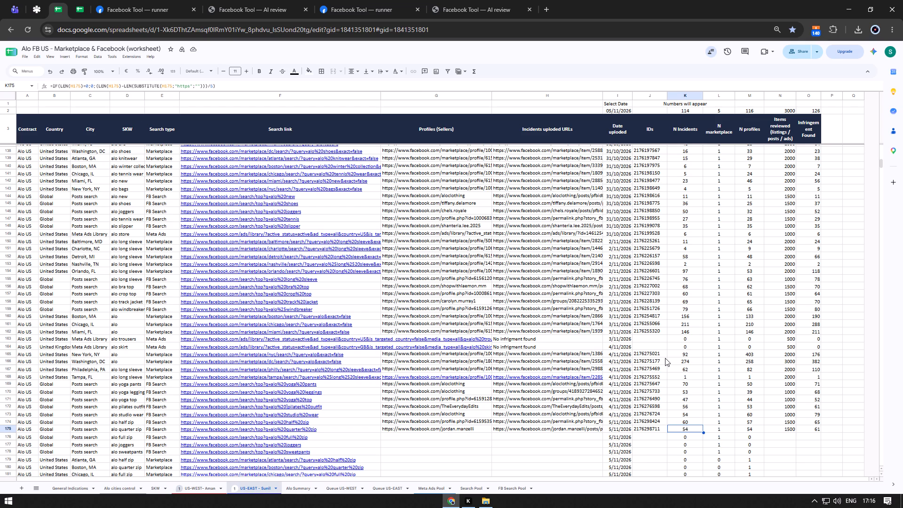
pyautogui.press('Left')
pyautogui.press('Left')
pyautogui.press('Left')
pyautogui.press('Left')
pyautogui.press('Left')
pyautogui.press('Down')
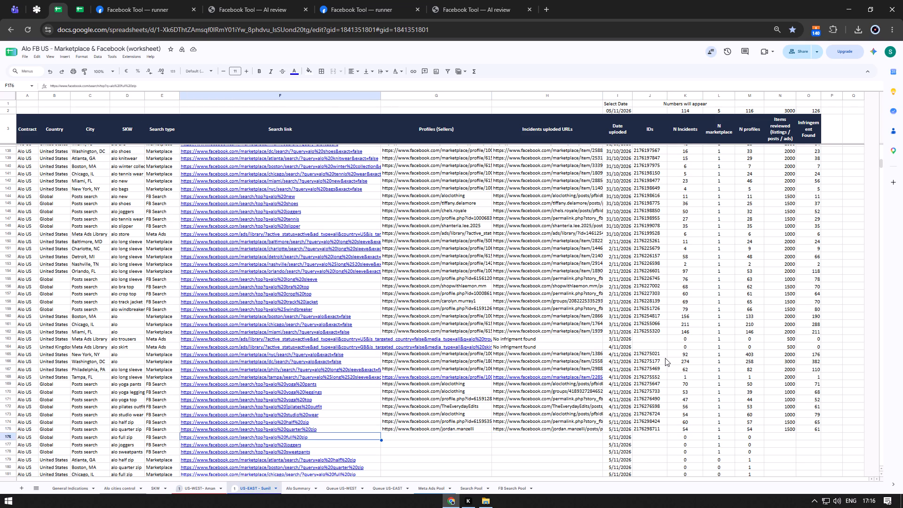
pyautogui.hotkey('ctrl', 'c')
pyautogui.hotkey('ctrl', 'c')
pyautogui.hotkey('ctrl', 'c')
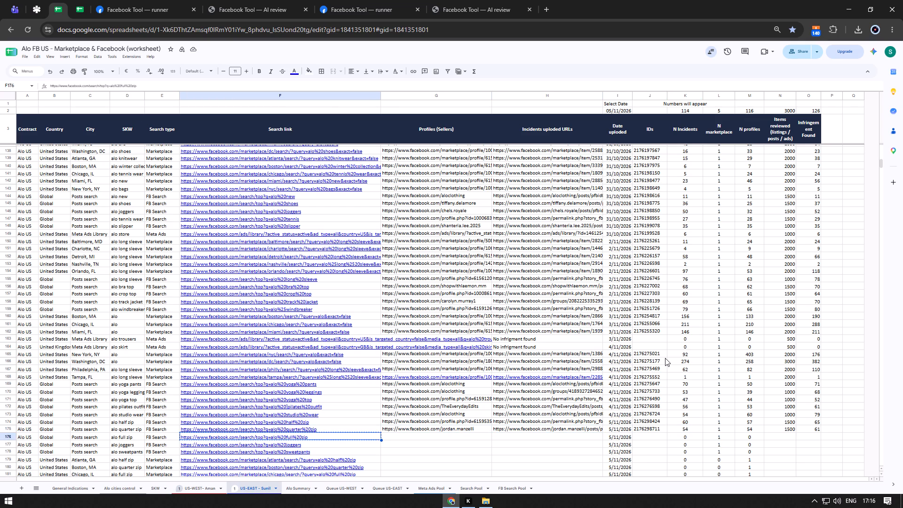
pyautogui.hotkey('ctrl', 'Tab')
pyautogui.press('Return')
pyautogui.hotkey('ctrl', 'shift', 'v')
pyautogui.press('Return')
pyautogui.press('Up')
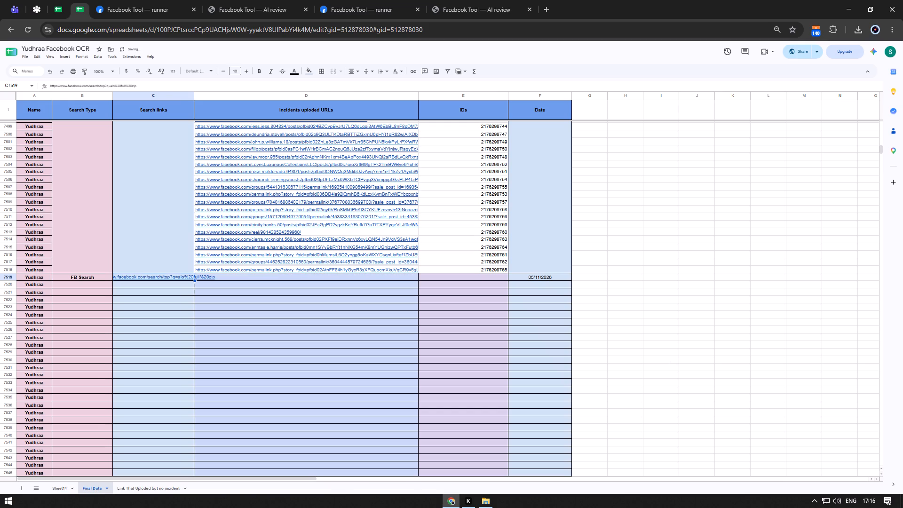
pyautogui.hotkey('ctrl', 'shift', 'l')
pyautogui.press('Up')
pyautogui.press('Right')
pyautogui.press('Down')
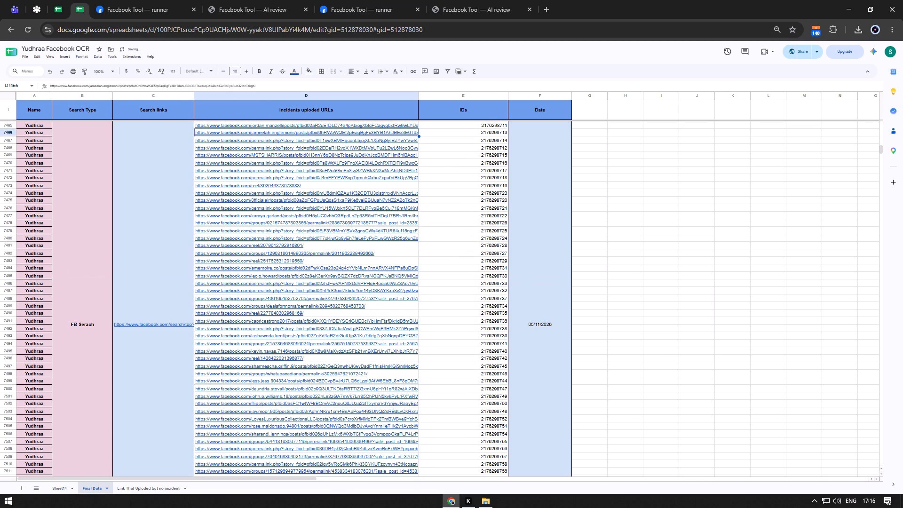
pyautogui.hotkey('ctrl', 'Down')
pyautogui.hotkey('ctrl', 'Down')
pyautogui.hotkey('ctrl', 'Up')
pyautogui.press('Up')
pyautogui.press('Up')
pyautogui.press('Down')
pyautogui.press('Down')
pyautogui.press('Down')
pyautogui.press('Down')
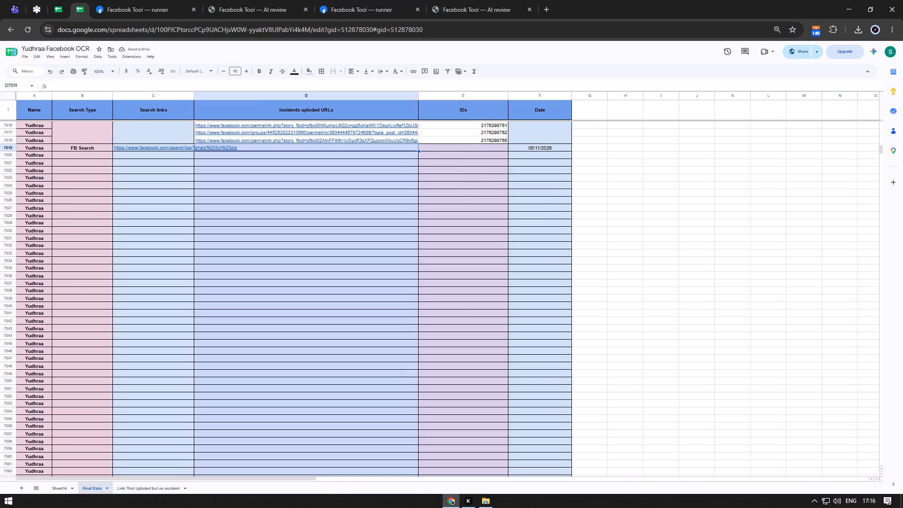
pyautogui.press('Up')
# Close the finished alo quarter zip runner page and its AI review page.
pyautogui.click(63, 0)
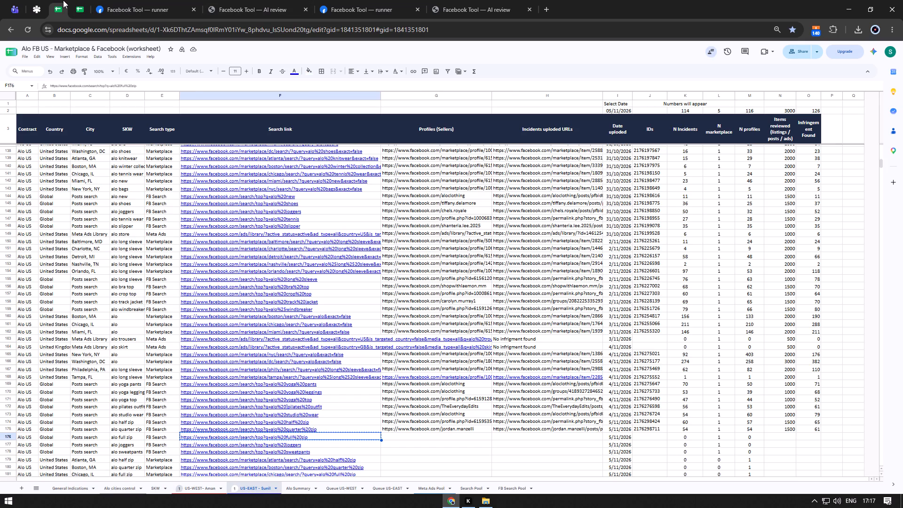
pyautogui.click(114, 0)
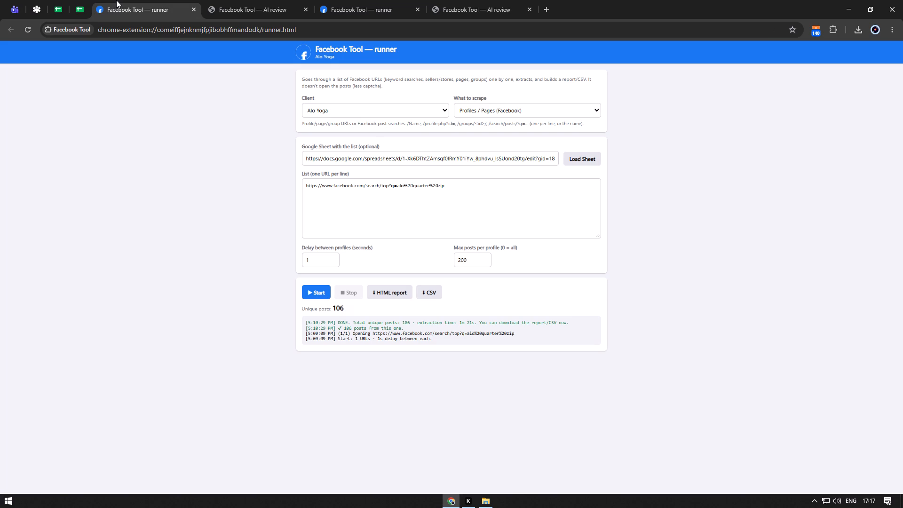
pyautogui.middleClick(116, 0)
pyautogui.middleClick(116, 0)
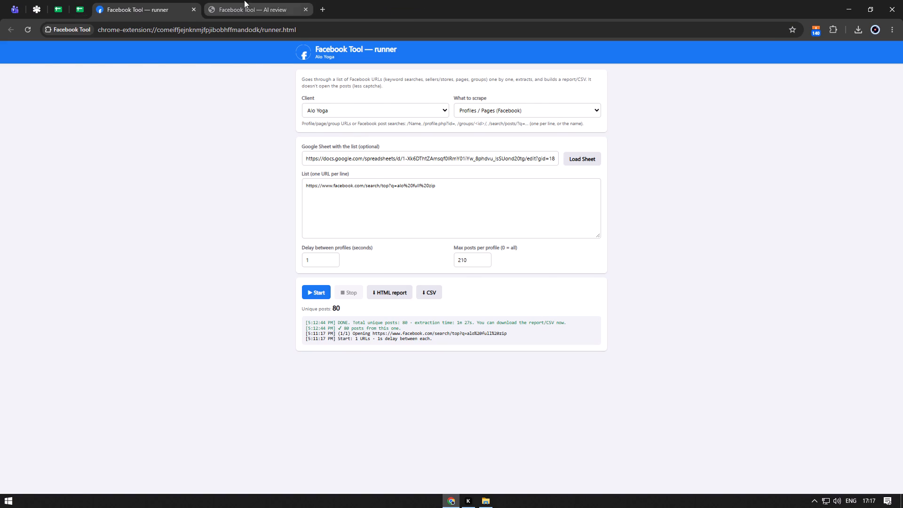
# View the alo full zip AI review page and return to the Facebook OCR sheet.
pyautogui.click(249, 0)
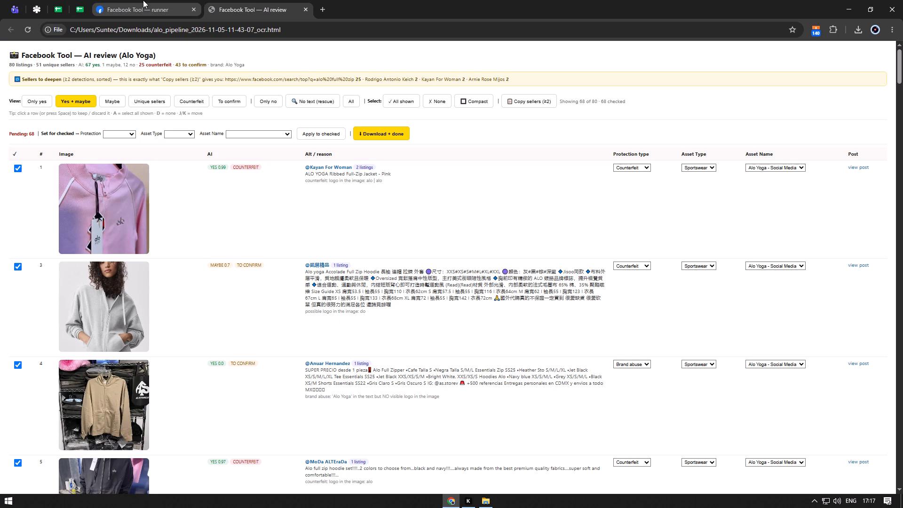
pyautogui.click(74, 0)
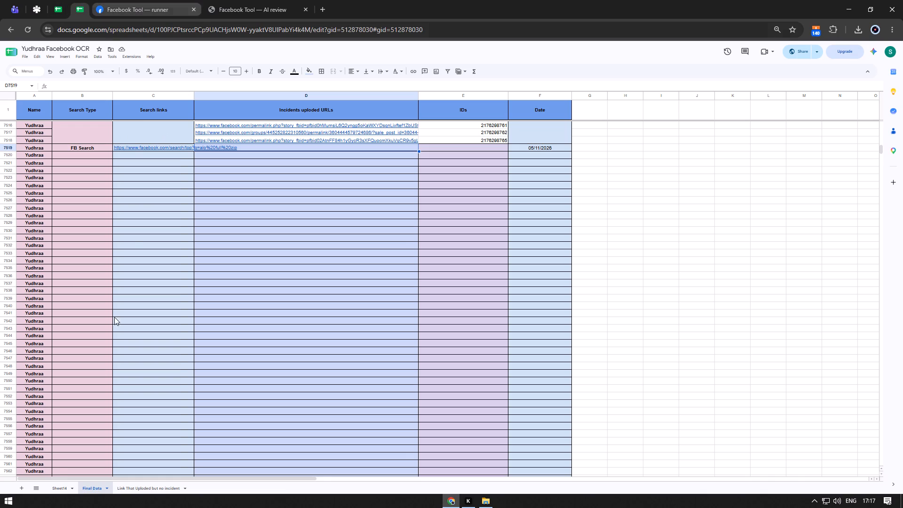
# Vertically centre the alo full zip entry cells B7519:F7519 in the Final Data sheet.
pyautogui.click(59, 484)
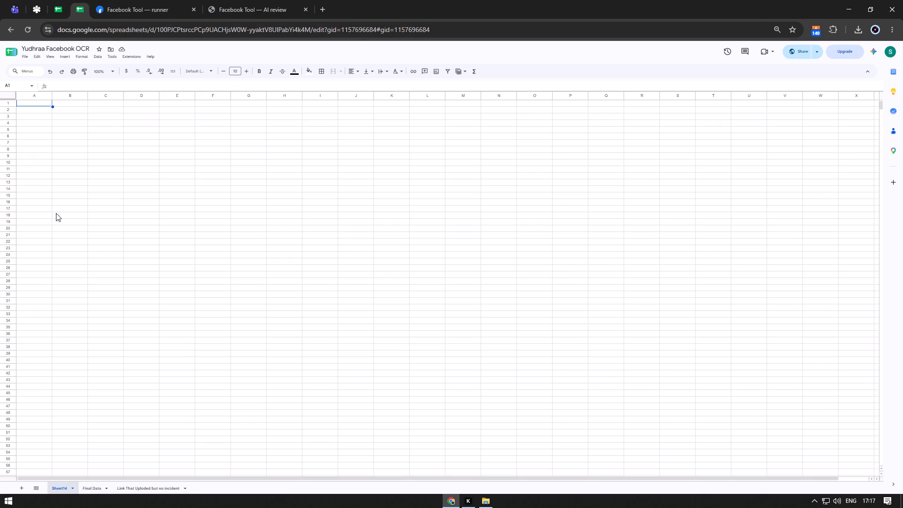
pyautogui.click(98, 492)
pyautogui.click(550, 147)
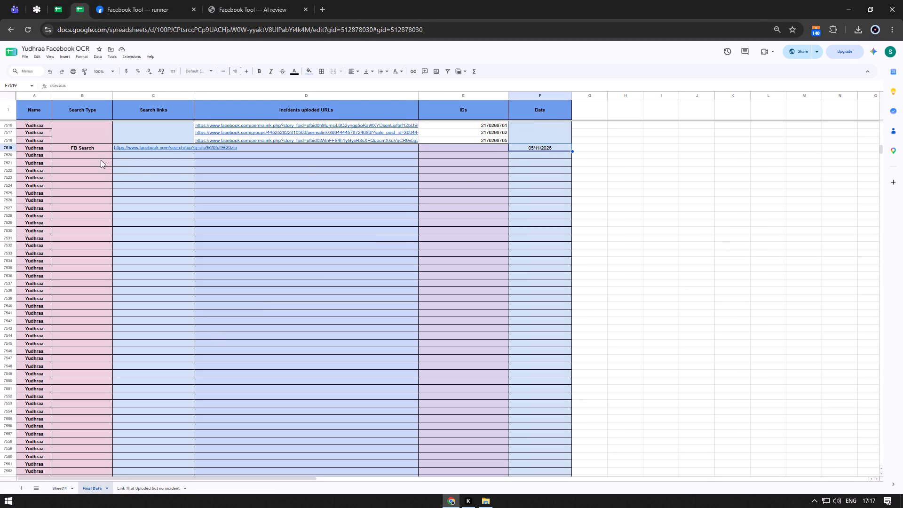
pyautogui.keyDown('ctrl'); pyautogui.click(93, 147); pyautogui.keyUp('ctrl')
pyautogui.click(369, 69)
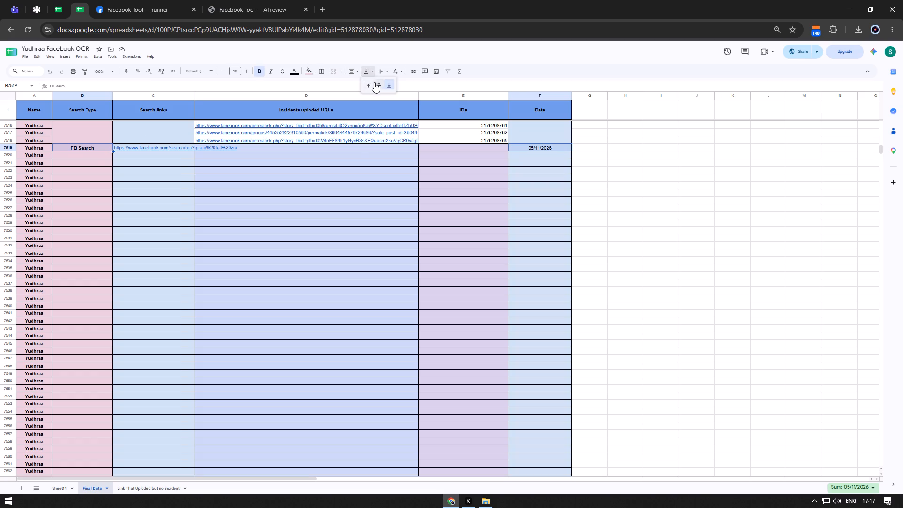
pyautogui.click(377, 85)
pyautogui.click(356, 148)
# Download the checked alo full zip listings from the AI review page.
pyautogui.click(206, 0)
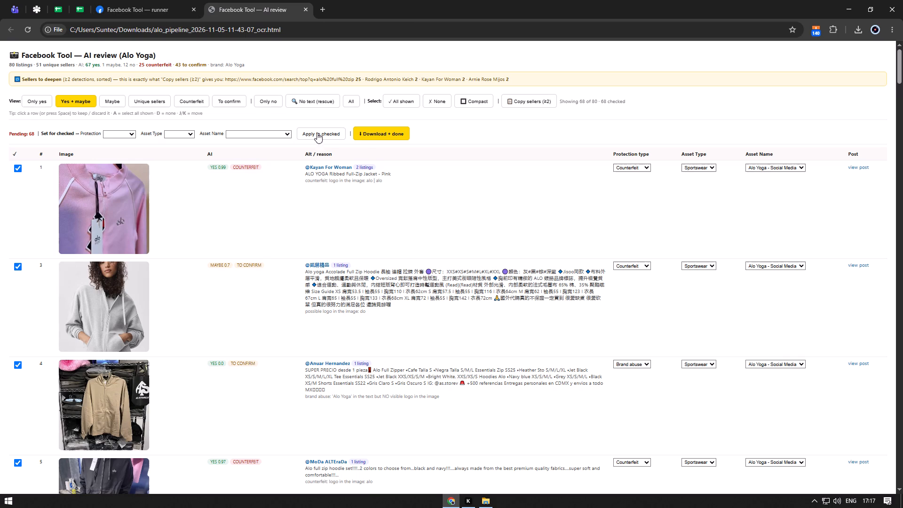
pyautogui.click(377, 132)
# Import the downloaded ai_reviewed (2).csv into the empty Sheet14 of the Facebook OCR spreadsheet, appending it to the current sheet.
pyautogui.click(68, 0)
pyautogui.click(71, 0)
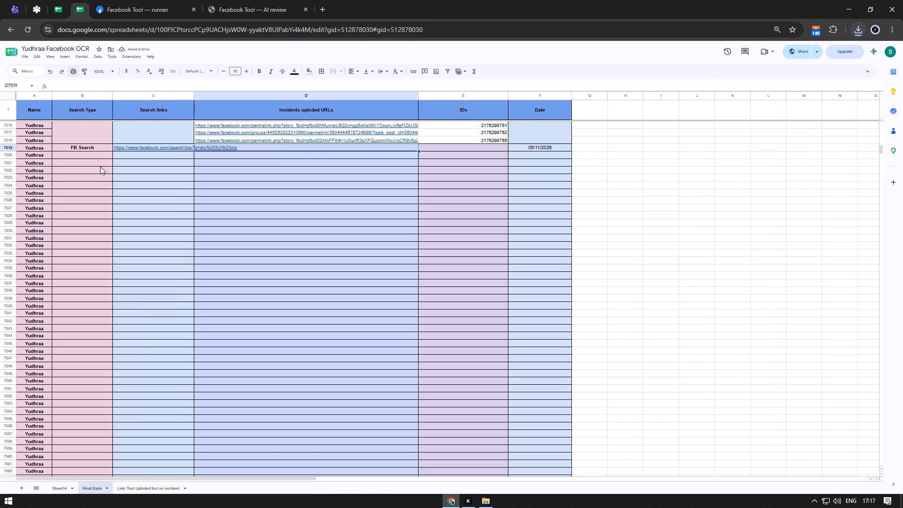
pyautogui.click(58, 490)
pyautogui.click(26, 60)
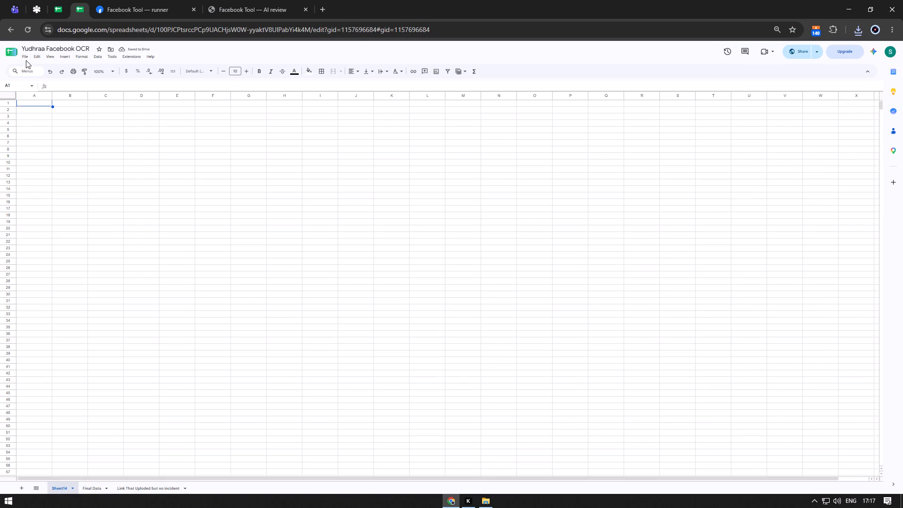
pyautogui.click(26, 57)
pyautogui.click(53, 91)
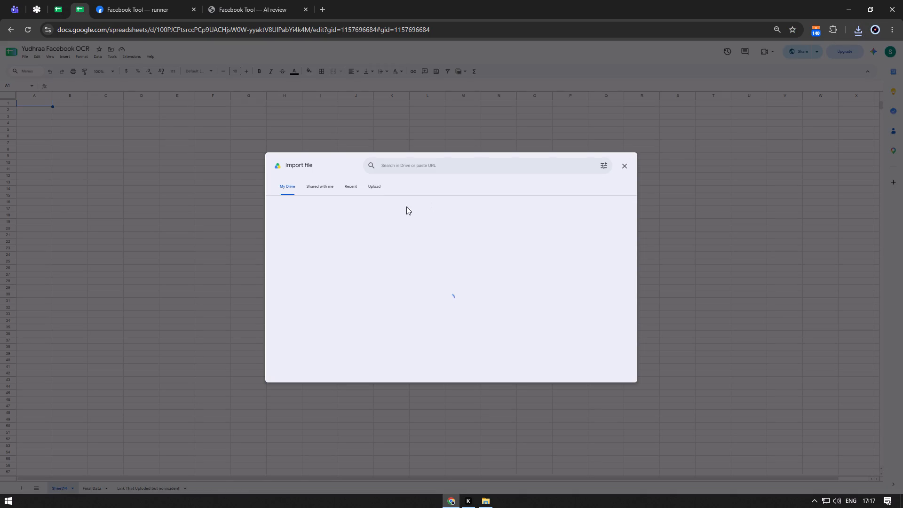
pyautogui.click(380, 191)
pyautogui.click(457, 300)
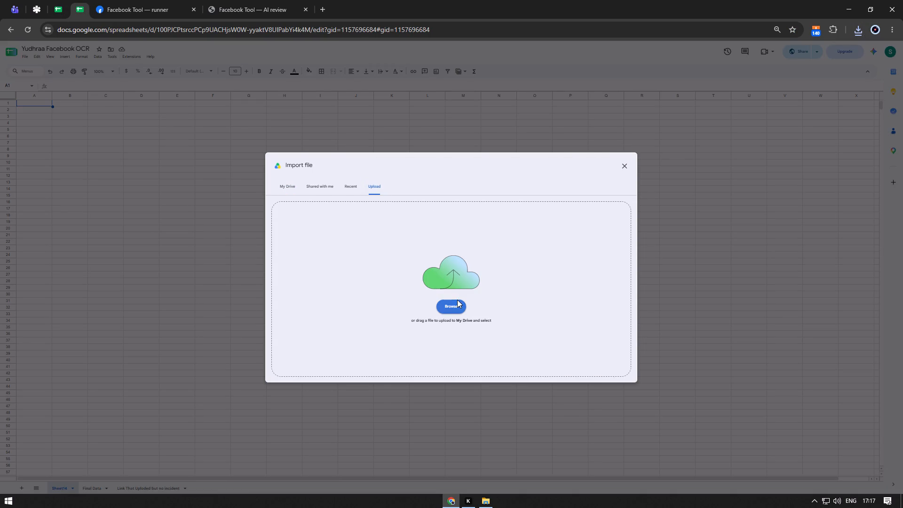
pyautogui.doubleClick(373, 304)
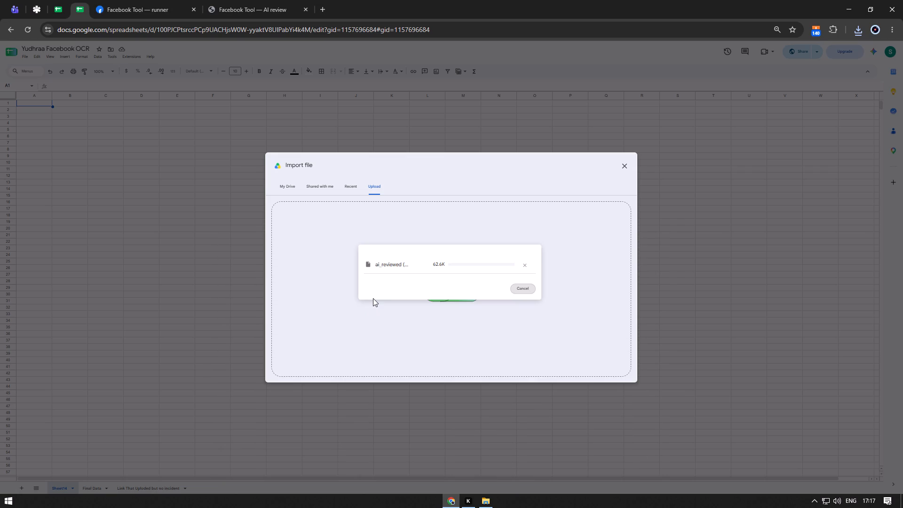
pyautogui.click(404, 270)
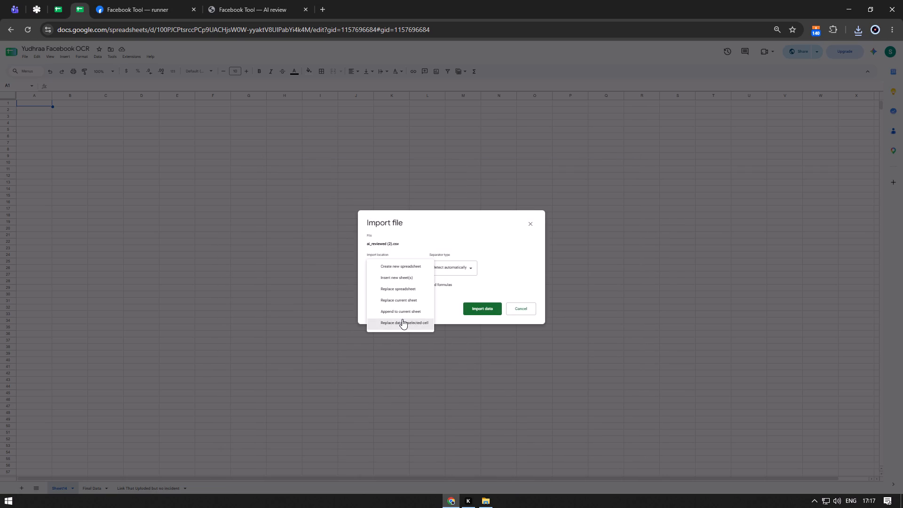
pyautogui.click(402, 310)
pyautogui.click(470, 310)
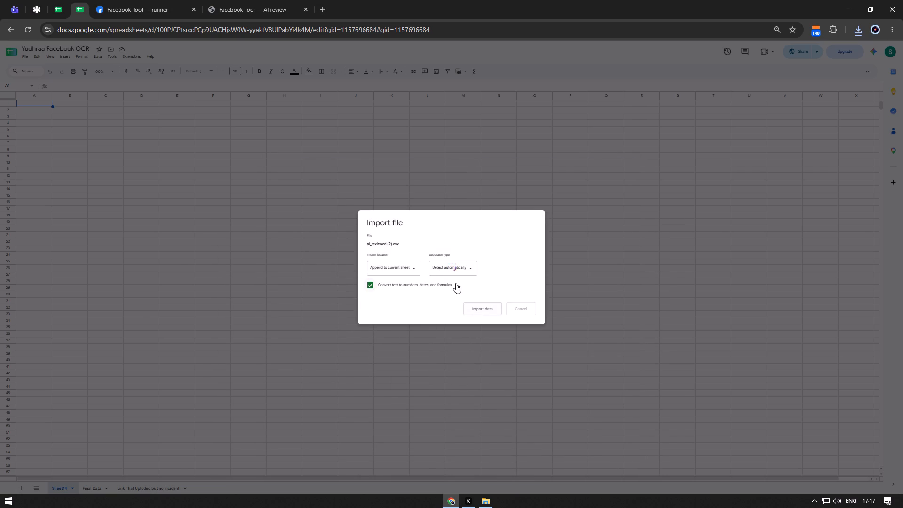
# Add a filter to header row A1:J1 and exclude the Reason value "possible logo in the image: do".
pyautogui.hotkey('ctrl', 'shift', 'Right')
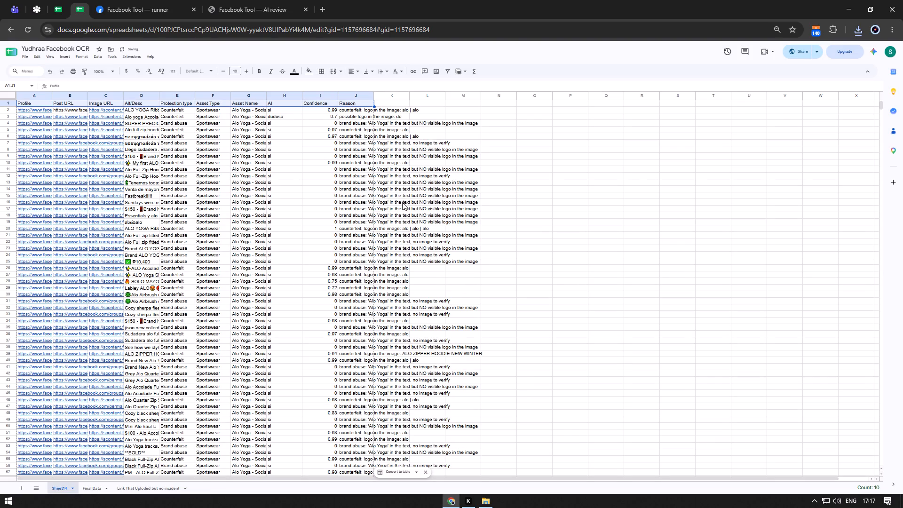
pyautogui.hotkey('alt', 'd')
pyautogui.hotkey('alt', 'f')
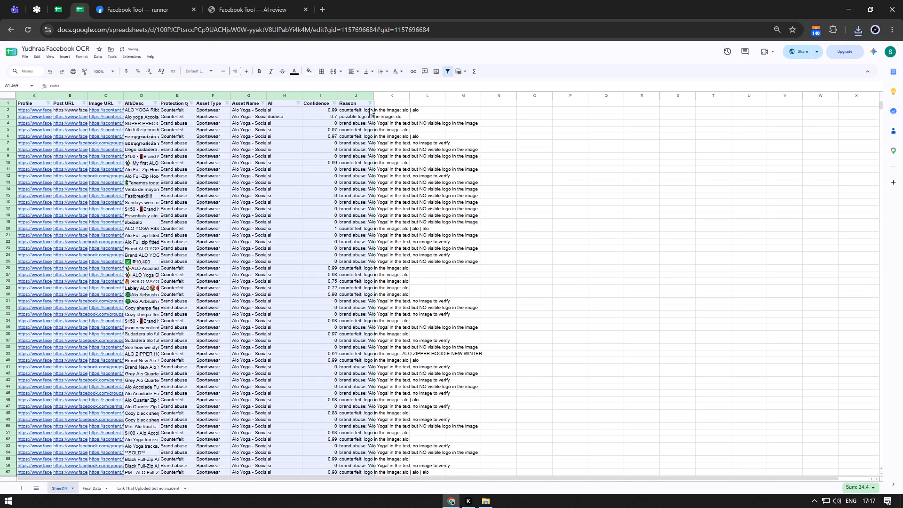
pyautogui.click(369, 104)
pyautogui.scroll(-7, 318, 216)
pyautogui.click(321, 247)
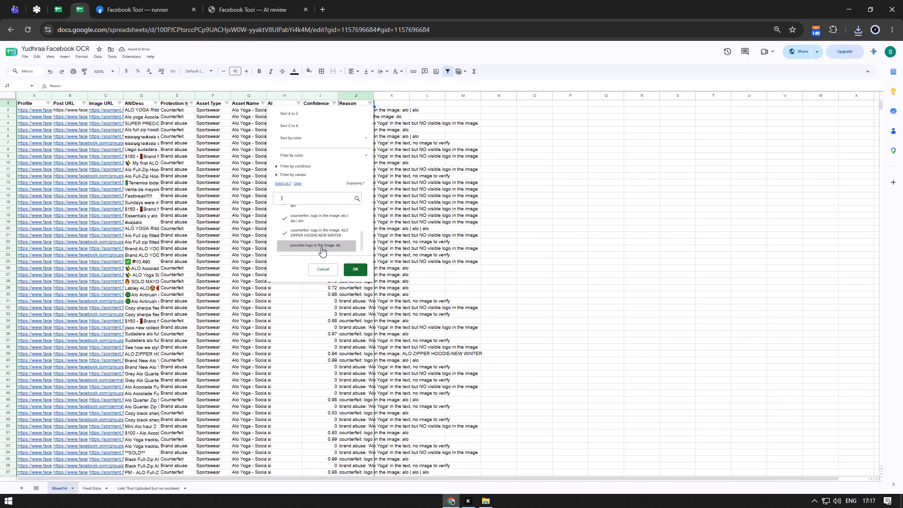
pyautogui.click(349, 269)
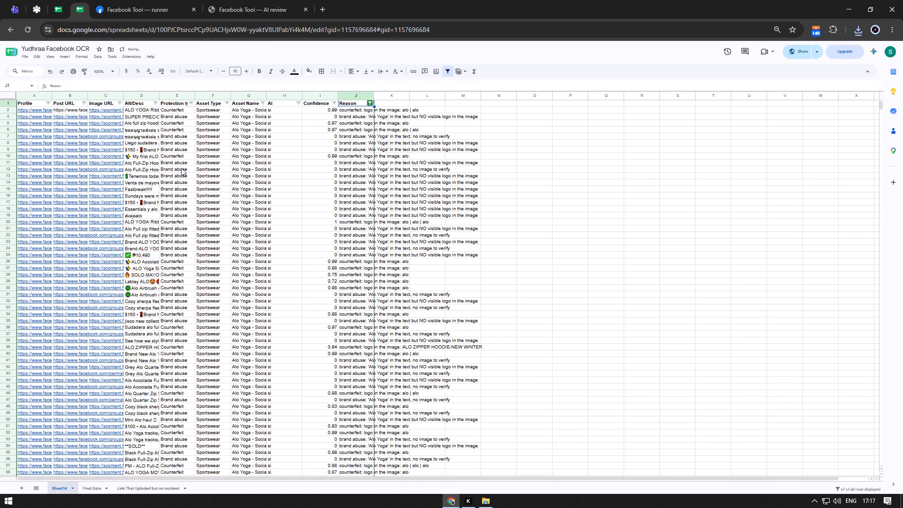
# Copy all filtered Post URL links in column B, from B2 down to B69.
pyautogui.press('Left')
pyautogui.hotkey('ctrl', 'Left')
pyautogui.press('Down')
pyautogui.press('Right')
pyautogui.hotkey('ctrl', 'shift', 'Down')
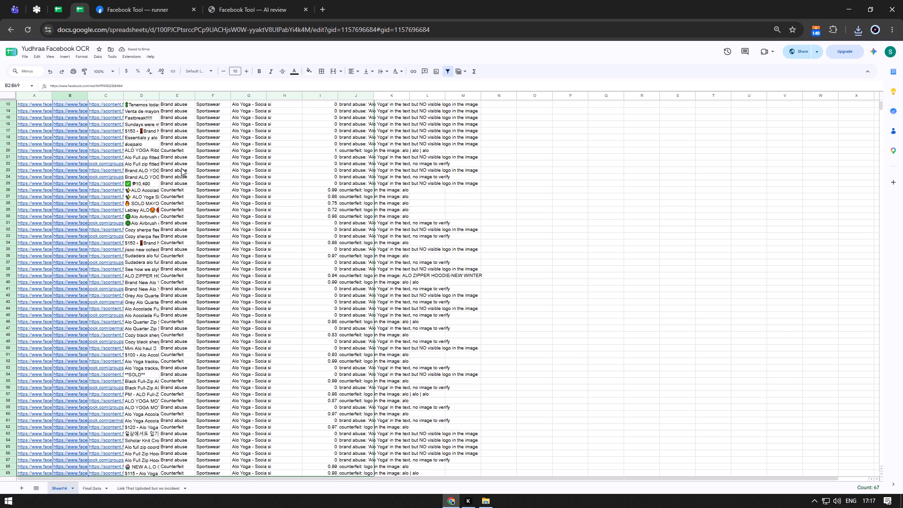
pyautogui.hotkey('ctrl', 'c')
pyautogui.hotkey('ctrl', 'c')
pyautogui.hotkey('ctrl', 'c')
# Reopen the detection link list in the Red Points new incident form and replace its old links with the copied post URLs.
pyautogui.hotkey('ctrl', 'shift', 'Tab')
pyautogui.hotkey('ctrl', 'shift', 'Tab')
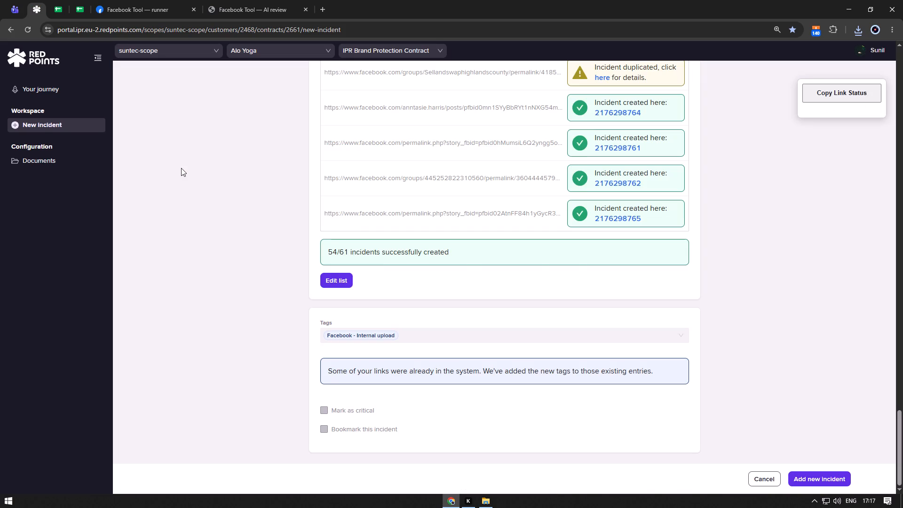
pyautogui.hotkey('ctrl', 'Tab')
pyautogui.hotkey('ctrl', 'shift', 'Tab')
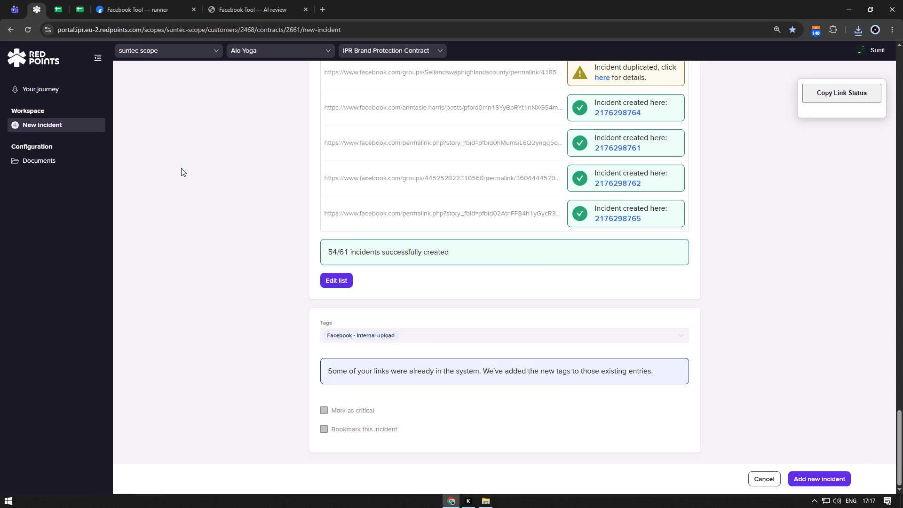
pyautogui.hotkey('ctrl', 'Tab')
pyautogui.hotkey('ctrl', 'shift', 'Tab')
pyautogui.click(342, 283)
pyautogui.click(347, 274)
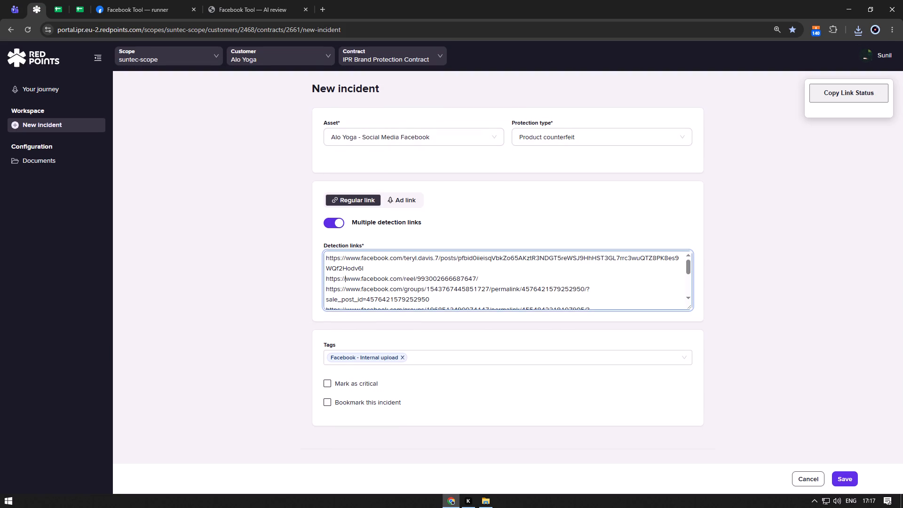
pyautogui.hotkey('ctrl', 'a')
pyautogui.press('Delete')
pyautogui.hotkey('ctrl', 'v')
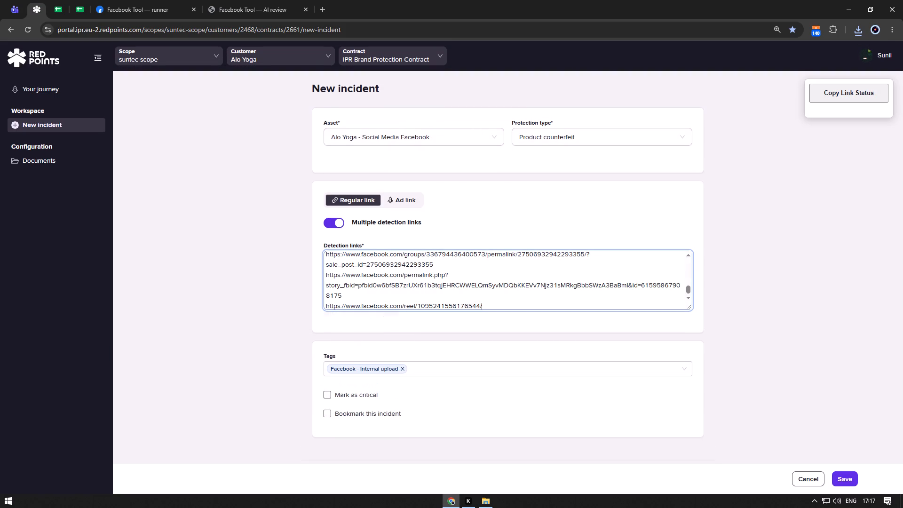
# Save the new incident form to submit the alo full zip detection links.
pyautogui.press('Tab')
pyautogui.press('Tab')
pyautogui.press('Tab')
pyautogui.press('Tab')
pyautogui.press('Tab')
pyautogui.press('Return')
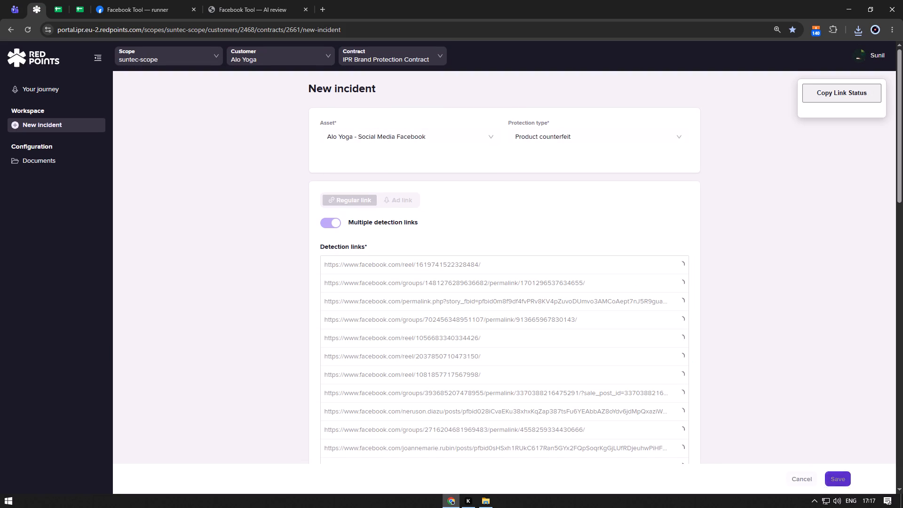
# Remove duplicate profile links from range A2:A69 in Sheet14 of the Facebook OCR spreadsheet.
pyautogui.hotkey('ctrl', 'Tab')
pyautogui.hotkey('ctrl', 'Tab')
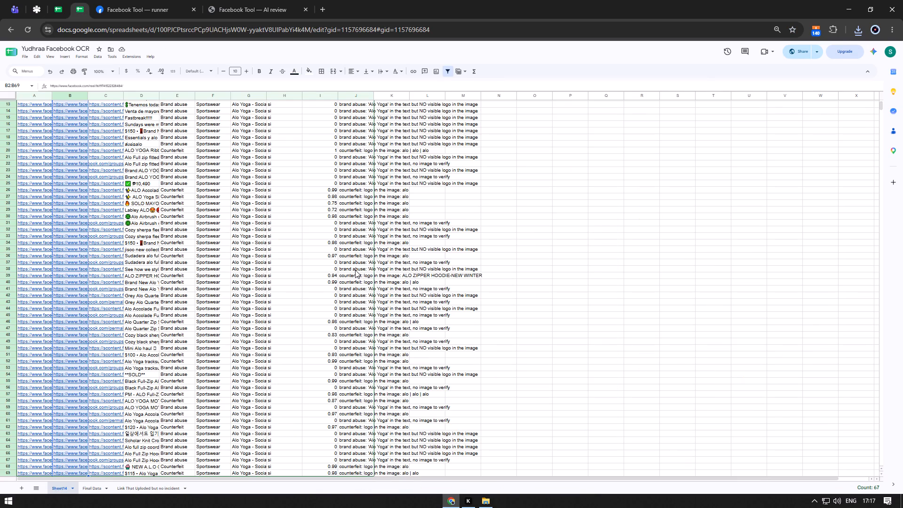
pyautogui.press('Up')
pyautogui.press('Left')
pyautogui.press('Down')
pyautogui.hotkey('ctrl', 'shift', 'Down')
pyautogui.hotkey('alt', 'o')
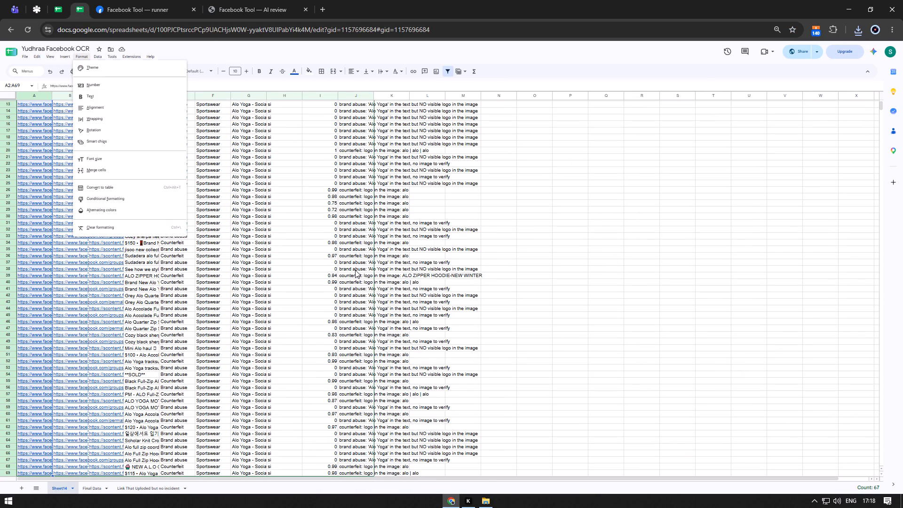
pyautogui.press('Right')
pyautogui.press('Down')
pyautogui.press('Up')
pyautogui.press('Up')
pyautogui.press('Up')
pyautogui.press('Up')
pyautogui.press('Right')
pyautogui.press('Down')
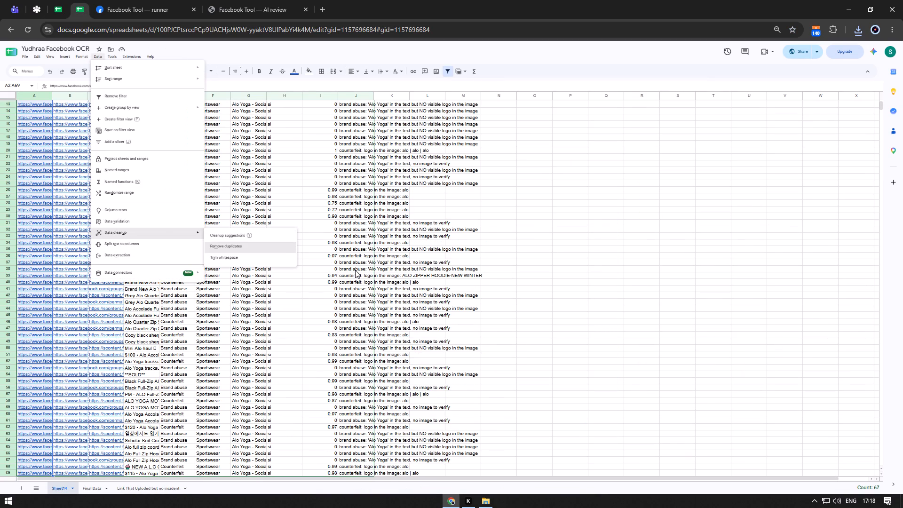
pyautogui.press('Return')
pyautogui.hotkey('shift', 'Tab')
pyautogui.press('Return')
pyautogui.hotkey('shift', 'Tab')
pyautogui.press('Return')
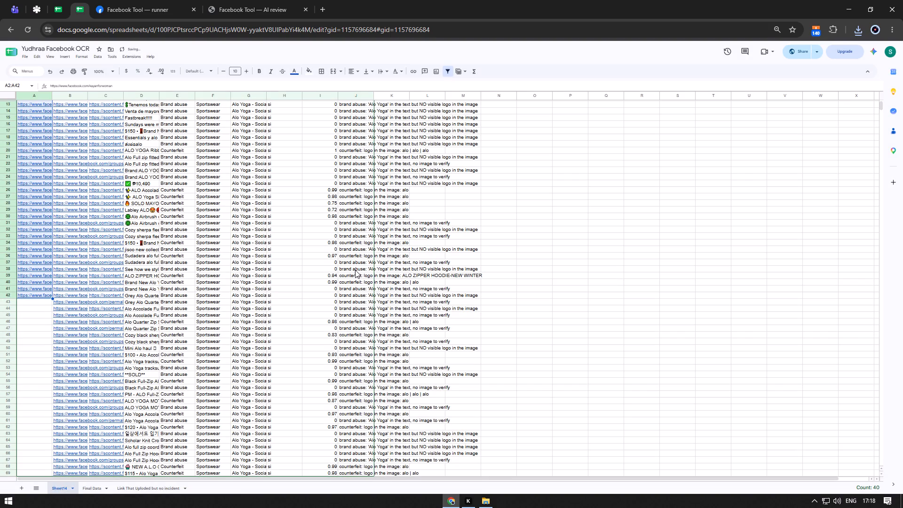
# Copy the deduplicated profile links and paste them as plain text into Profiles cell G176 of the Alo FB US worksheet.
pyautogui.hotkey('ctrl', 'c')
pyautogui.hotkey('ctrl', 'c')
pyautogui.hotkey('ctrl', 'c')
pyautogui.hotkey('ctrl', 'shift', 'Tab')
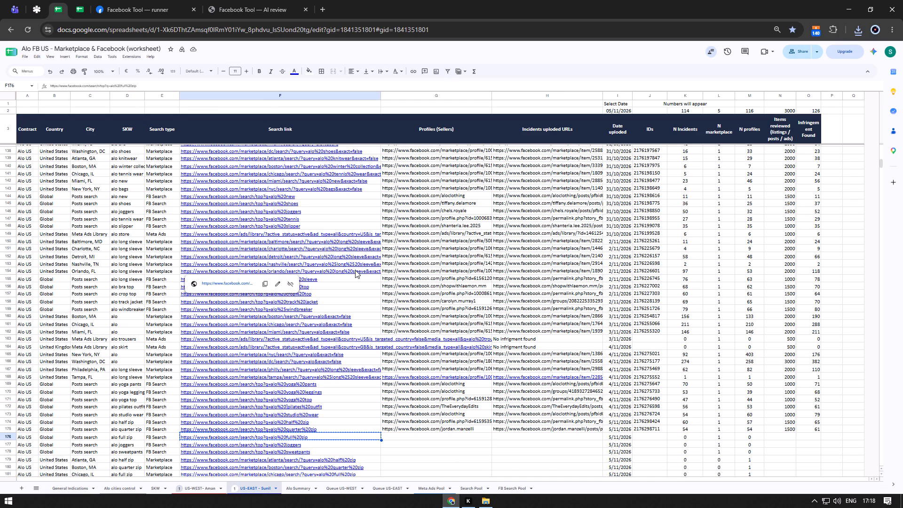
pyautogui.press('Right')
pyautogui.press('Return')
pyautogui.hotkey('ctrl', 'shift', 'v')
pyautogui.press('Return')
# Select the Incidents uploaded URLs cell H176 in the alo full zip row.
pyautogui.press('Up')
pyautogui.press('Right')
pyautogui.press('Right')
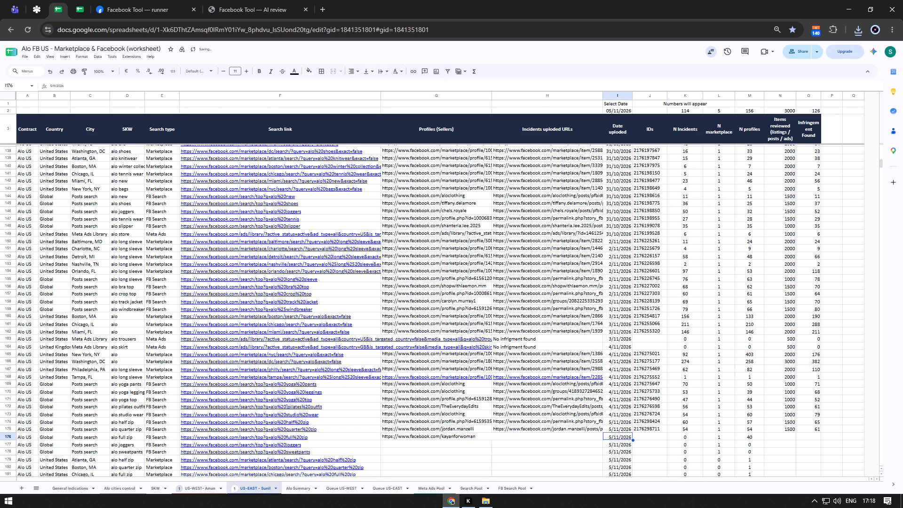
pyautogui.press('Left')
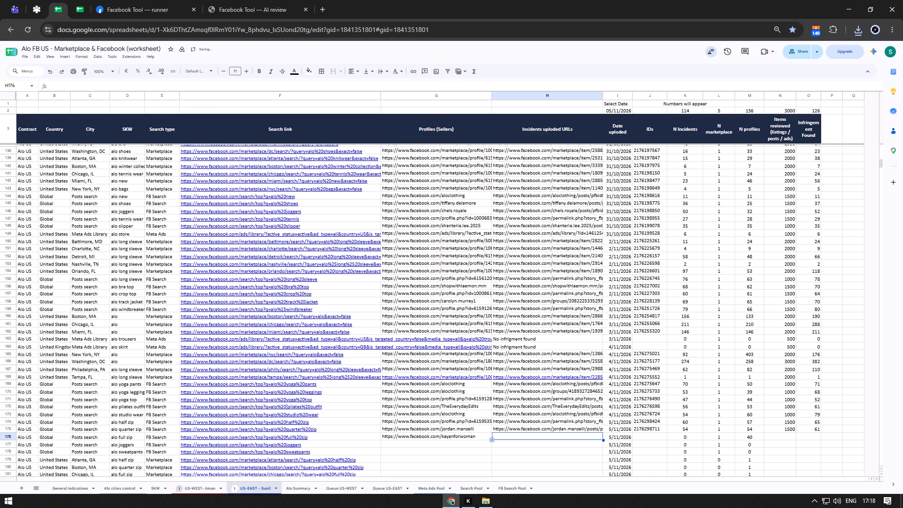
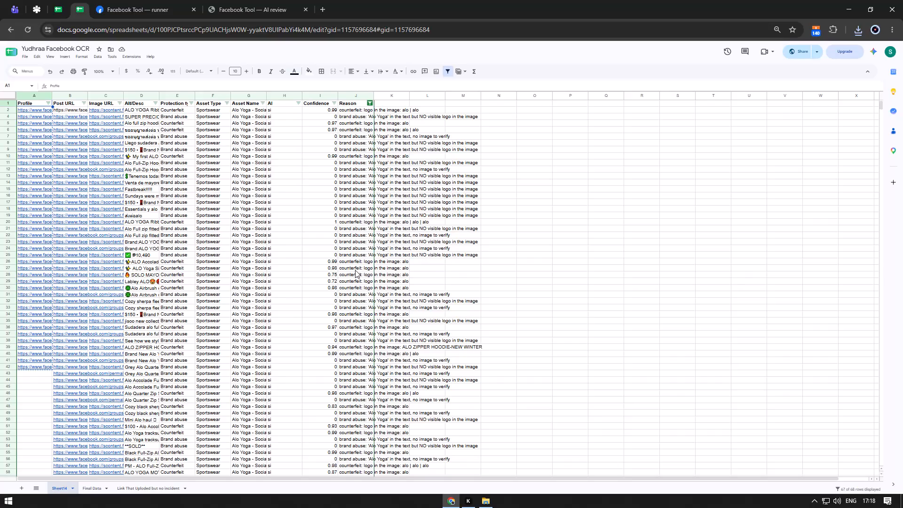
# Remove the filter from the reviewed posts table in Sheet14 and clear the sheet's entire contents.
pyautogui.hotkey('ctrl', 'shift', 'Right')
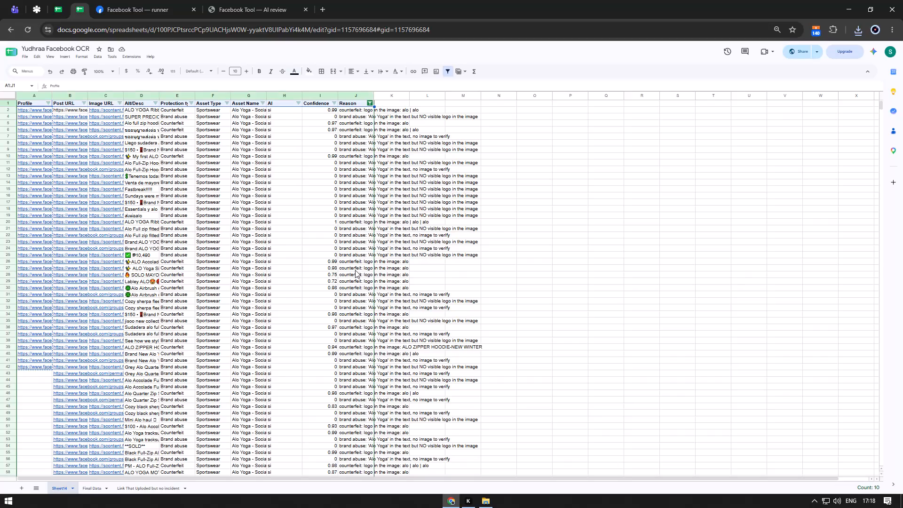
pyautogui.hotkey('alt', 'd')
pyautogui.hotkey('alt', 'f')
pyautogui.hotkey('ctrl', 'a')
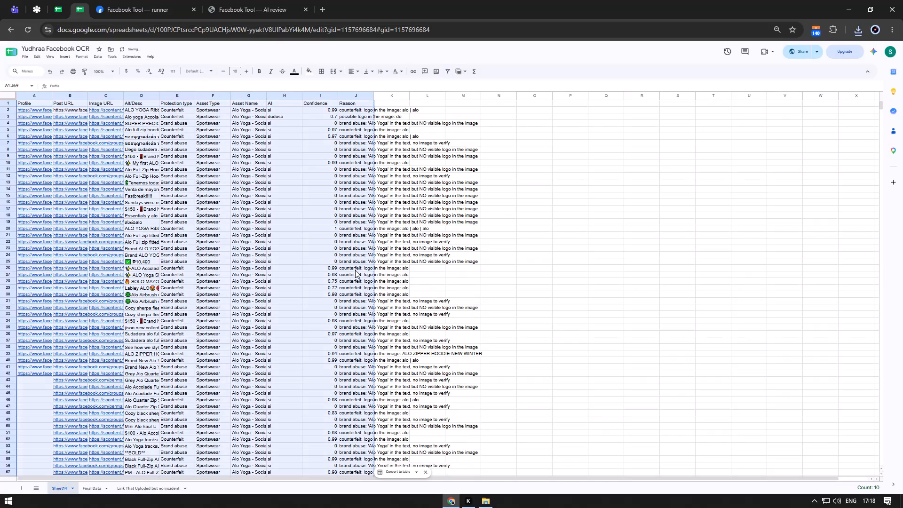
pyautogui.hotkey('ctrl', 'a')
pyautogui.press('Delete')
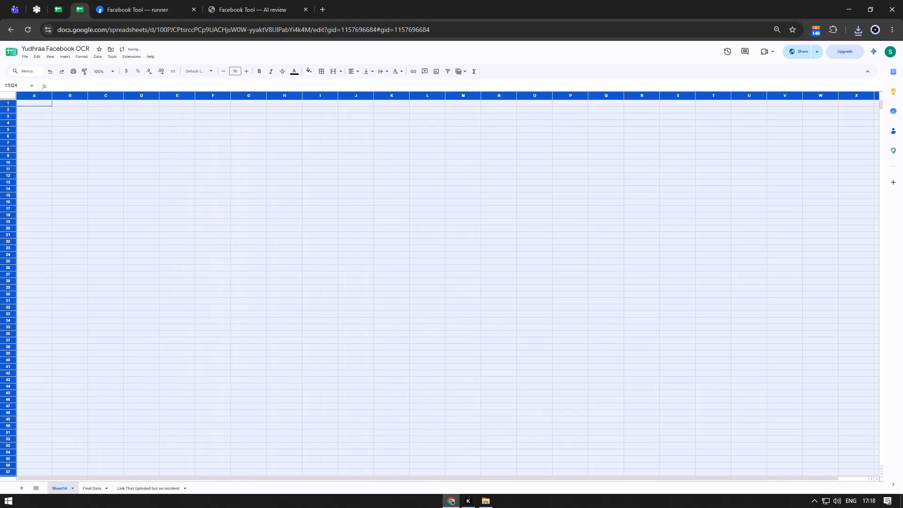
# Copy the link status list from the Red Points New incident page and paste it at H7521 in the Final Data sheet.
pyautogui.hotkey('alt', 'Down')
pyautogui.press('Right')
pyautogui.press('Right')
pyautogui.press('Right')
pyautogui.press('Down')
pyautogui.press('Right')
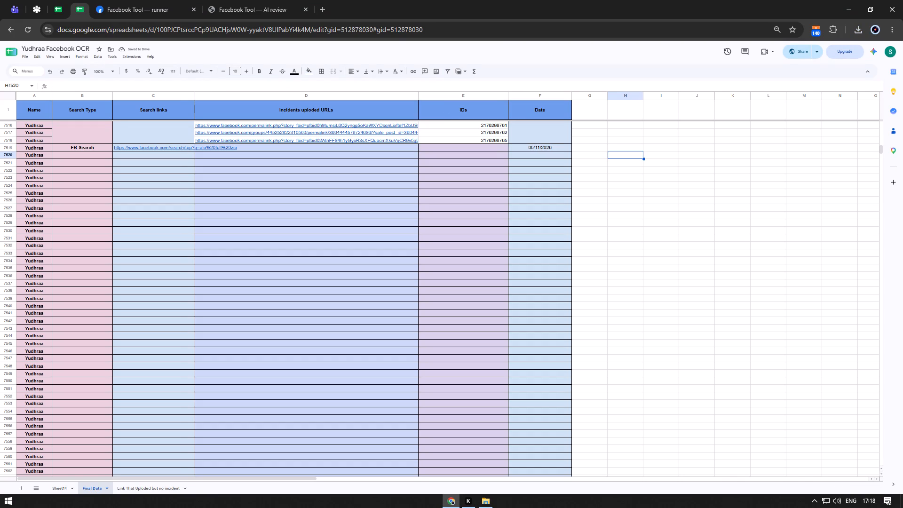
pyautogui.press('Left')
pyautogui.press('Left')
pyautogui.press('Up')
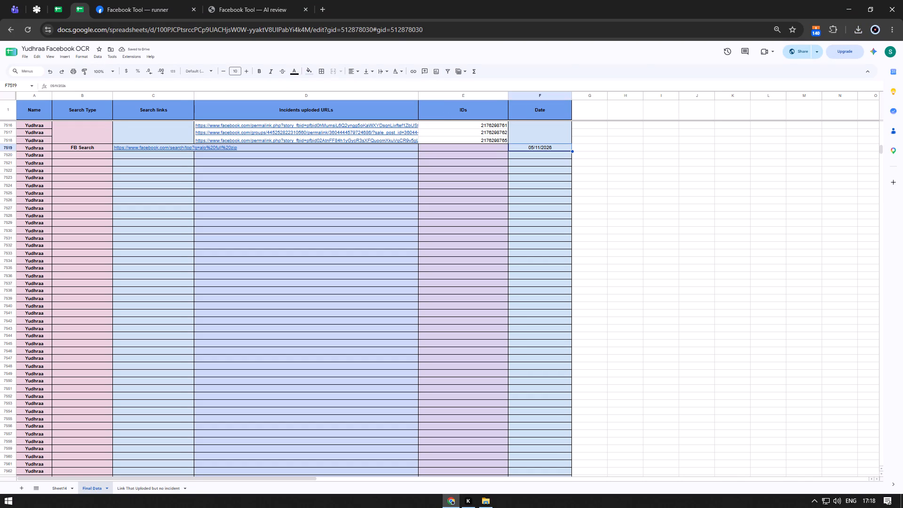
pyautogui.press('Right')
pyautogui.press('Down')
pyautogui.press('Left')
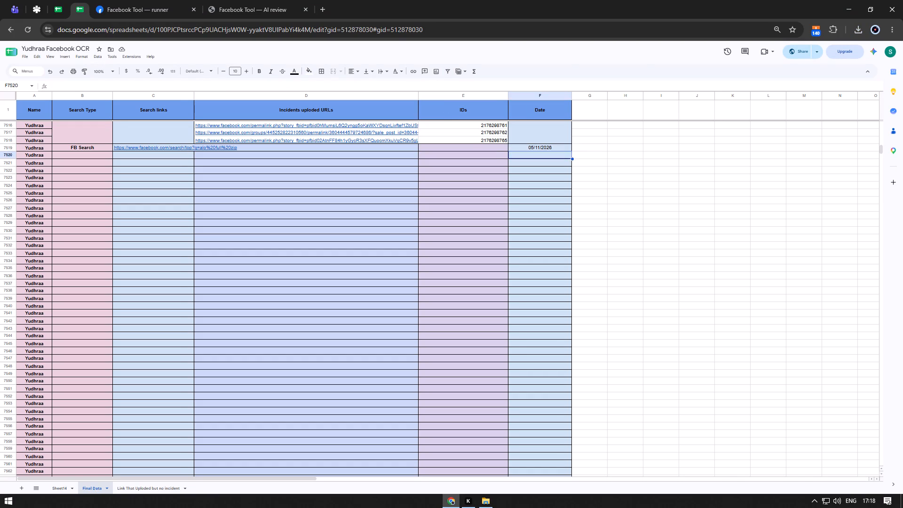
pyautogui.press('Up')
pyautogui.hotkey('ctrl', 'shift', 'Left')
pyautogui.hotkey('ctrl', 'shift', 'Left')
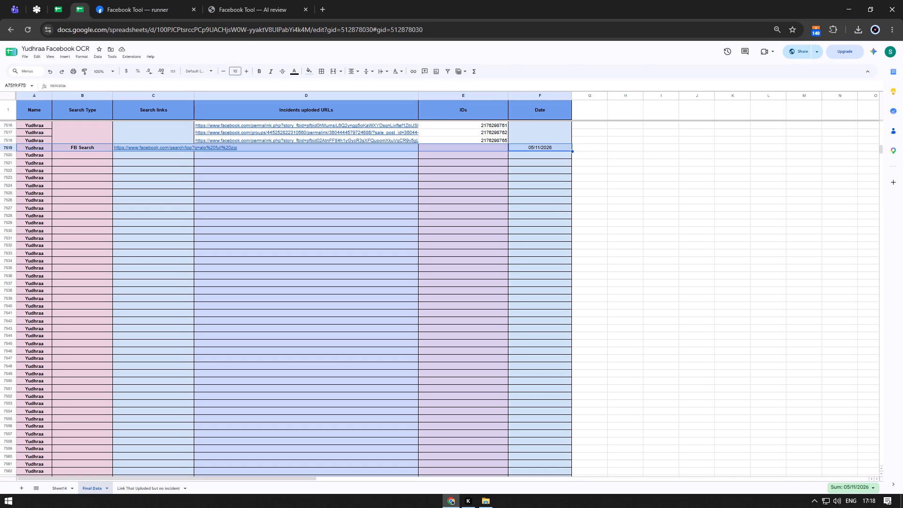
pyautogui.hotkey('shift', 'Right')
pyautogui.hotkey('shift', 'Left')
pyautogui.press('Right')
pyautogui.press('Right')
pyautogui.press('Down')
pyautogui.press('Left')
pyautogui.press('Down')
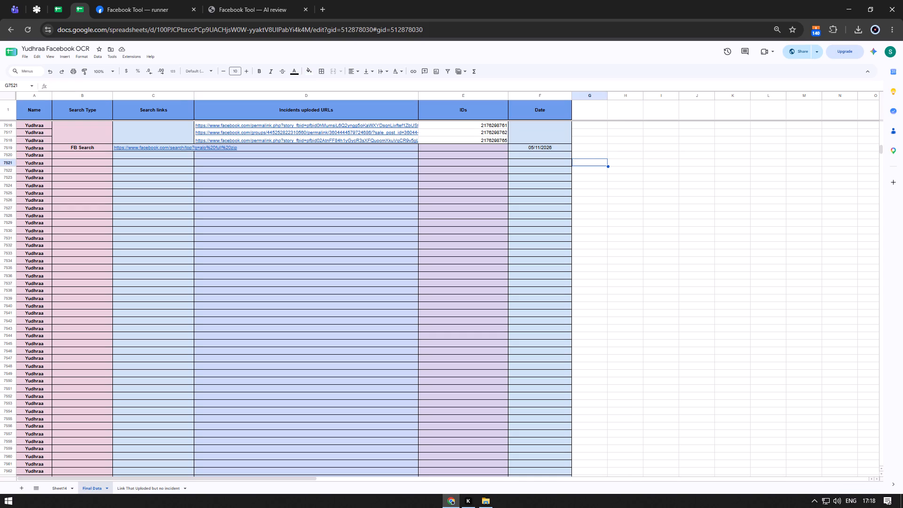
pyautogui.press('Right')
pyautogui.hotkey('ctrl', 'shift', 'Tab')
pyautogui.hotkey('ctrl', 'shift', 'Tab')
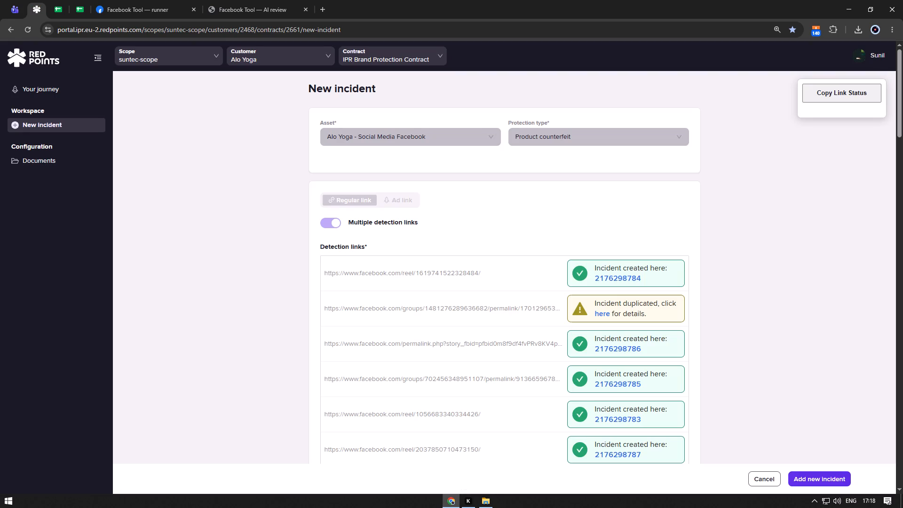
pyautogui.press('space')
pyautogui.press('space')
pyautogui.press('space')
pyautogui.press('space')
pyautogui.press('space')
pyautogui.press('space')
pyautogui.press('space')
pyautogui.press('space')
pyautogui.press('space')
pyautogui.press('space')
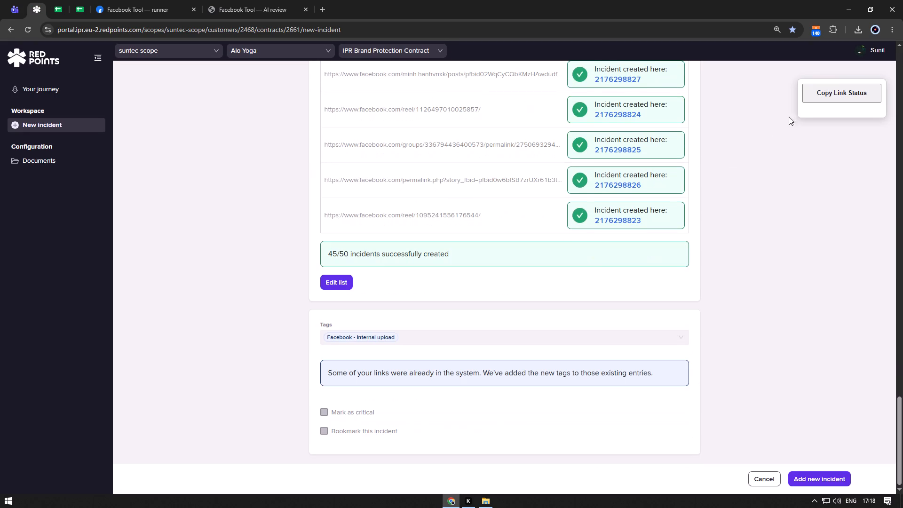
pyautogui.click(826, 99)
pyautogui.click(80, 0)
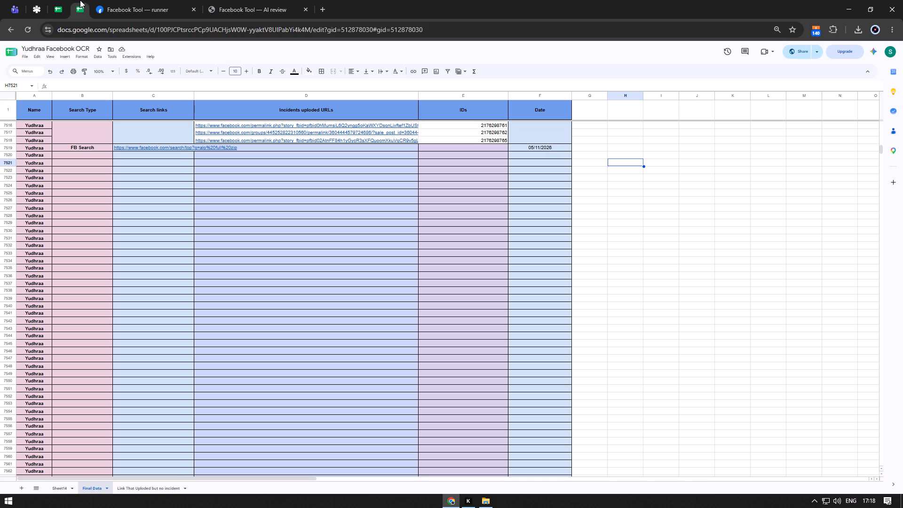
pyautogui.hotkey('ctrl', 'v')
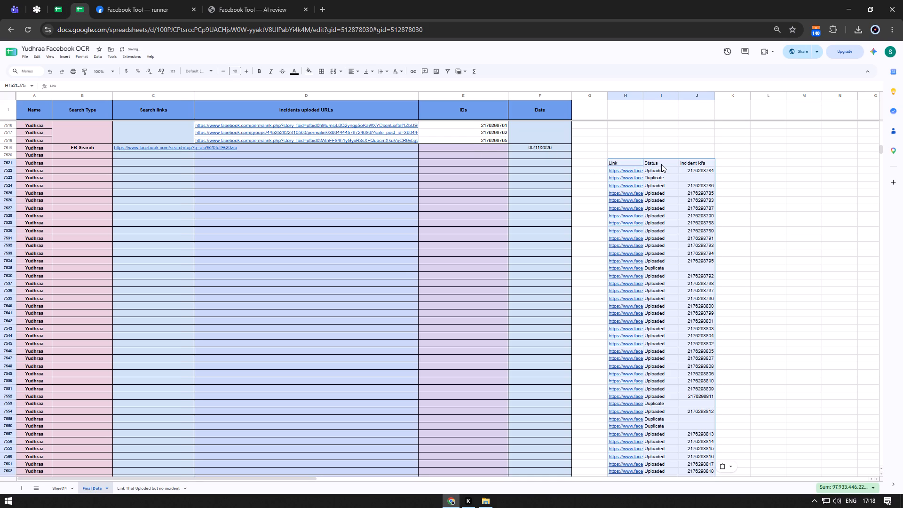
# Delete the Status column I between the pasted Link and Incident Id's columns.
pyautogui.click(661, 164)
pyautogui.hotkey('ctrl', 'shift', 'x')
pyautogui.press('Up')
pyautogui.press('Up')
pyautogui.press('Up')
pyautogui.press('Up')
pyautogui.press('Up')
pyautogui.press('Up')
pyautogui.press('Up')
pyautogui.press('Up')
pyautogui.press('Up')
pyautogui.press('Up')
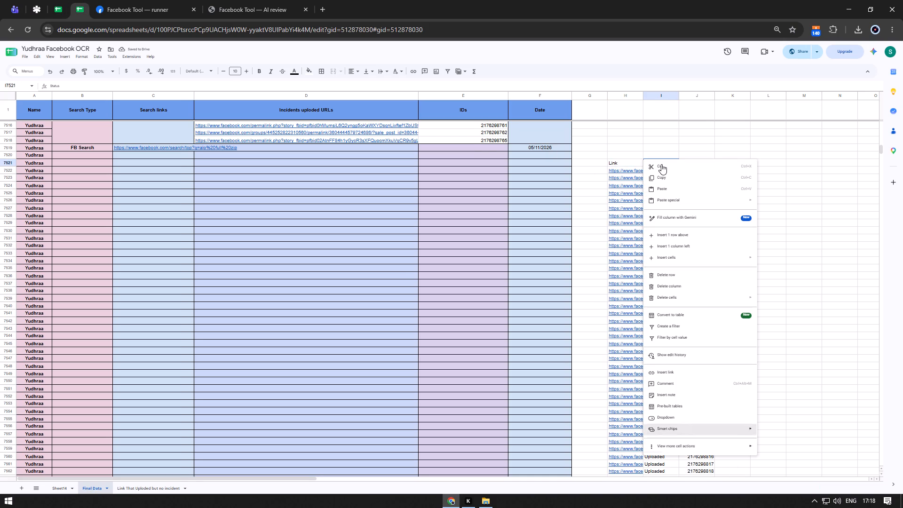
pyautogui.press('Up')
pyautogui.press('Up')
pyautogui.press('Up')
pyautogui.press('Return')
# Create a filter on the Link and Incident Id's headers and limit the Incident Id's values to blanks only.
pyautogui.hotkey('shift', 'Left')
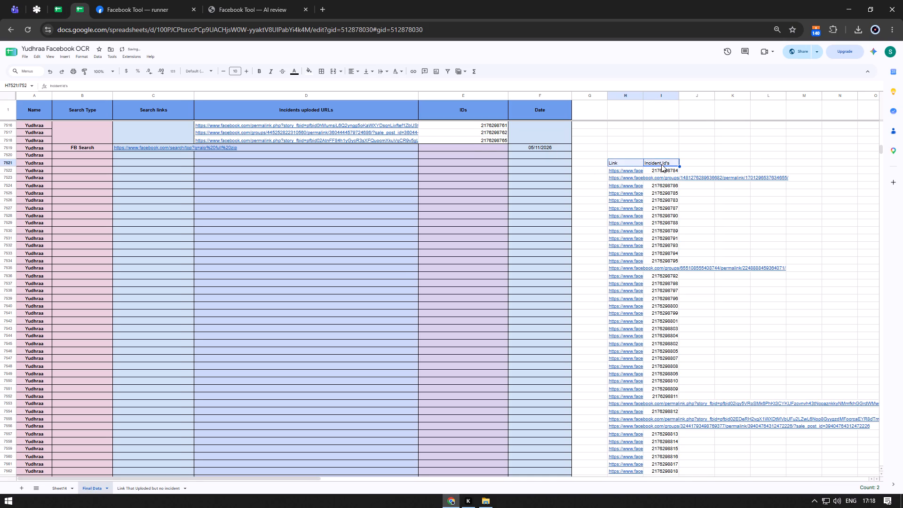
pyautogui.hotkey('alt', 'd')
pyautogui.hotkey('alt', 'f')
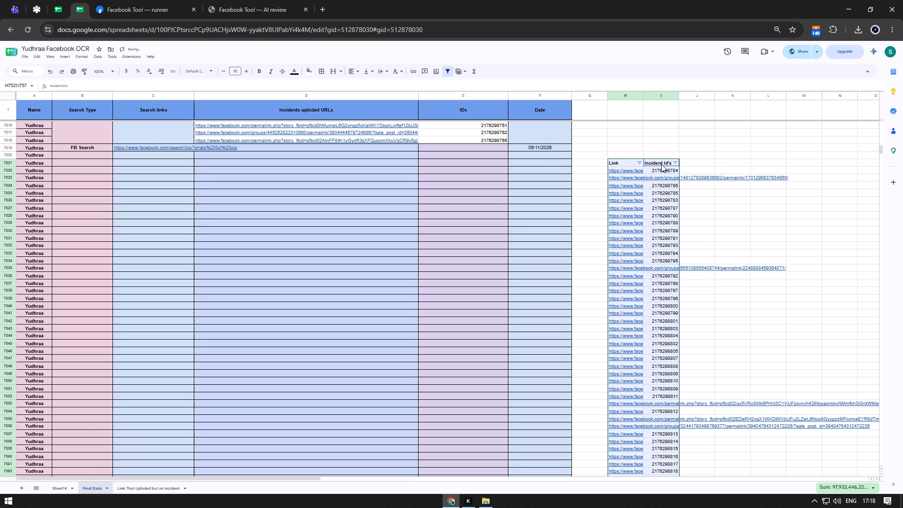
pyautogui.click(678, 165)
pyautogui.click(608, 242)
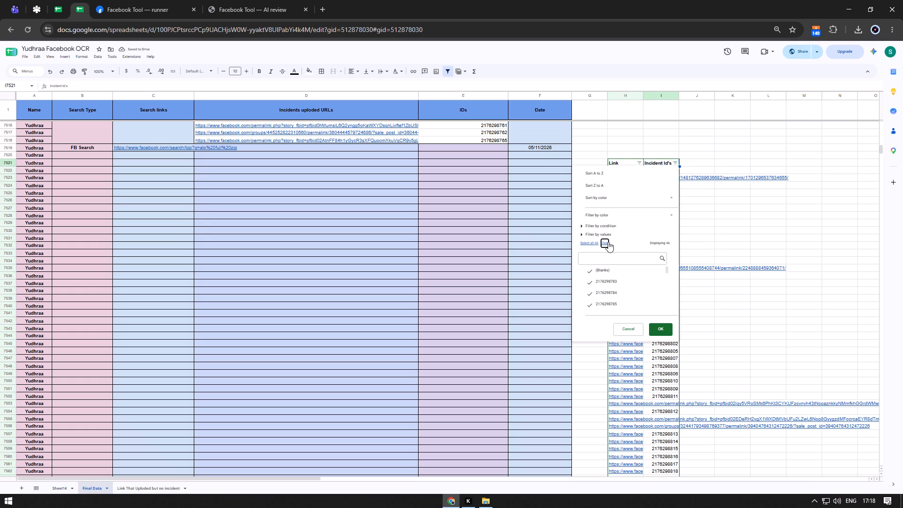
pyautogui.click(613, 272)
pyautogui.click(662, 324)
# Delete the filtered rows of links that have no incident ID.
pyautogui.moveTo(628, 171); pyautogui.dragTo(616, 203)
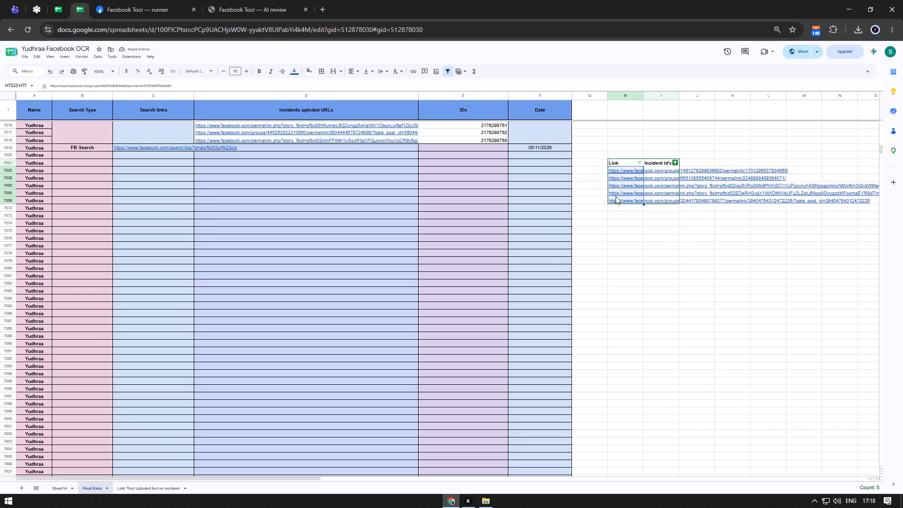
pyautogui.rightClick(616, 196)
pyautogui.rightClick(631, 187)
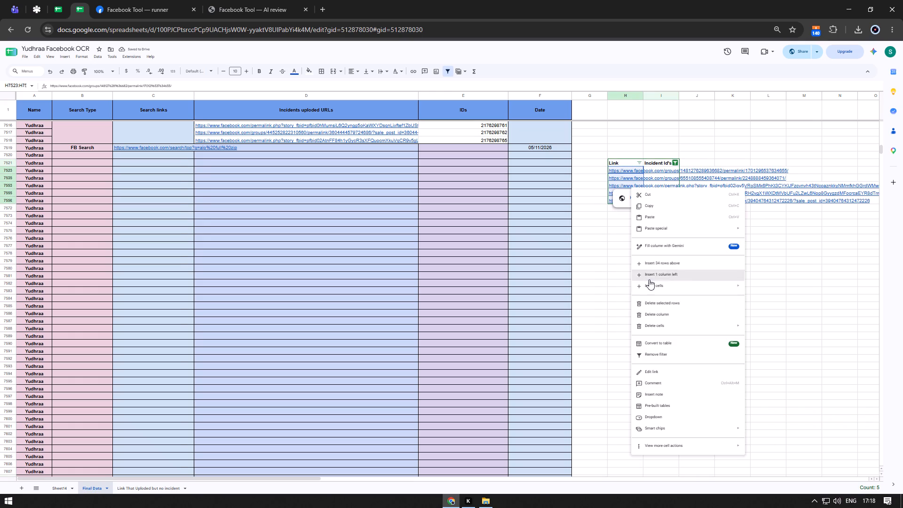
pyautogui.click(657, 302)
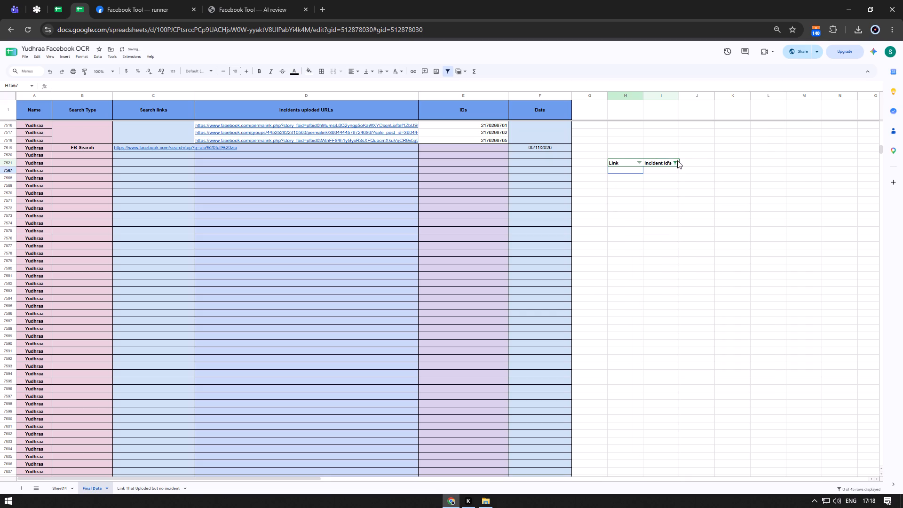
# Remove the filter so all remaining incident rows show, and clear the Link and Incident Id's header cells.
pyautogui.click(677, 160)
pyautogui.click(595, 244)
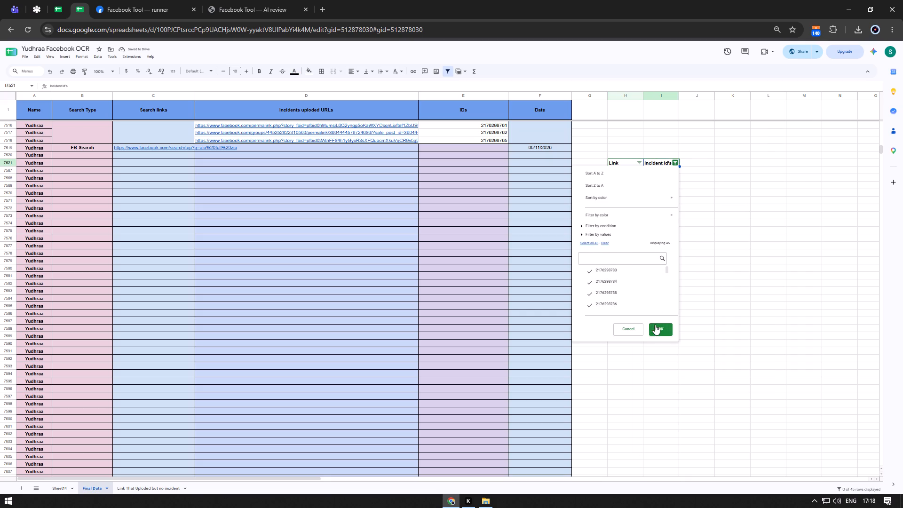
pyautogui.click(655, 325)
pyautogui.hotkey('shift', 'Left')
pyautogui.hotkey('alt', 'd')
pyautogui.hotkey('alt', 'f')
pyautogui.press('Delete')
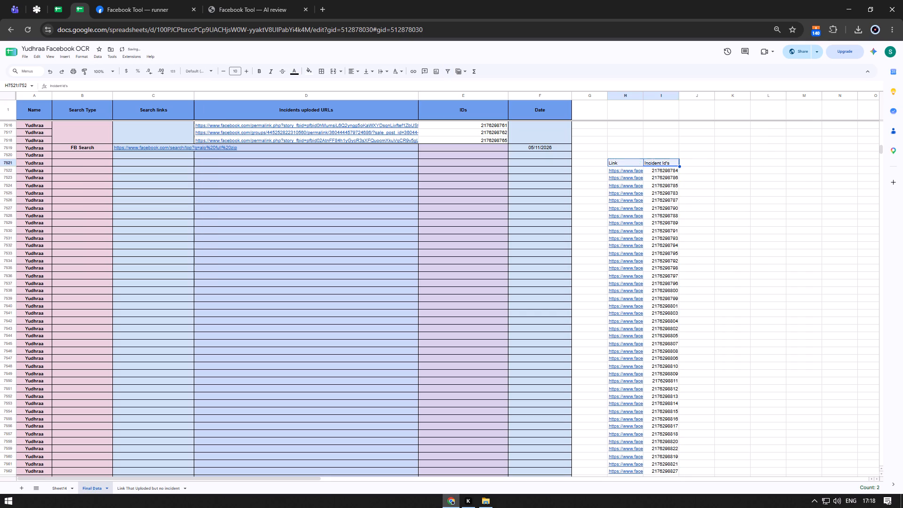
# Move the remaining links and incident IDs from H7522 into the Incidents uploded URLs and IDs columns, starting at D7519.
pyautogui.press('Left')
pyautogui.press('Down')
pyautogui.hotkey('ctrl', 'shift', 'Right')
pyautogui.hotkey('ctrl', 'shift', 'Down')
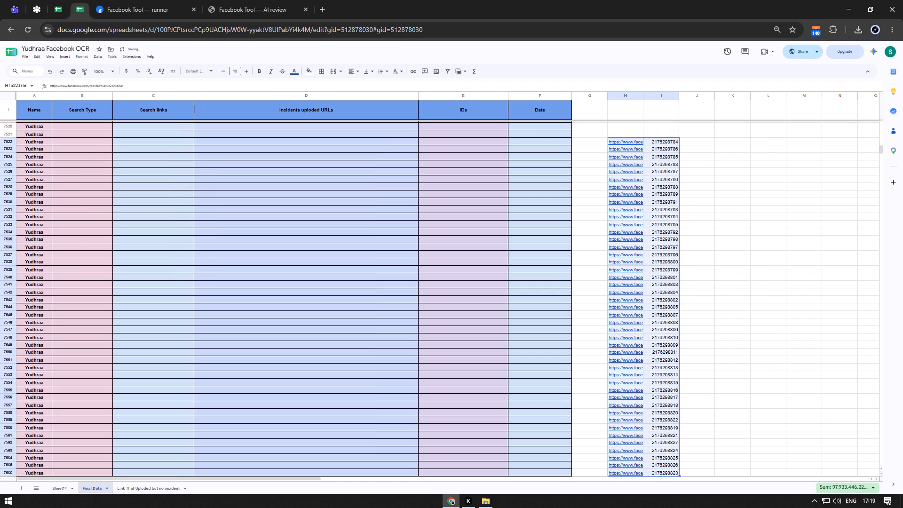
pyautogui.hotkey('ctrl', 'x')
pyautogui.hotkey('ctrl', 'Left')
pyautogui.press('Right')
pyautogui.press('Right')
pyautogui.hotkey('ctrl', 'Up')
pyautogui.press('Right')
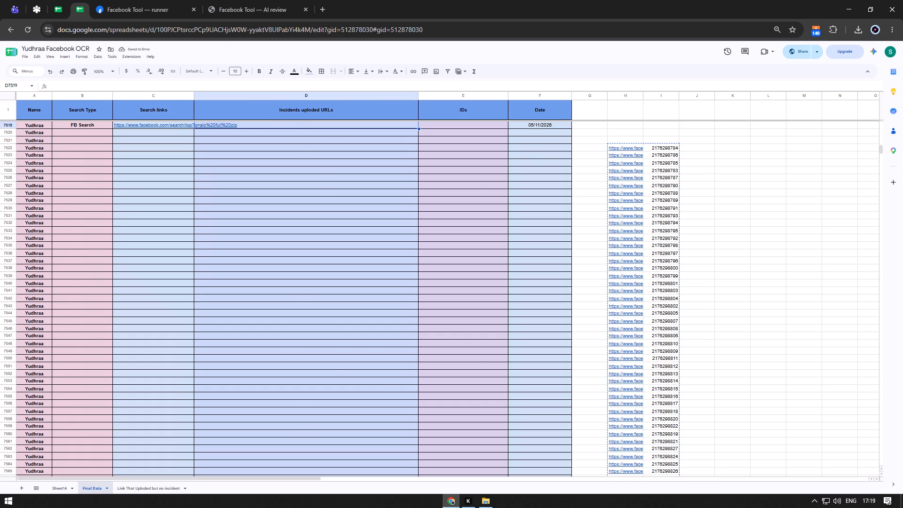
pyautogui.hotkey('ctrl', 'v')
# Copy the incident links from D7519 down into cell H176, the alo full zip row of the Alo FB US worksheet.
pyautogui.hotkey('shift', 'Left')
pyautogui.hotkey('ctrl', 'c')
pyautogui.hotkey('ctrl', 'c')
pyautogui.hotkey('ctrl', 'c')
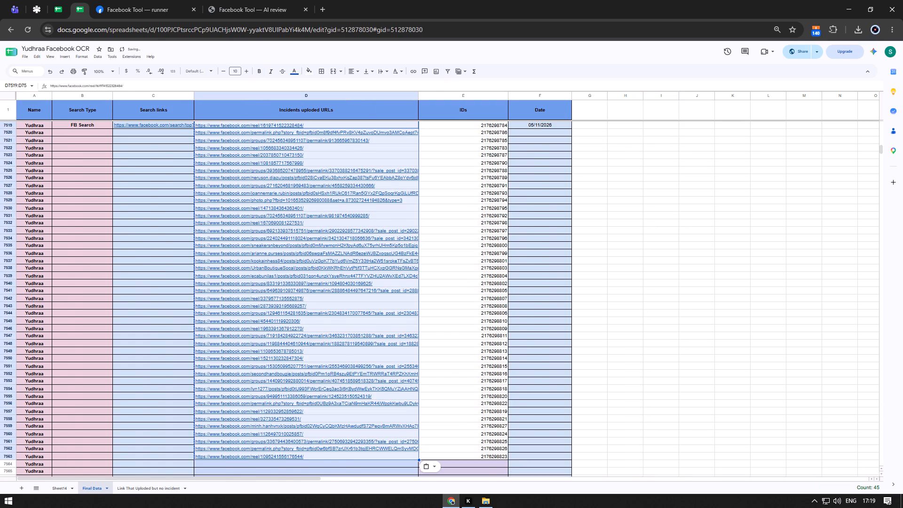
pyautogui.hotkey('ctrl', 'shift', 'Tab')
pyautogui.press('Return')
pyautogui.hotkey('ctrl', 'shift', 'v')
pyautogui.press('Return')
pyautogui.press('Up')
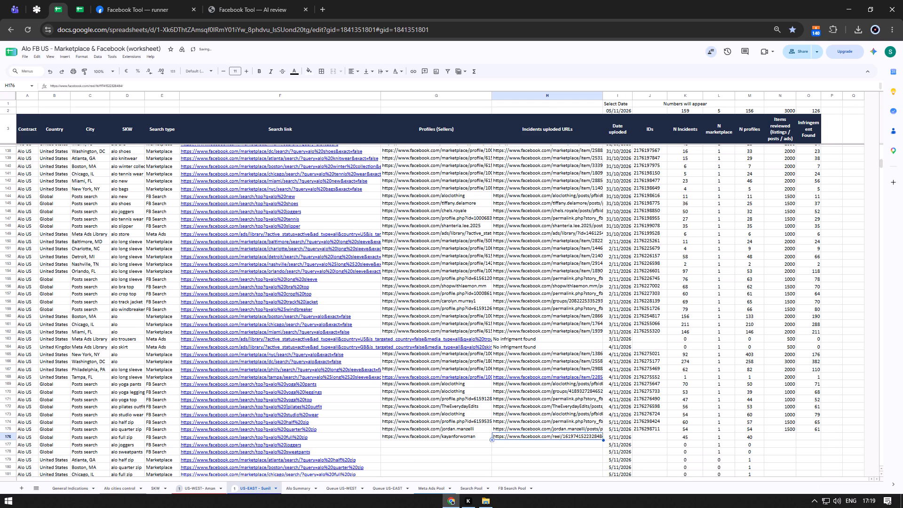
# Copy the matching incident IDs from E7519 down in Final Data into the alo full zip row's IDs cell J176.
pyautogui.press('Right')
pyautogui.press('Right')
pyautogui.hotkey('ctrl', 'Tab')
pyautogui.press('Right')
pyautogui.hotkey('ctrl', 'shift', 'Down')
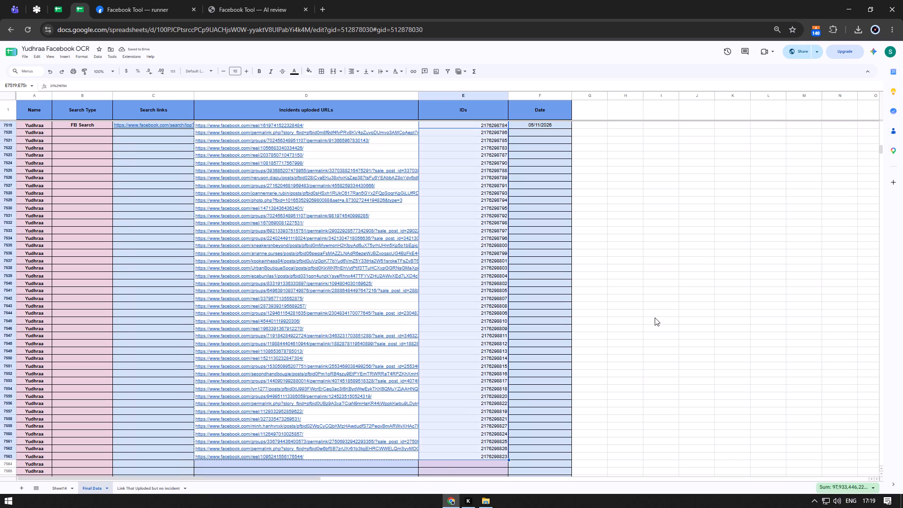
pyautogui.hotkey('ctrl', 'c')
pyautogui.hotkey('ctrl', 'shift', 'Tab')
pyautogui.press('Return')
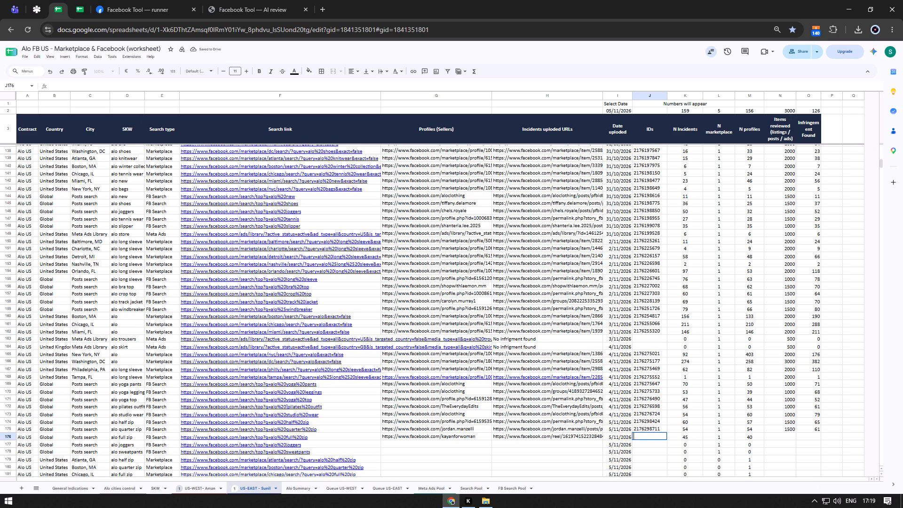
pyautogui.hotkey('ctrl', 'shift', 'v')
pyautogui.press('Return')
# Enter 1500 items reviewed and 50 infringements found in row 176, and move on to the empty Profiles cell G177.
pyautogui.press('Up')
pyautogui.press('Right')
pyautogui.press('Right')
pyautogui.press('Right')
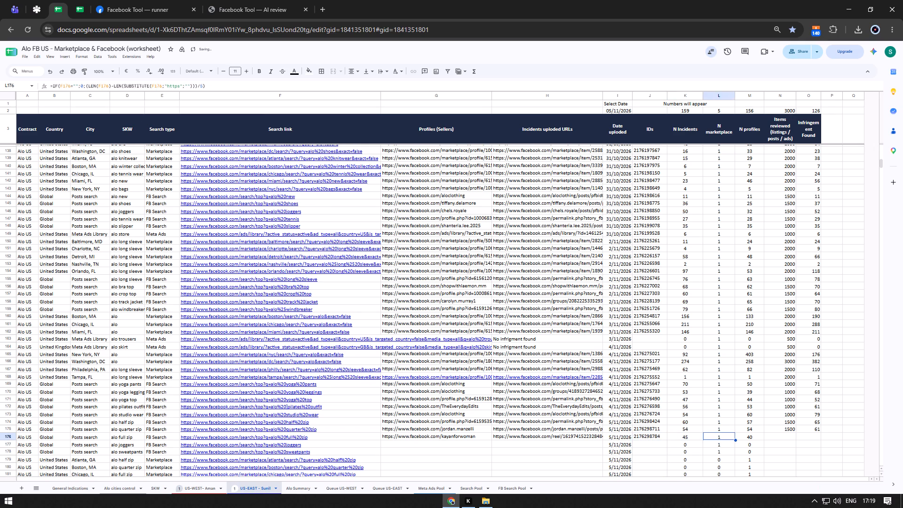
pyautogui.press('Right')
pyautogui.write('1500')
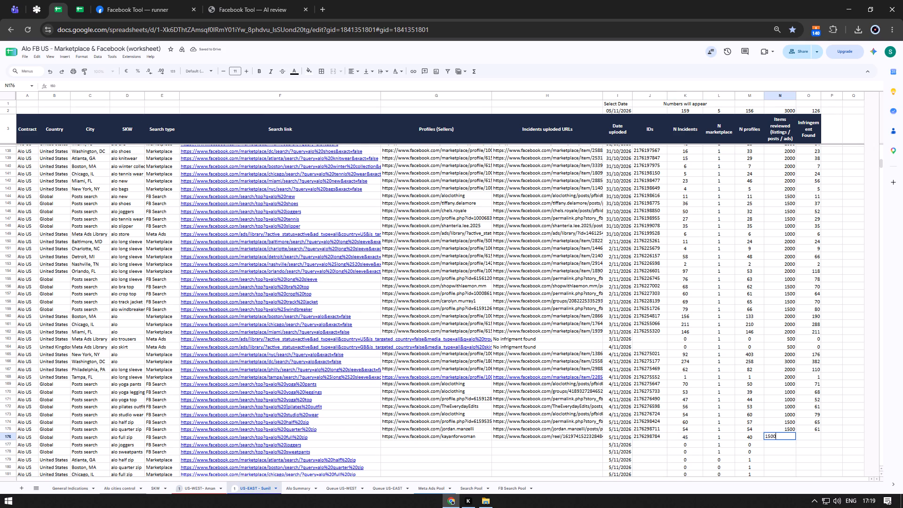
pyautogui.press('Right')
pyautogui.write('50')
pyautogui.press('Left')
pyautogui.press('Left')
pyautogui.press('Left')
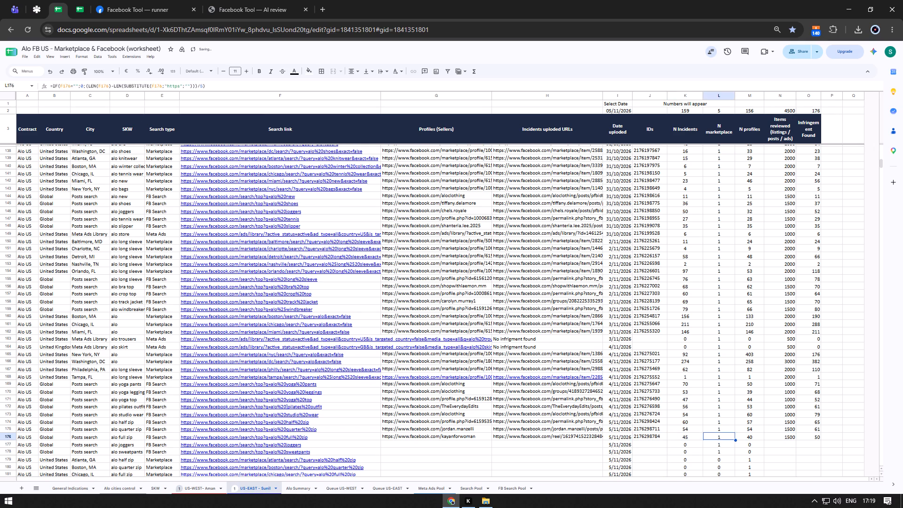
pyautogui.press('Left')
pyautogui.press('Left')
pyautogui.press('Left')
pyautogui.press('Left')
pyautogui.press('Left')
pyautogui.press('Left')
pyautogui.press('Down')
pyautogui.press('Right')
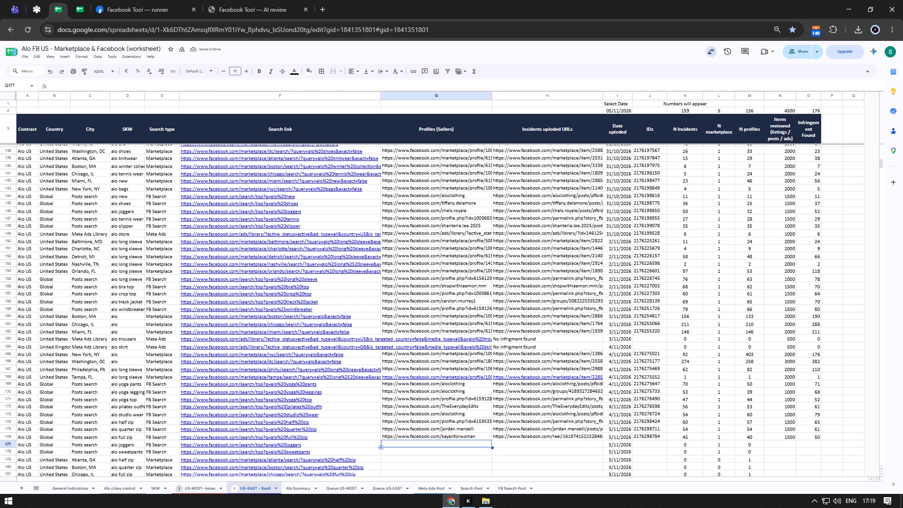
# Merge the Date cells F7519 to F7563 beside the alo full zip incidents in Final Data.
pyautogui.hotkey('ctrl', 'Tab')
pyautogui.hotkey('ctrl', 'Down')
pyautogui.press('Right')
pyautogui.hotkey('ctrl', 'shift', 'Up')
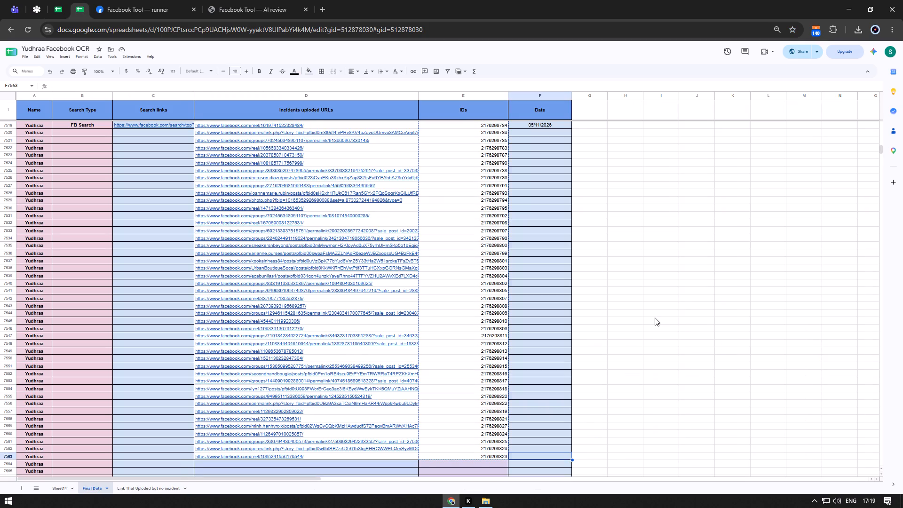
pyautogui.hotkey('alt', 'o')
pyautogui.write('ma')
# Merge the Search links cells C7519 to C7563 for the alo full zip incidents.
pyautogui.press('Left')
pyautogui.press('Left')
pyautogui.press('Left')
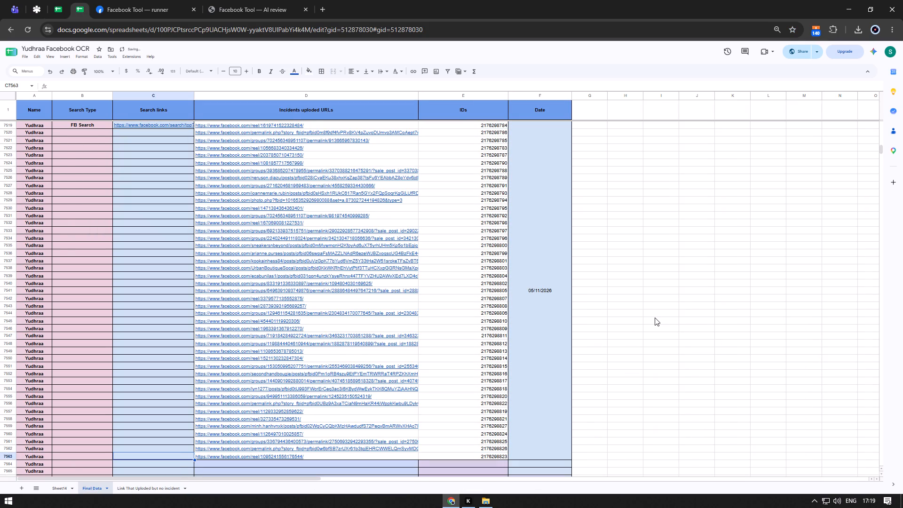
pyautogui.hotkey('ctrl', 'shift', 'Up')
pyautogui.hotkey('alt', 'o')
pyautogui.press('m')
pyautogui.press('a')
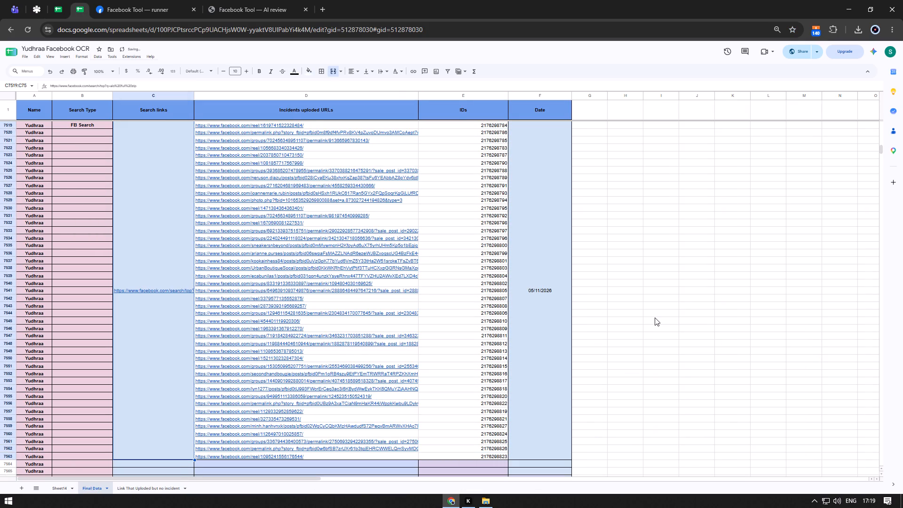
# Merge the Search Type cells B7519 to B7563 for the alo full zip incidents.
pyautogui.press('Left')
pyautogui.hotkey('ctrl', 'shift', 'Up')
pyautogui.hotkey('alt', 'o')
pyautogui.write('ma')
# Enter FB Search as the Search Type in B7564 and 0511/2026 as the Date in F7564 of Final Data.
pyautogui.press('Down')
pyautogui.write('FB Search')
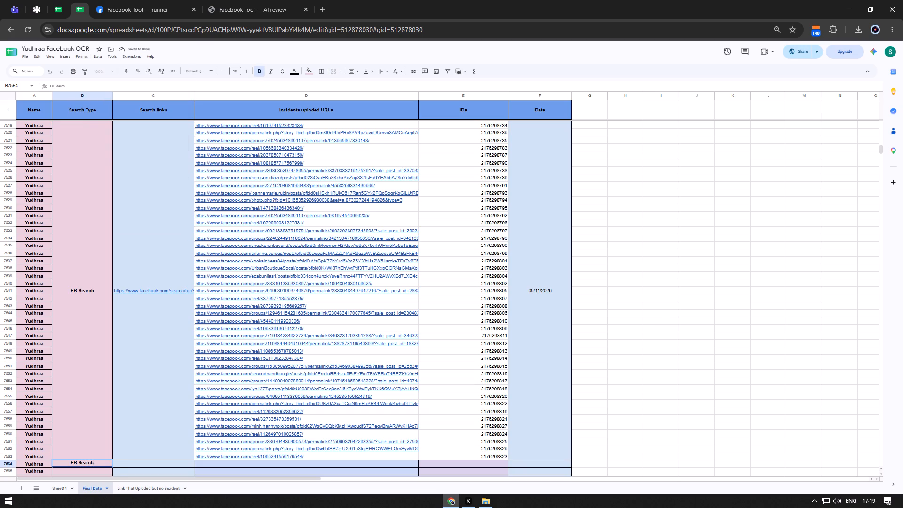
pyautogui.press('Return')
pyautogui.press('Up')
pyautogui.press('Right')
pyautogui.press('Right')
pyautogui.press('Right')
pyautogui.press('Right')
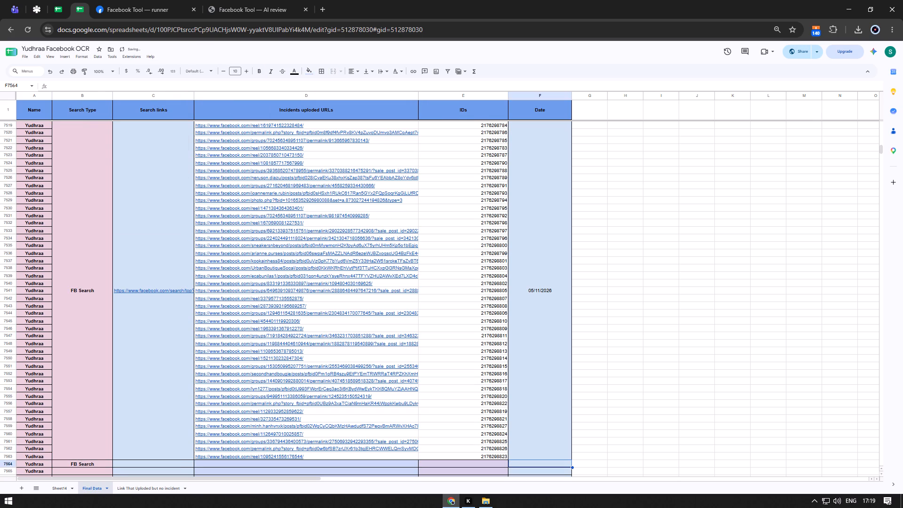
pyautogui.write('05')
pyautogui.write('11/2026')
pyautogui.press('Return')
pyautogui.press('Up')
# Center the date in F7564 horizontally and align cells B7564 to F7564 to the vertical middle.
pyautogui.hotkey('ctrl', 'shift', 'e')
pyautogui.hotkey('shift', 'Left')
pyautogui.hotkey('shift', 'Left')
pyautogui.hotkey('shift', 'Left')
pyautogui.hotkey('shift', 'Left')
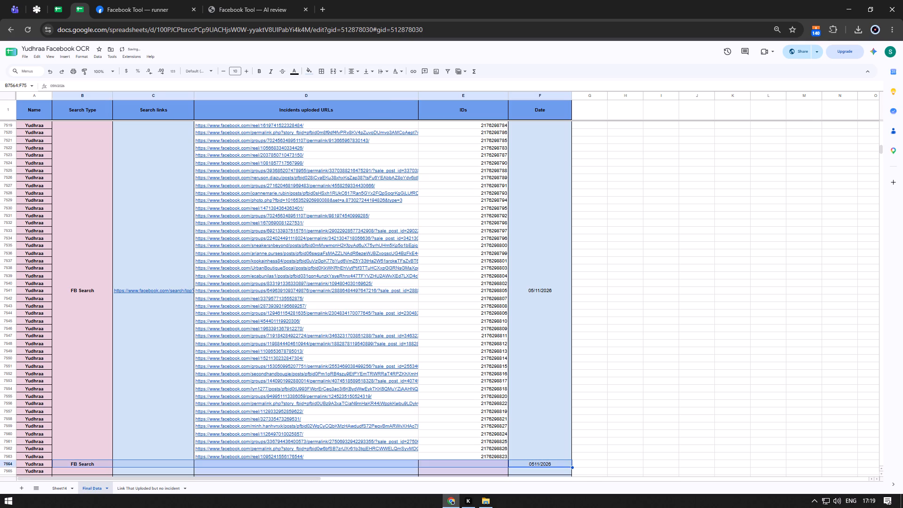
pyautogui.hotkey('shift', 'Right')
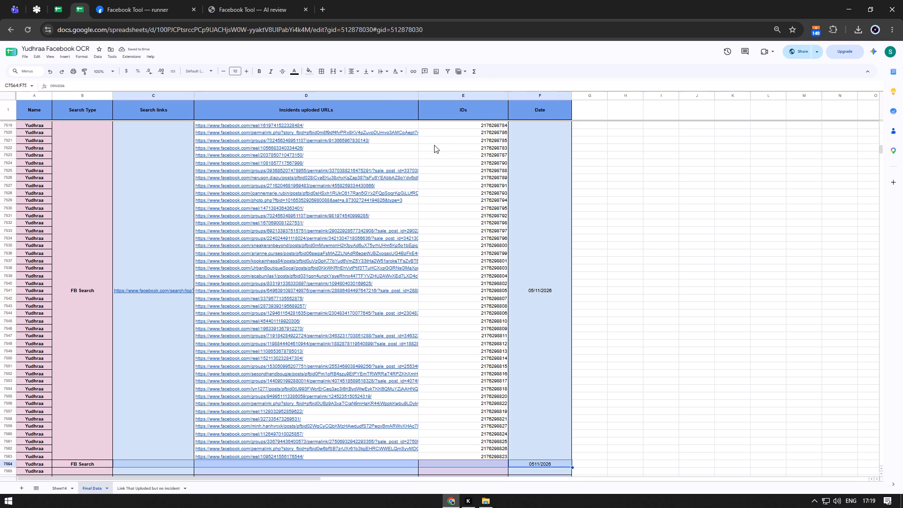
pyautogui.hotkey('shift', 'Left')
pyautogui.click(366, 72)
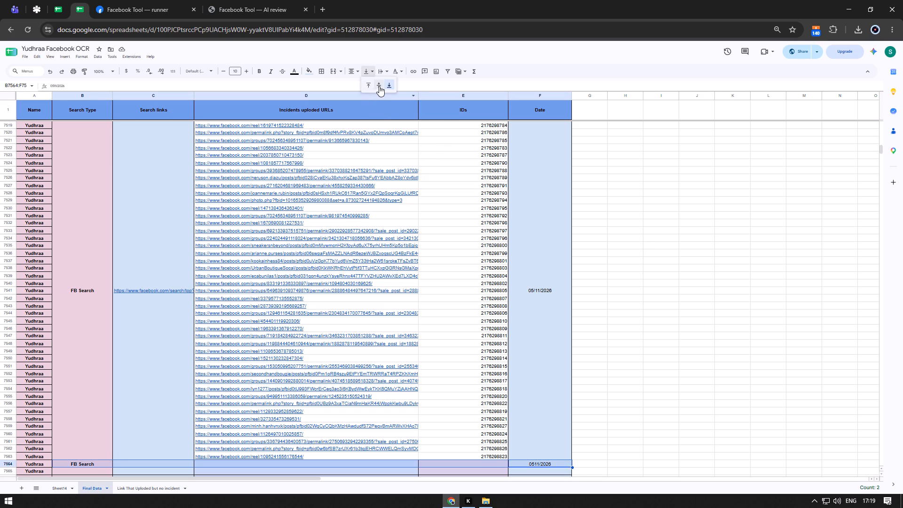
pyautogui.click(379, 86)
# Select the empty Search links cell C7564 in the new FB Search row.
pyautogui.scroll(-7, 362, 266)
pyautogui.click(166, 131)
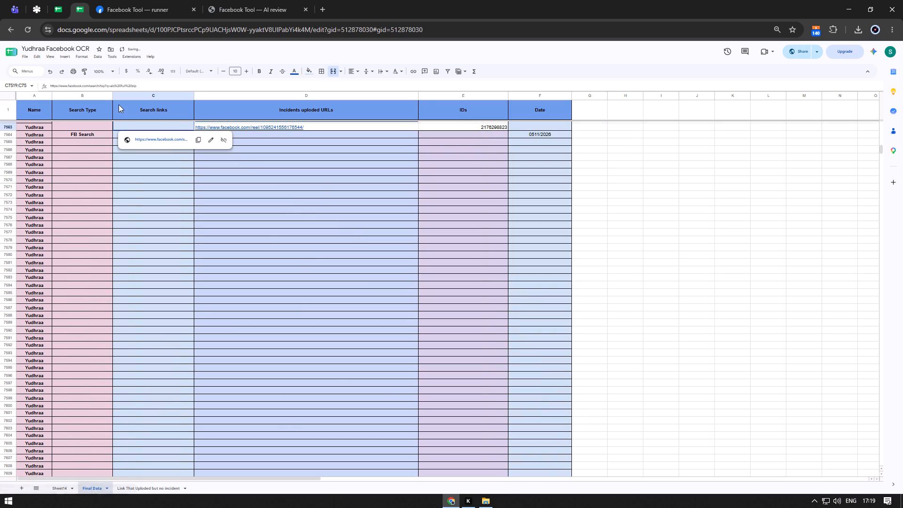
pyautogui.scroll(-8, 212, 315)
pyautogui.scroll(-6, 174, 270)
pyautogui.scroll(-2, 259, 268)
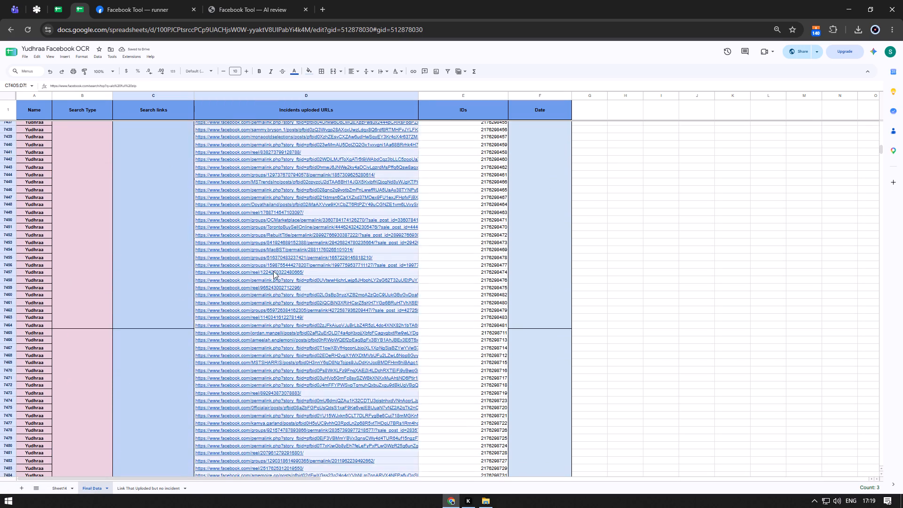
pyautogui.scroll(-5, 273, 271)
pyautogui.click(149, 433)
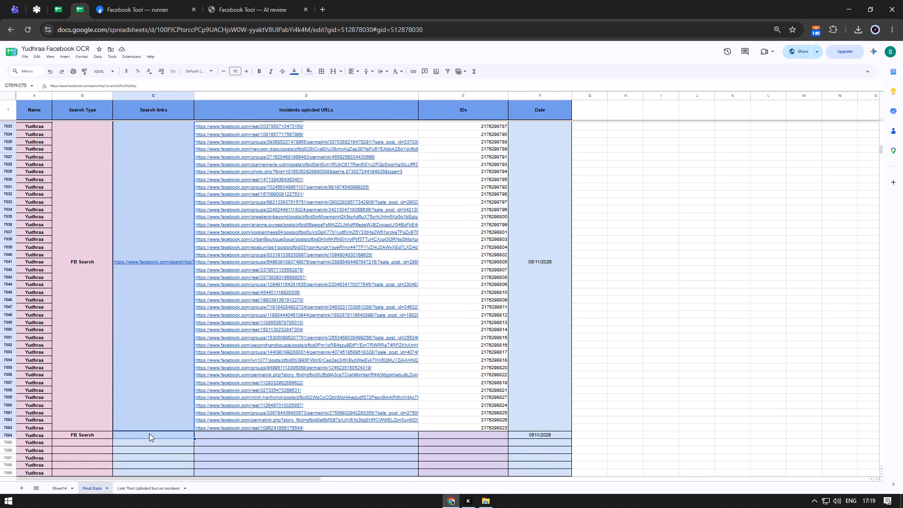
pyautogui.click(149, 433)
pyautogui.press('Escape')
pyautogui.press('Right')
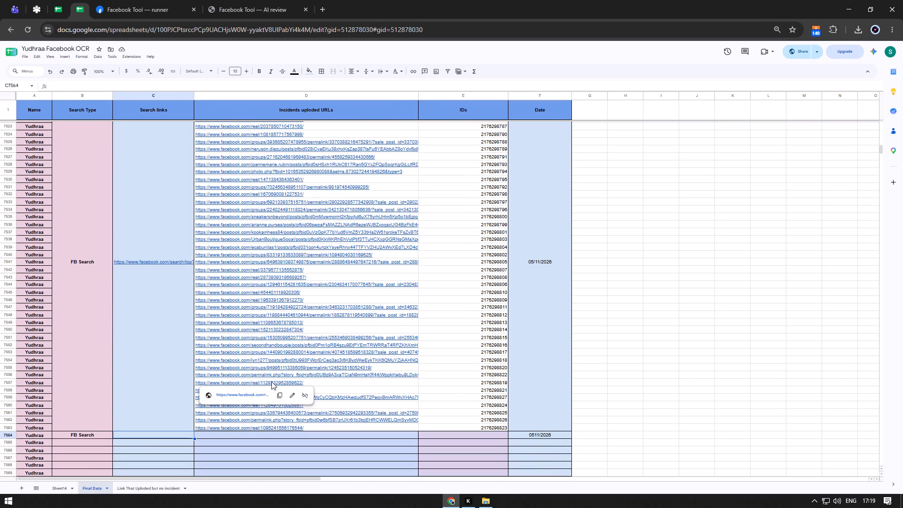
pyautogui.press('Left')
# Close the finished alo full zip Facebook Tool runner and its AI review page.
pyautogui.hotkey('ctrl', 'shift', 'Tab')
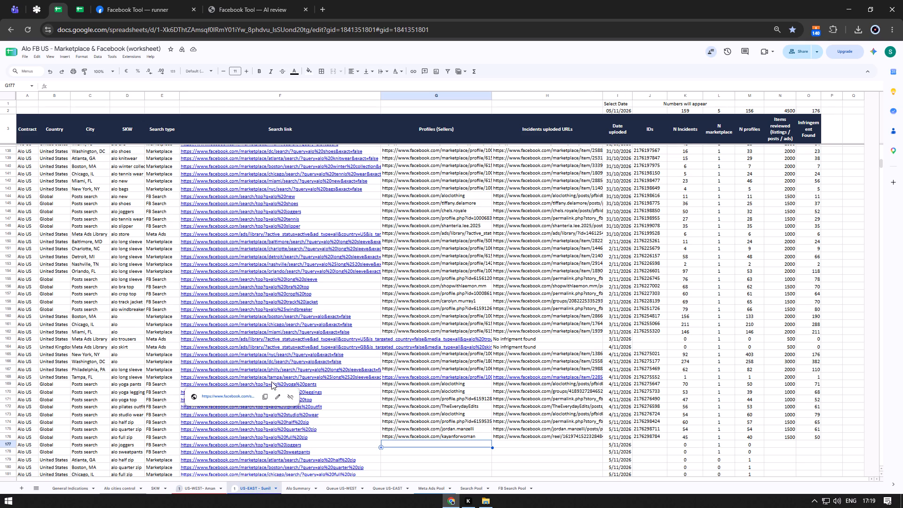
pyautogui.hotkey('ctrl', 'Tab')
pyautogui.hotkey('ctrl', 'Tab')
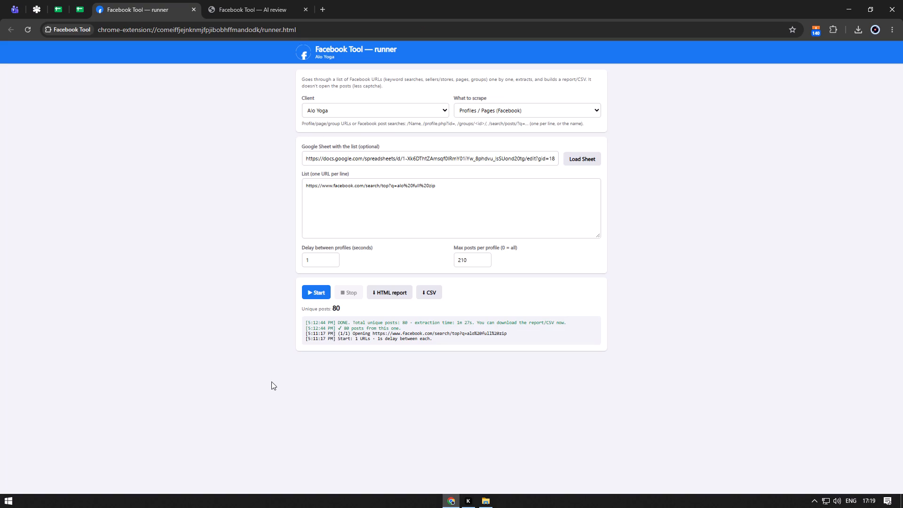
pyautogui.hotkey('ctrl', 'w')
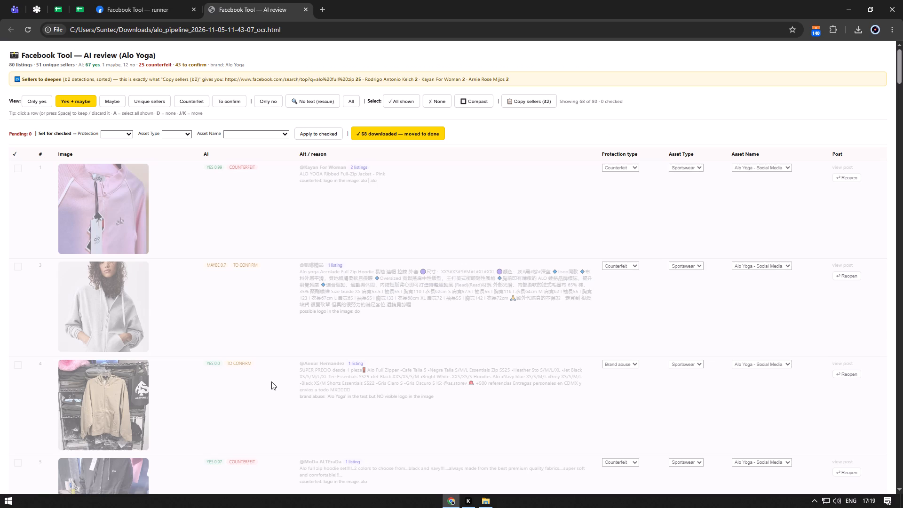
pyautogui.hotkey('ctrl', 'w')
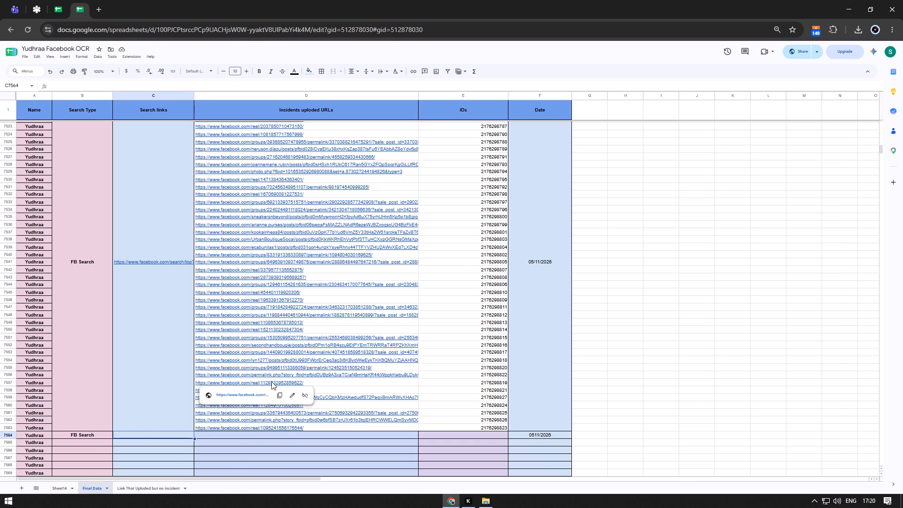
# Copy the alo joggers search link from cell F177 in the Alo FB US worksheet.
pyautogui.hotkey('ctrl', 'shift', 'Tab')
pyautogui.press('Down')
pyautogui.press('Left')
pyautogui.press('Up')
pyautogui.press('Left')
pyautogui.press('Right')
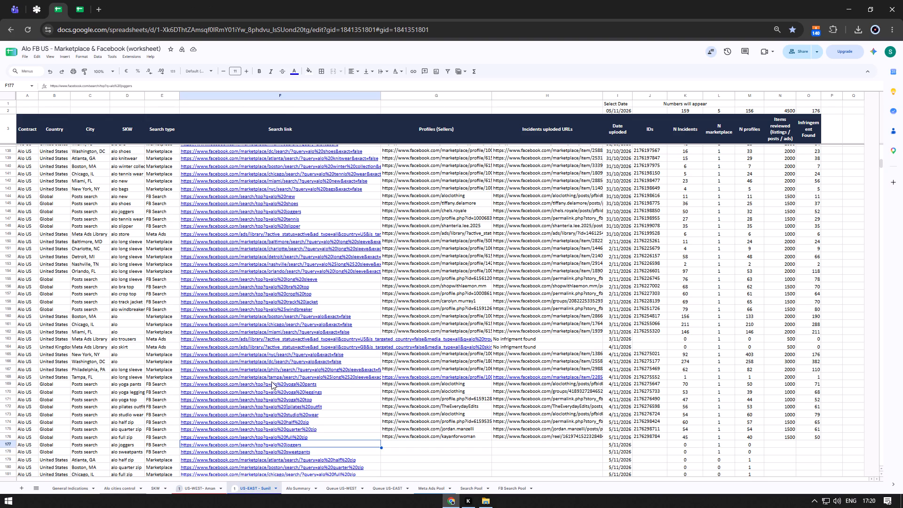
pyautogui.hotkey('ctrl', 'c')
pyautogui.hotkey('ctrl', 'c')
pyautogui.hotkey('ctrl', 'c')
pyautogui.hotkey('ctrl', 'c')
# Open a new Facebook Tool runner and replace its URL list with the copied alo joggers search link.
pyautogui.hotkey('ctrl', 'd')
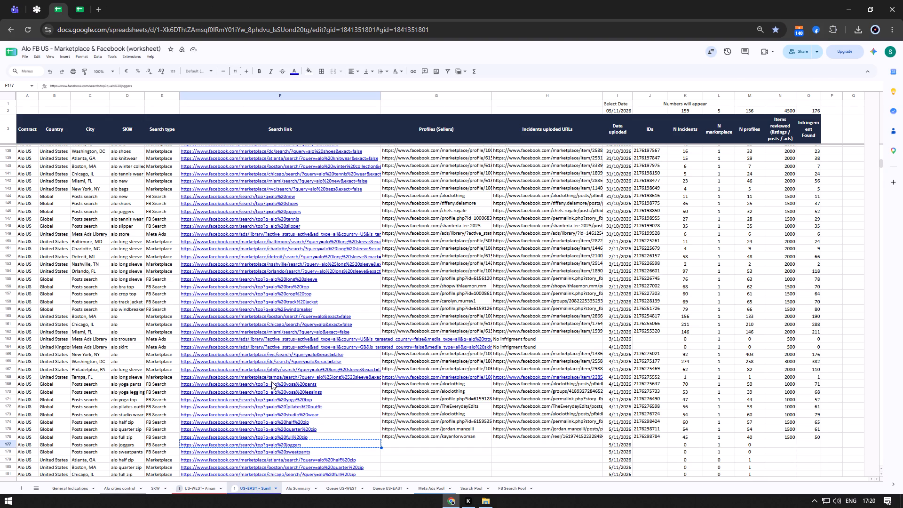
pyautogui.hotkey('shift', 'Tab')
pyautogui.press('Return')
pyautogui.press('Tab')
pyautogui.press('Tab')
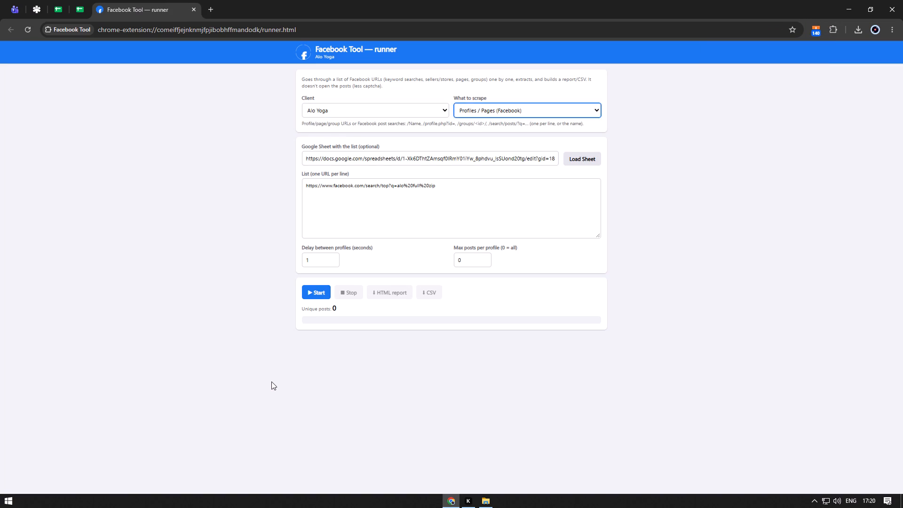
pyautogui.press('Tab')
pyautogui.press('Tab')
pyautogui.press('Tab')
pyautogui.hotkey('ctrl', 'a')
pyautogui.hotkey('ctrl', 'v')
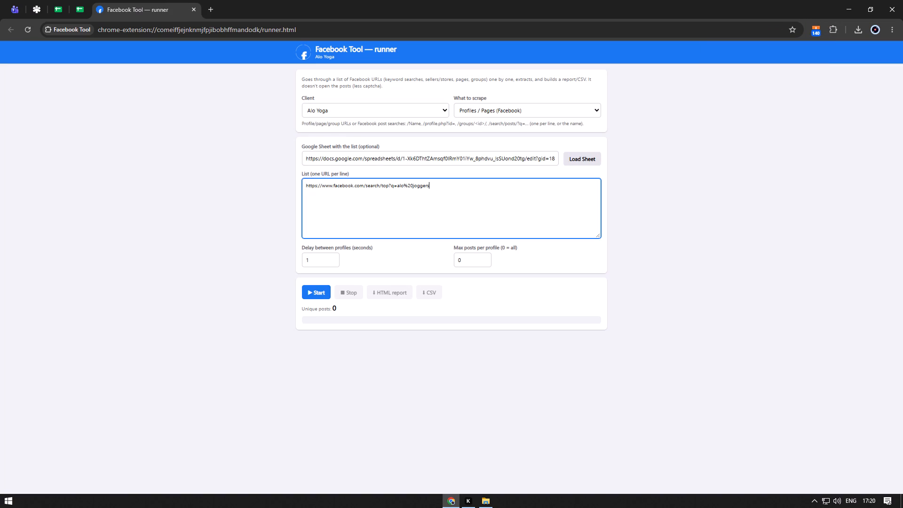
# Set the maximum posts per profile to 200 and start the alo joggers scrape.
pyautogui.press('Tab')
pyautogui.press('Tab')
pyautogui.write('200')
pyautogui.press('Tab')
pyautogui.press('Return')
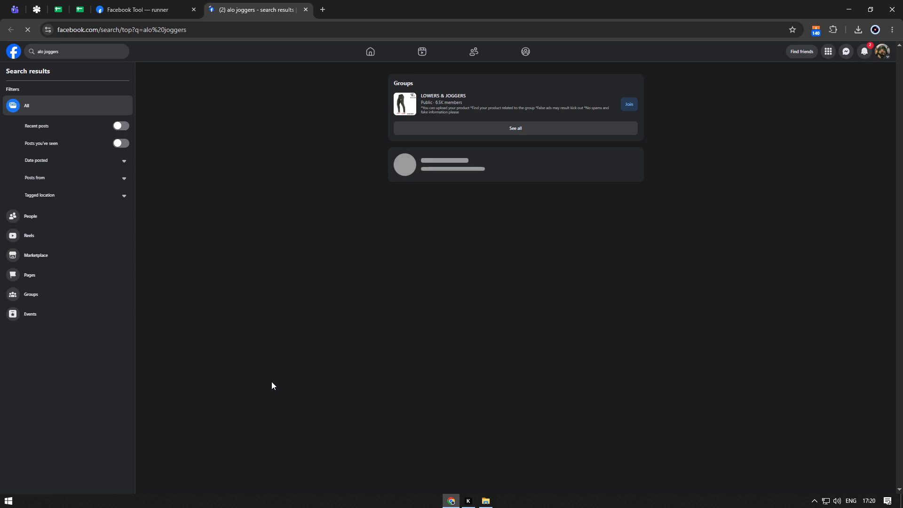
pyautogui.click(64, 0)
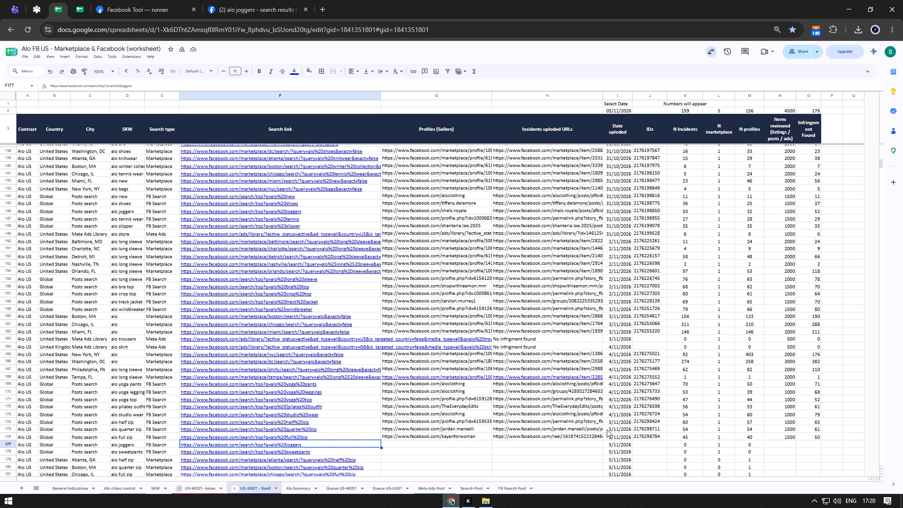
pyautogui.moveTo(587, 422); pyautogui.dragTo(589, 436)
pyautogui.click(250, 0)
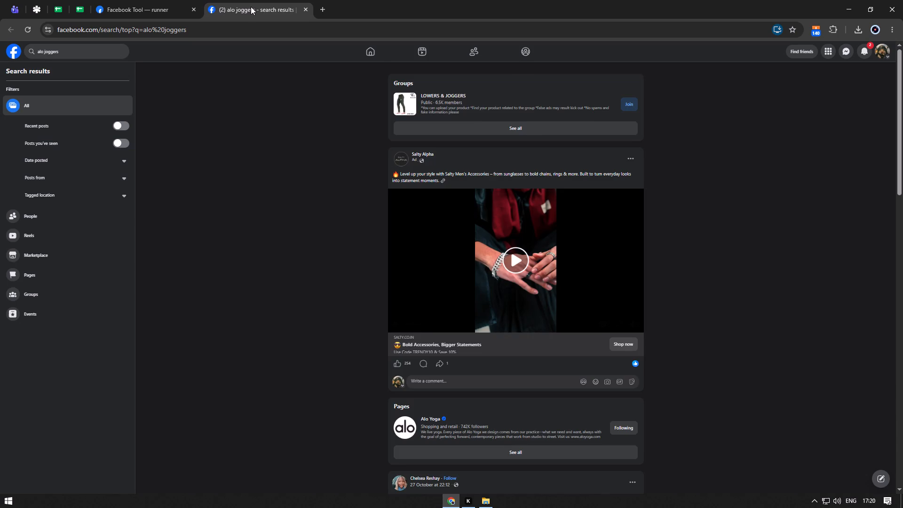
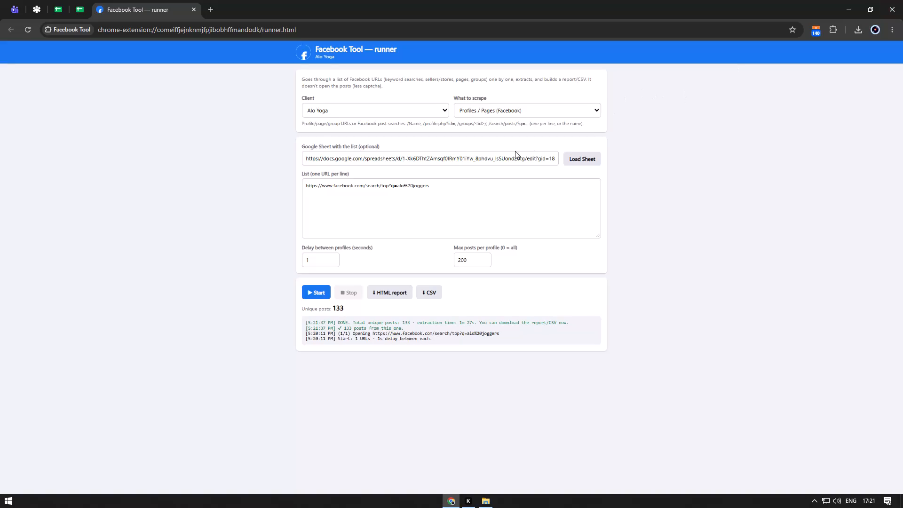
# Export the scraped alo joggers posts as a CSV file.
pyautogui.click(414, 292)
pyautogui.click(428, 290)
# Switch to the 2-OCR folder and run FB-OCR.exe on the downloaded alo joggers CSV.
pyautogui.hotkey('alt', 'Tab')
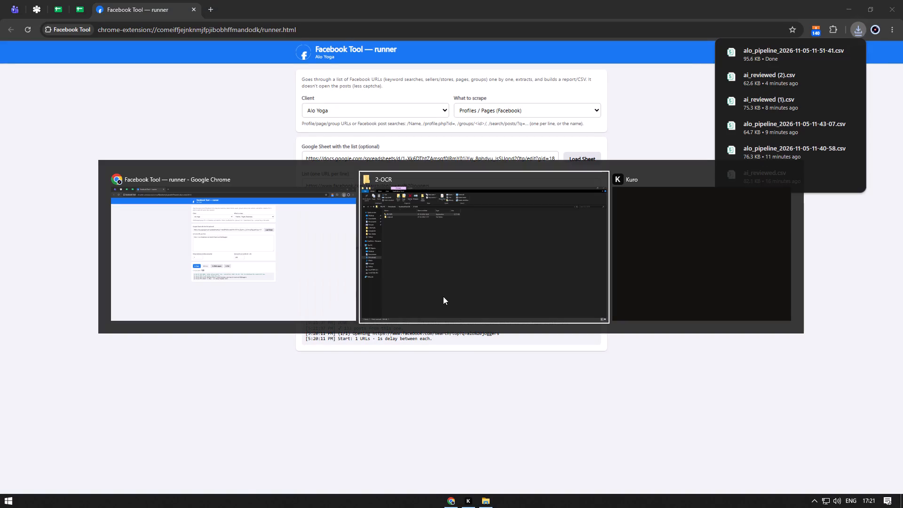
pyautogui.press('Return')
# In the Yudhraa Facebook OCR spreadsheet's Final Data sheet, paste the alo joggers search link into C7564 and left-align it.
pyautogui.hotkey('alt', 'Tab')
pyautogui.hotkey('alt', 'Tab')
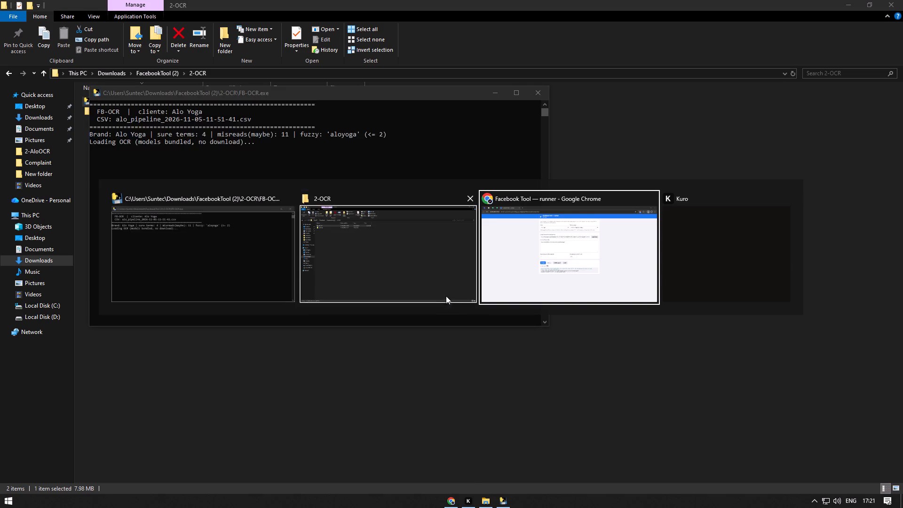
pyautogui.click(82, 1)
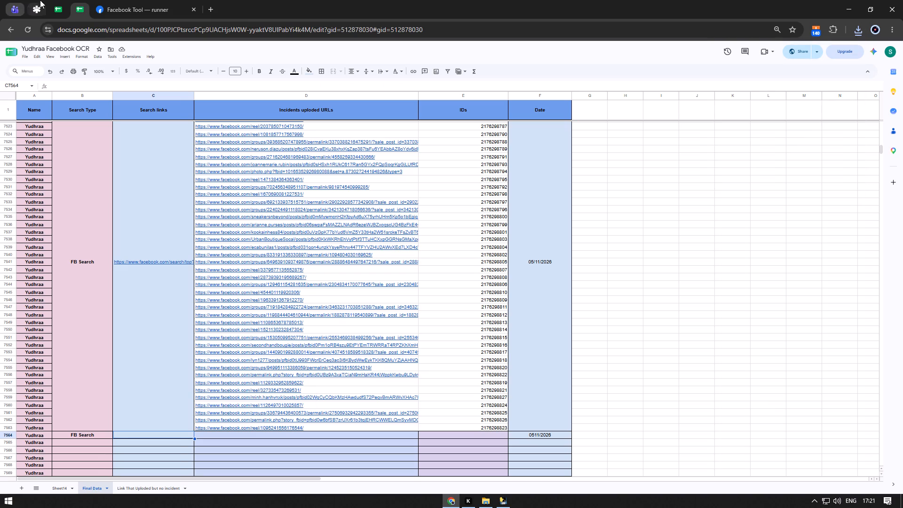
pyautogui.press('Return')
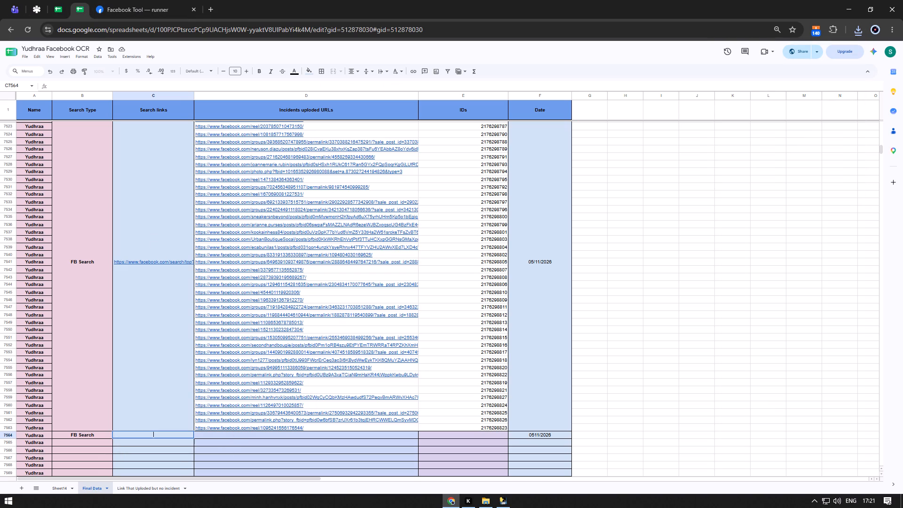
pyautogui.hotkey('ctrl', 'shift', 'v')
pyautogui.press('Return')
pyautogui.press('Up')
pyautogui.hotkey('ctrl', 'shift', 'l')
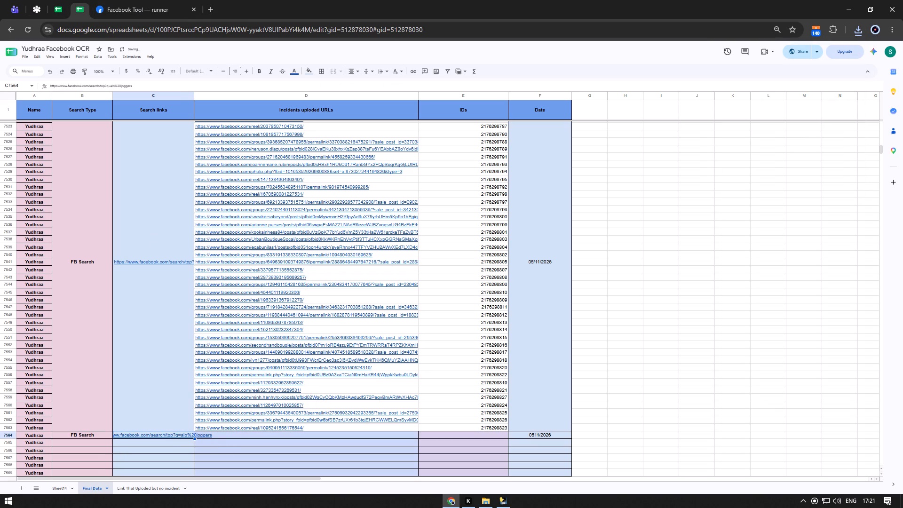
# Copy the alo sweatpants FB Search link from row 178 of the Alo FB US worksheet's US-EAST sheet.
pyautogui.hotkey('ctrl', 'shift', 'Tab')
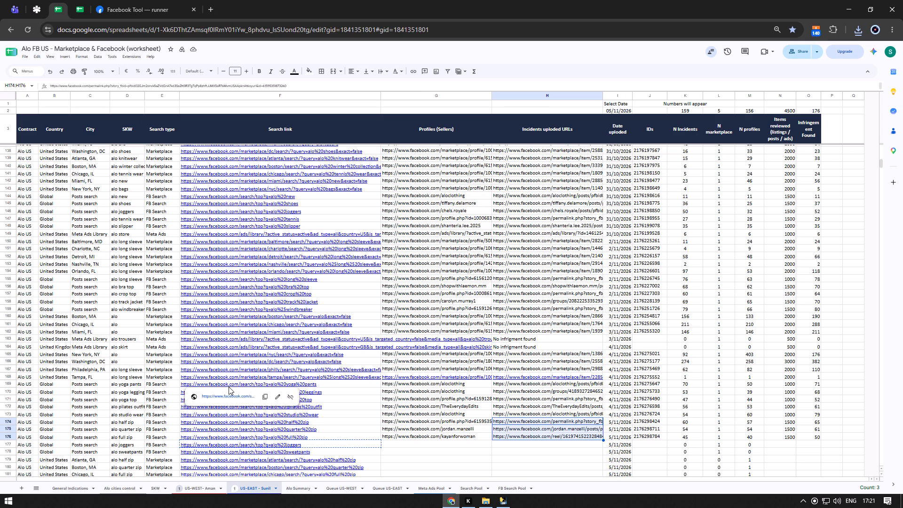
pyautogui.press('Down')
pyautogui.press('Left')
pyautogui.press('Down')
pyautogui.press('Down')
pyautogui.press('Left')
pyautogui.press('Down')
pyautogui.press('Left')
pyautogui.press('Right')
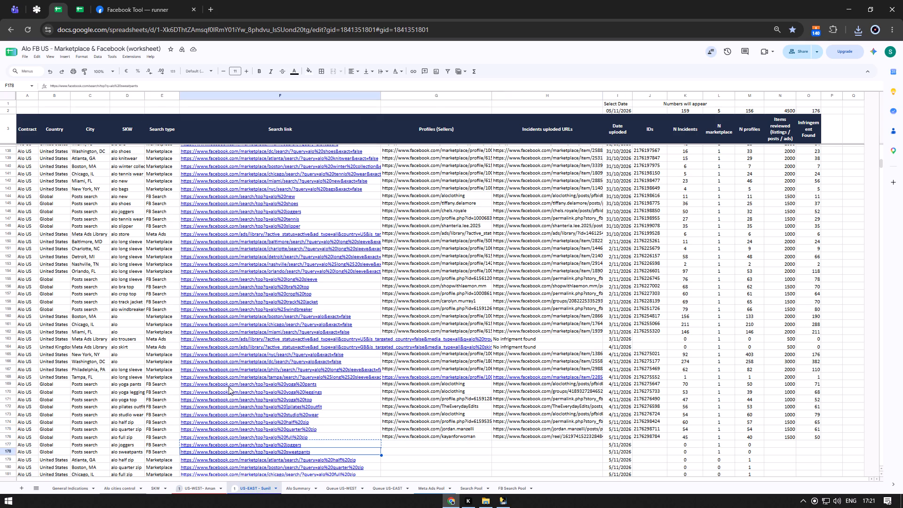
pyautogui.hotkey('ctrl', 'c')
pyautogui.hotkey('ctrl', 'c')
pyautogui.hotkey('ctrl', 'c')
# Open another Facebook Tool runner and start scraping the alo sweatpants search link with a maximum of 210 posts per profile.
pyautogui.hotkey('ctrl', 'd')
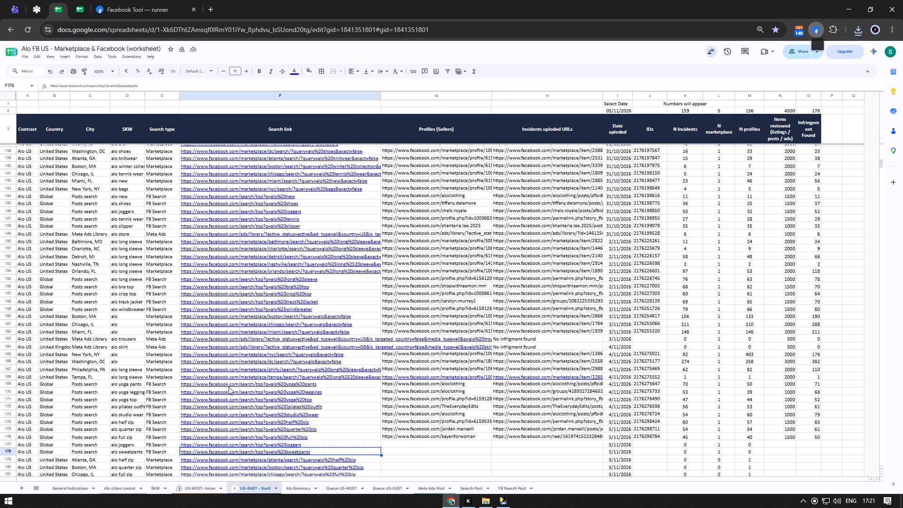
pyautogui.hotkey('shift', 'Tab')
pyautogui.press('Return')
pyautogui.press('Tab')
pyautogui.press('Tab')
pyautogui.press('Tab')
pyautogui.press('Tab')
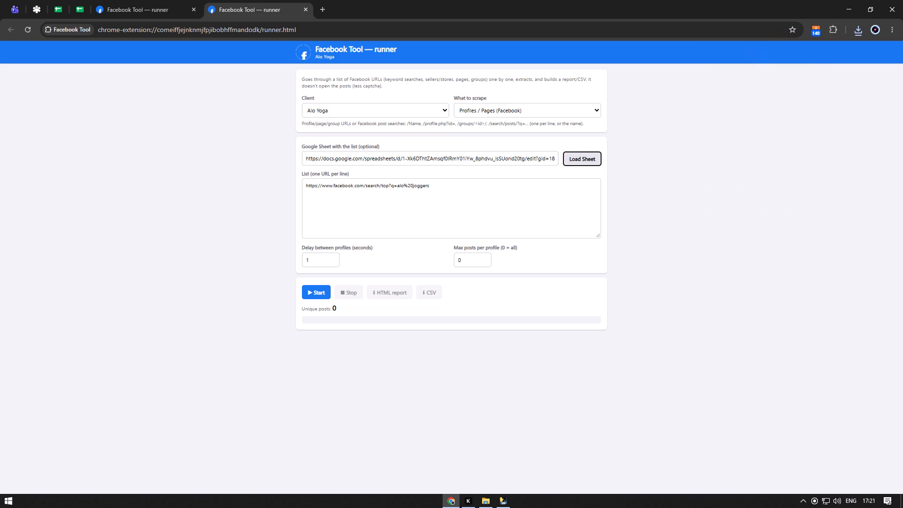
pyautogui.press('Tab')
pyautogui.hotkey('ctrl', 'a')
pyautogui.hotkey('ctrl', 'v')
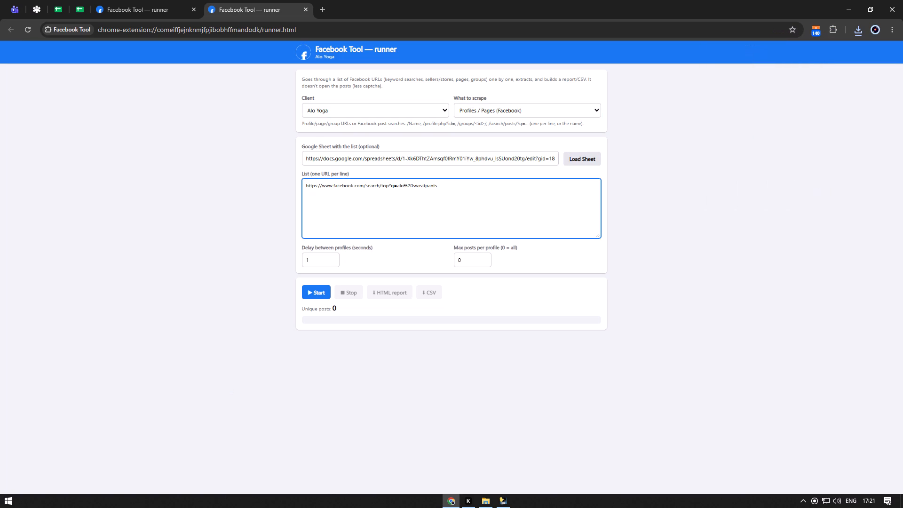
pyautogui.press('Tab')
pyautogui.press('Tab')
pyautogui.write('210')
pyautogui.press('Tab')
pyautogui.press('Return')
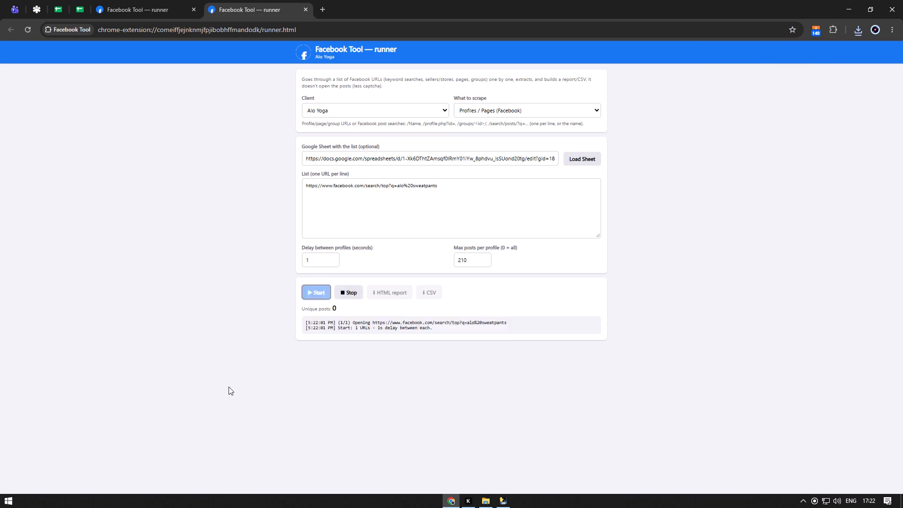
# Switch to the FB-OCR window and check the progress of the alo joggers image processing.
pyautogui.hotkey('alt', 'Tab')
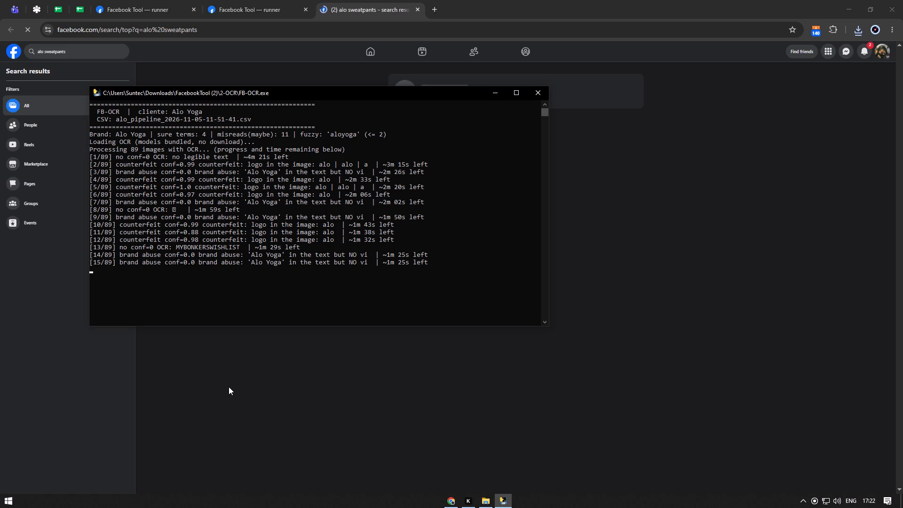
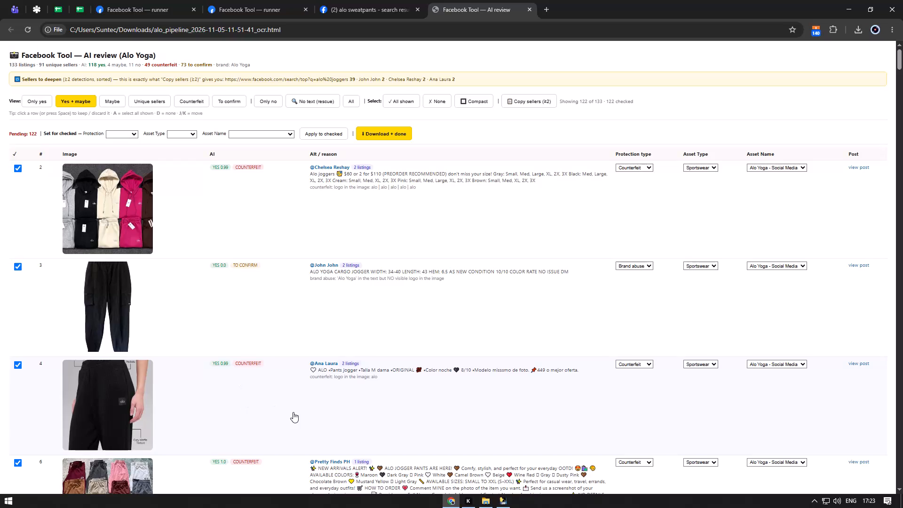
# Move the AI review tab of the alo joggers results between the two Facebook Tool runner tabs.
pyautogui.click(361, 0)
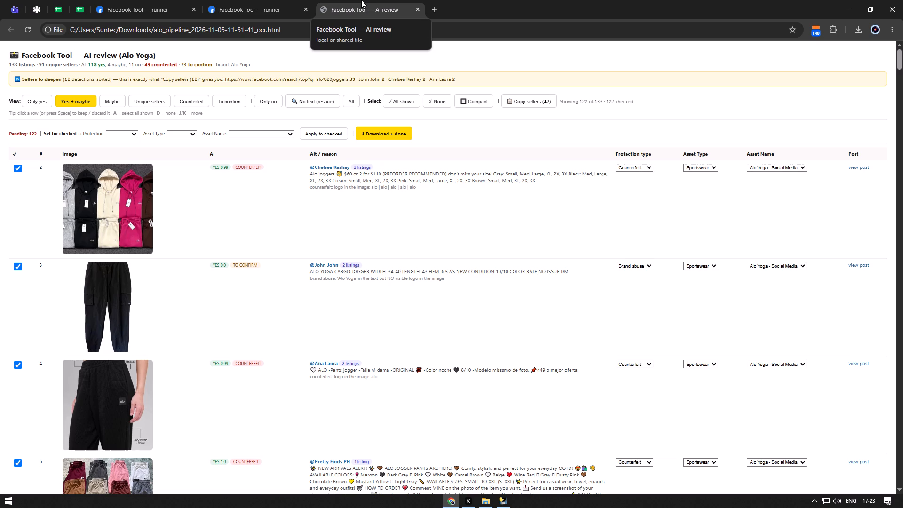
pyautogui.moveTo(361, 1); pyautogui.dragTo(229, 0)
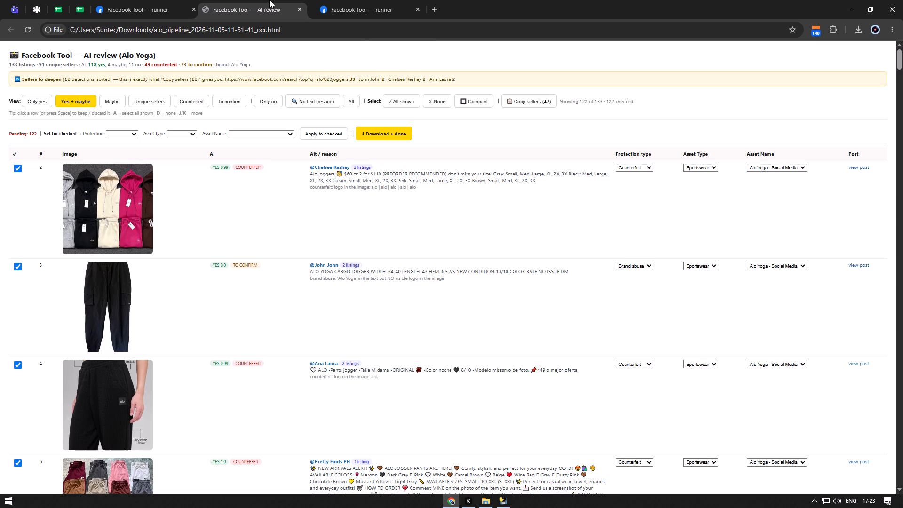
# Export the scraped alo sweatpants posts from the runner as a CSV file.
pyautogui.click(347, 0)
pyautogui.click(428, 291)
# Close the finished FB-OCR run, start FB-OCR again from the 2-OCR folder for the new CSV, and return to Chrome.
pyautogui.hotkey('alt', 'Tab')
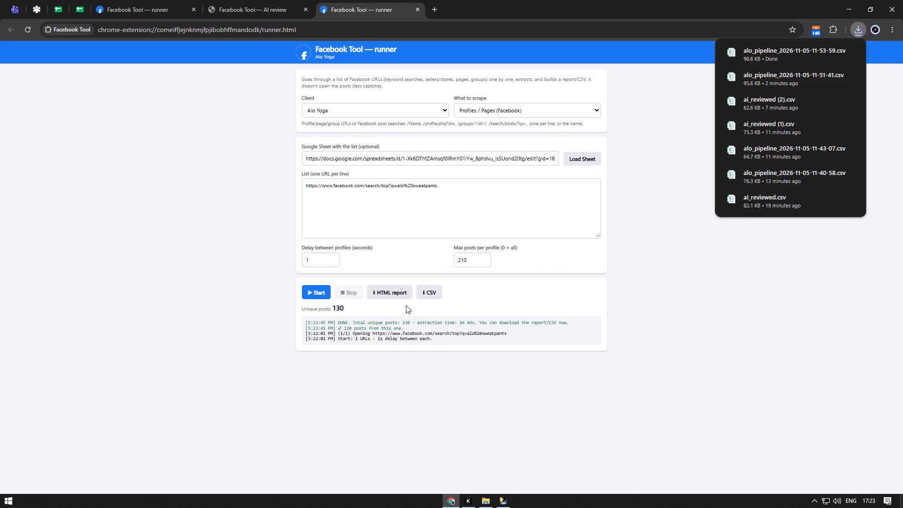
pyautogui.press('Return')
pyautogui.hotkey('alt', 'Tab')
pyautogui.press('Return')
pyautogui.hotkey('alt', 'Tab')
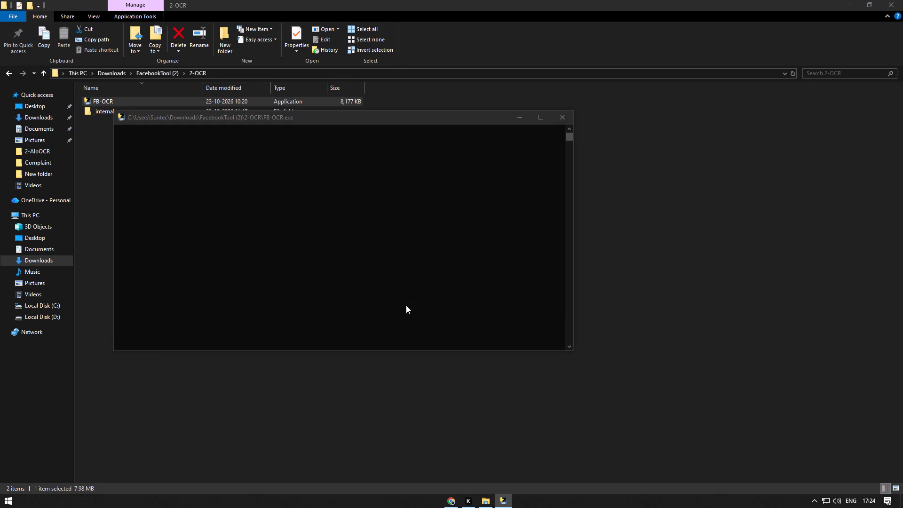
pyautogui.hotkey('alt', 'Tab')
# Download all checked alo joggers posts from the AI review page and move them to done.
pyautogui.click(224, 0)
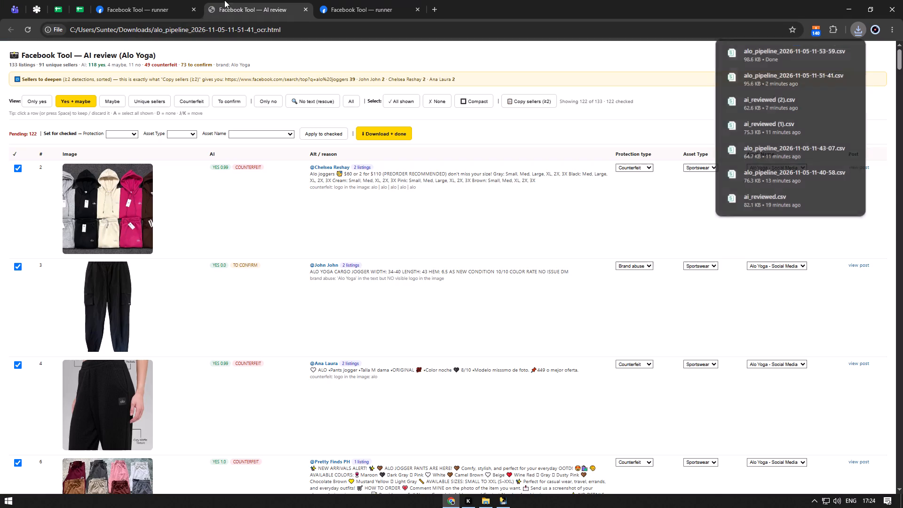
pyautogui.click(377, 136)
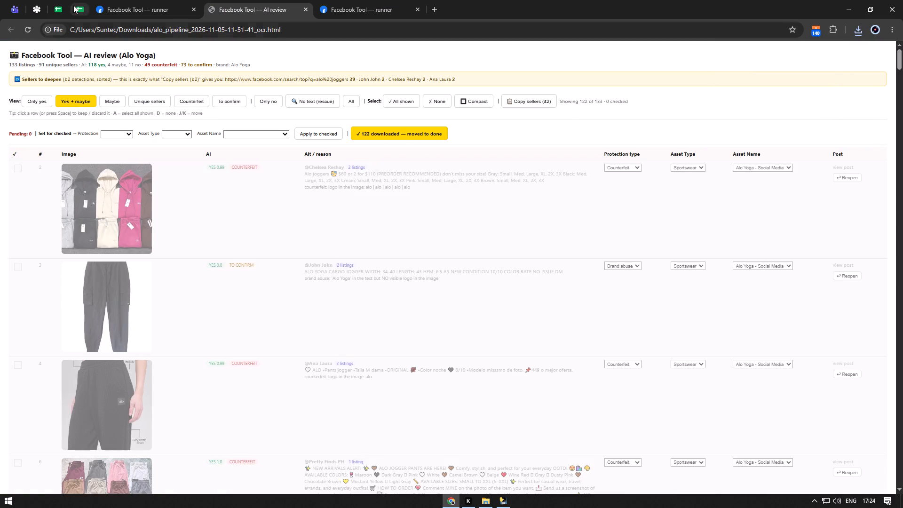
# Import ai_reviewed (3).csv from Downloads into the empty Sheet14 of Yudhraa Facebook OCR, appending it to the current sheet.
pyautogui.click(84, 5)
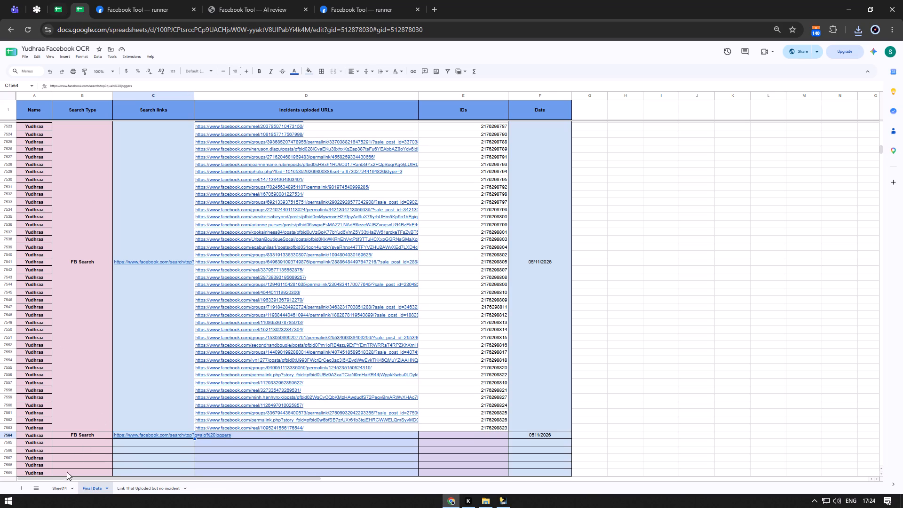
pyautogui.click(57, 491)
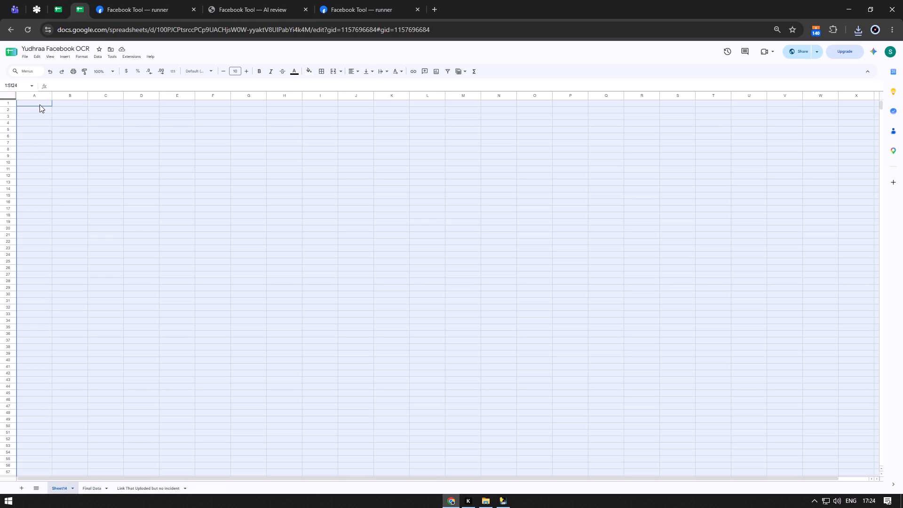
pyautogui.click(25, 53)
pyautogui.click(54, 91)
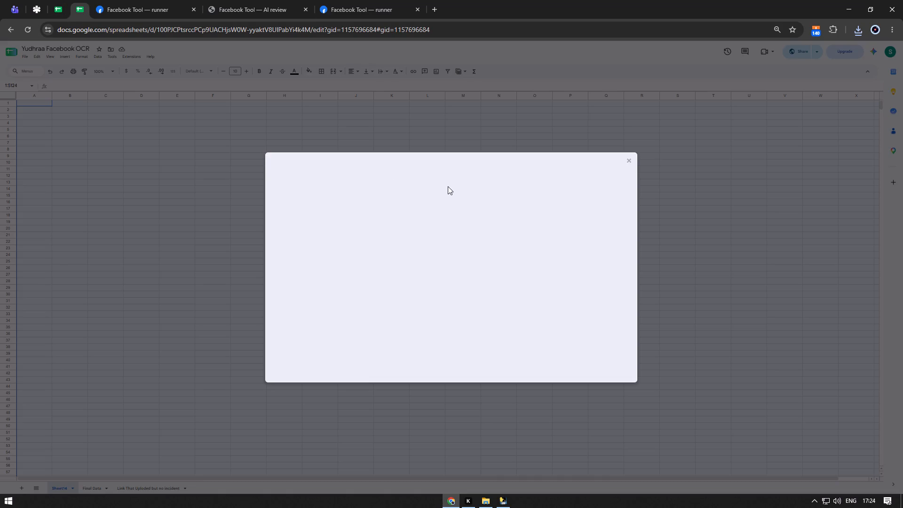
pyautogui.click(377, 190)
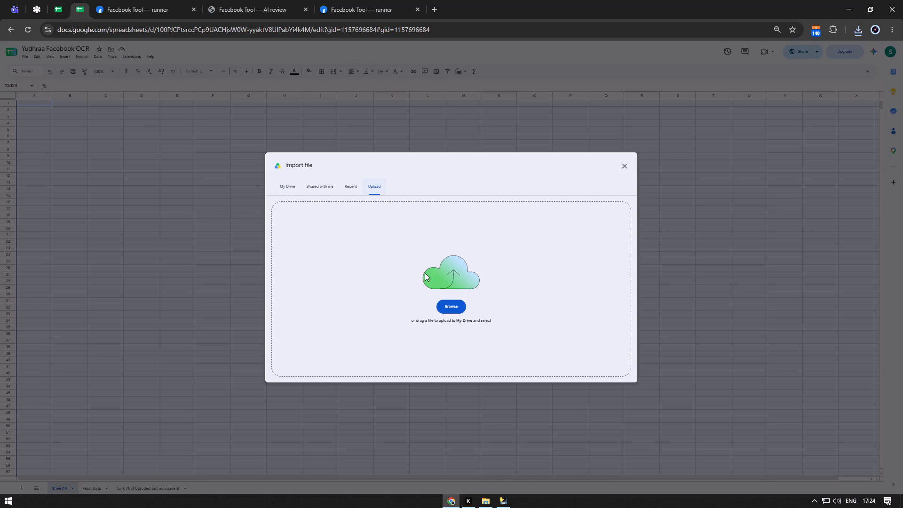
pyautogui.click(453, 314)
pyautogui.click(453, 310)
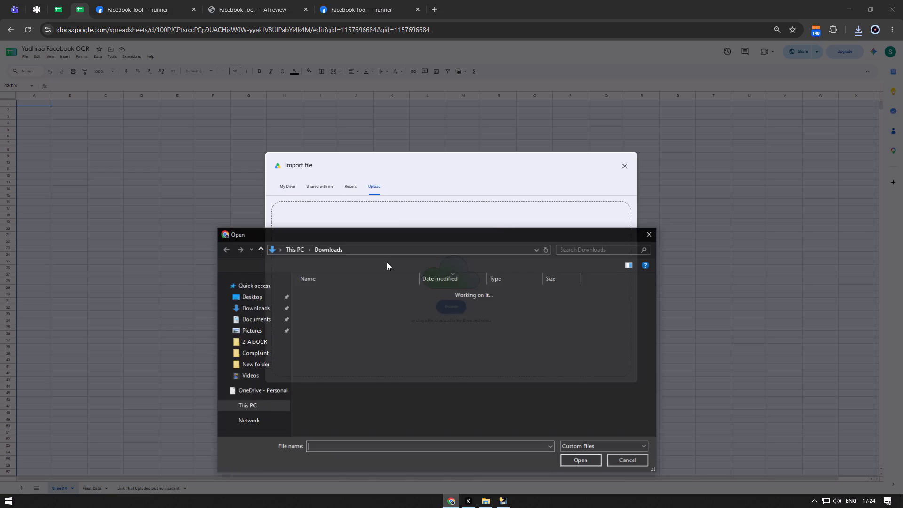
pyautogui.doubleClick(363, 304)
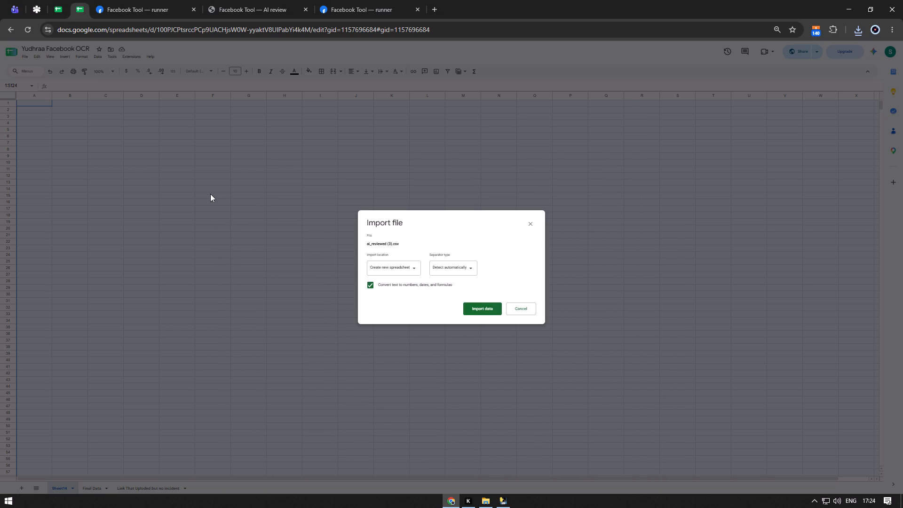
pyautogui.click(398, 266)
pyautogui.click(404, 307)
pyautogui.click(482, 306)
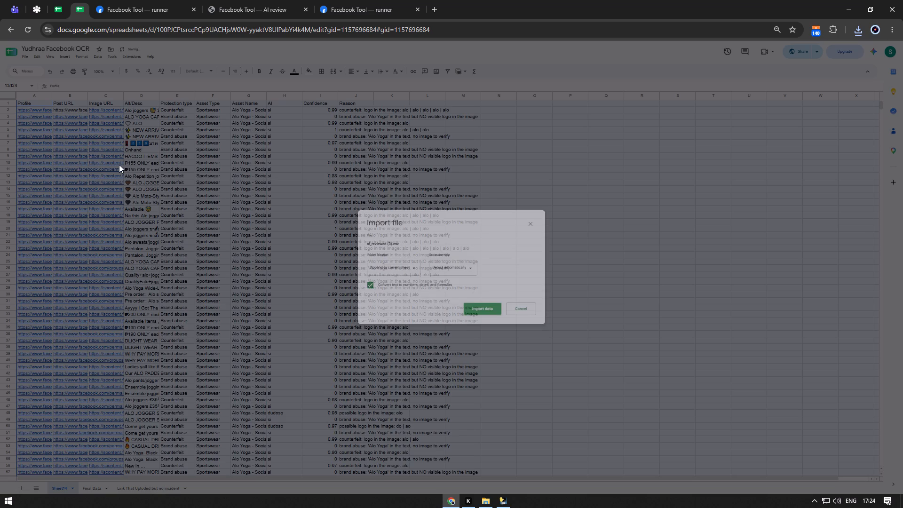
# Create a filter on the header row of the imported alo joggers data in Sheet14.
pyautogui.hotkey('alt', 'd')
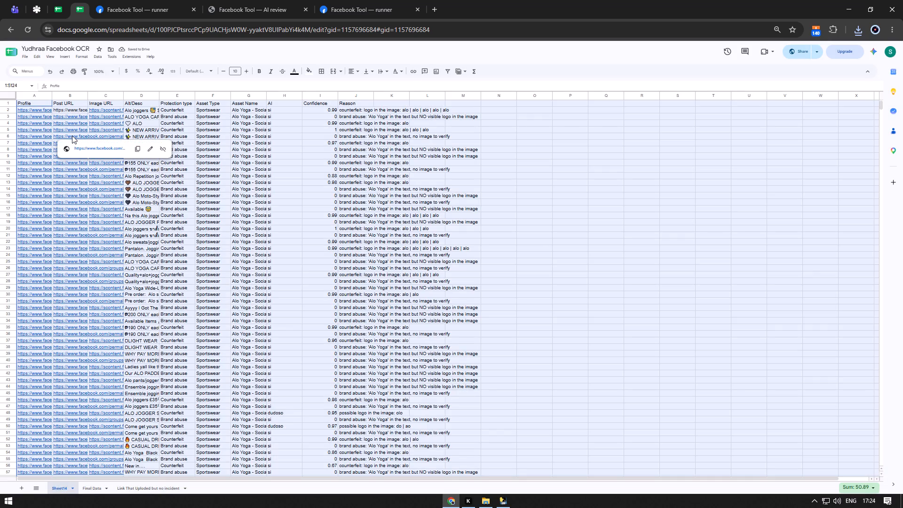
pyautogui.hotkey('alt', 'f')
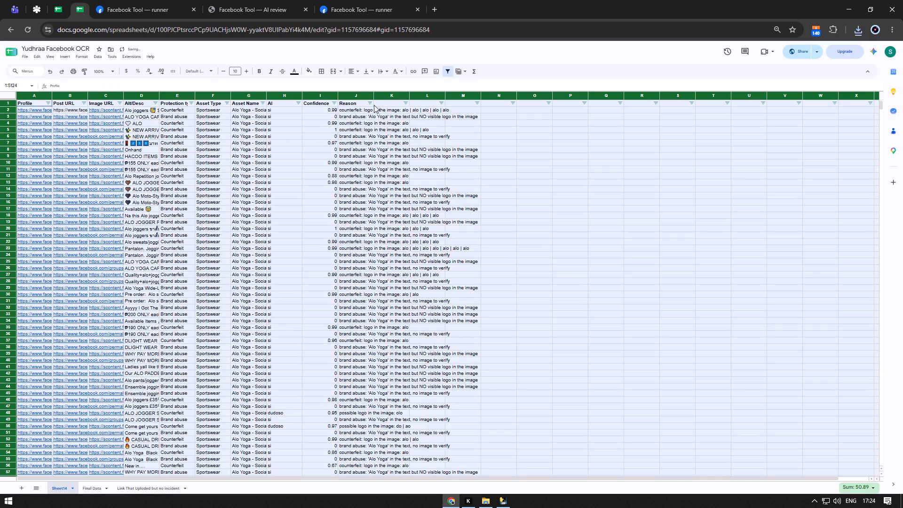
# Filter the Reason column on Sheet14 to exclude the three "possible logo in the image" values.
pyautogui.click(369, 103)
pyautogui.scroll(-6, 331, 225)
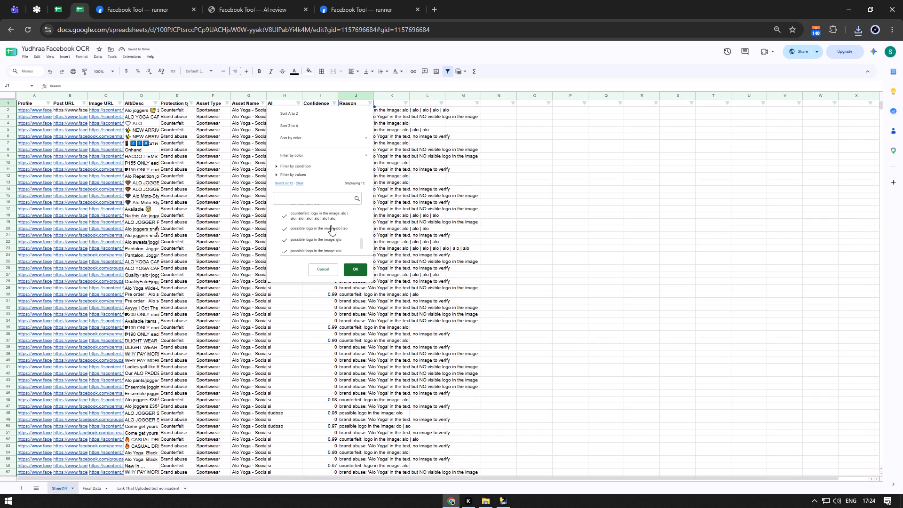
pyautogui.click(324, 245)
pyautogui.click(325, 236)
pyautogui.click(326, 222)
pyautogui.scroll(-5, 326, 236)
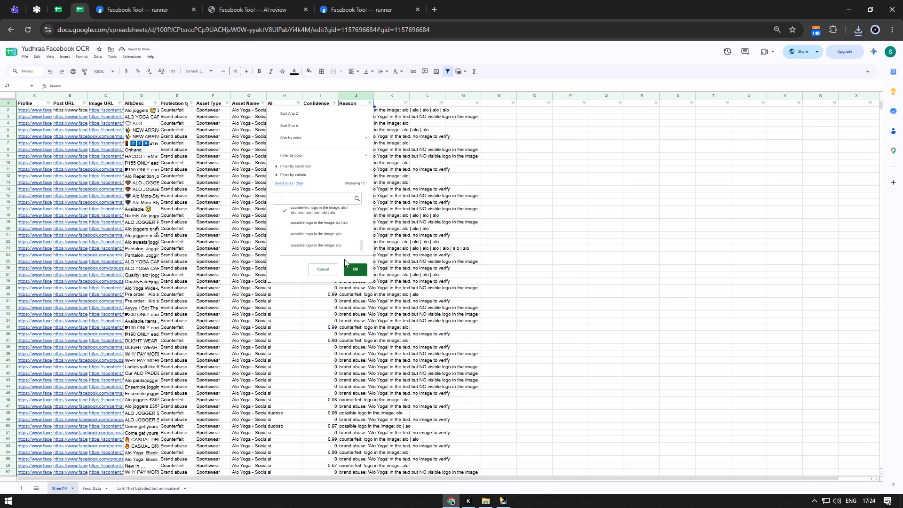
pyautogui.click(356, 269)
# Select all the filtered Post URL entries below the header, from B2 to the end of the list.
pyautogui.click(266, 0)
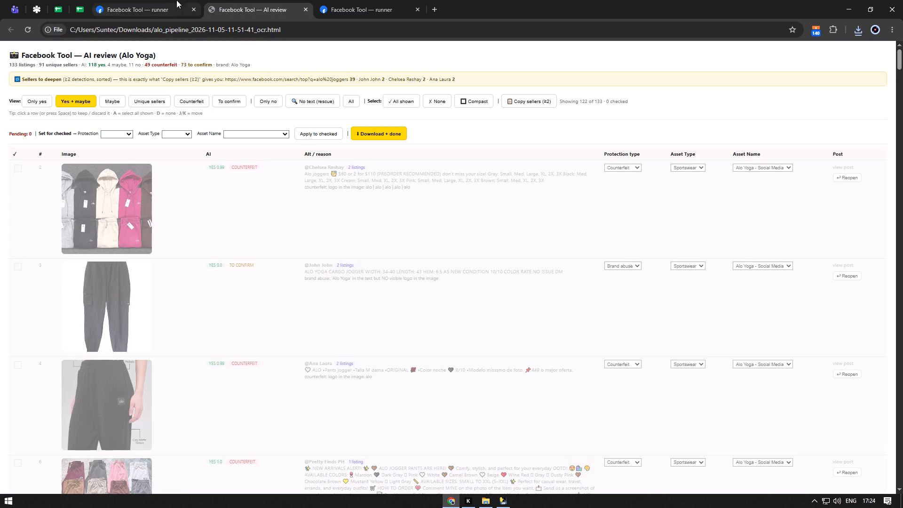
pyautogui.click(83, 0)
pyautogui.hotkey('ctrl', 'Left')
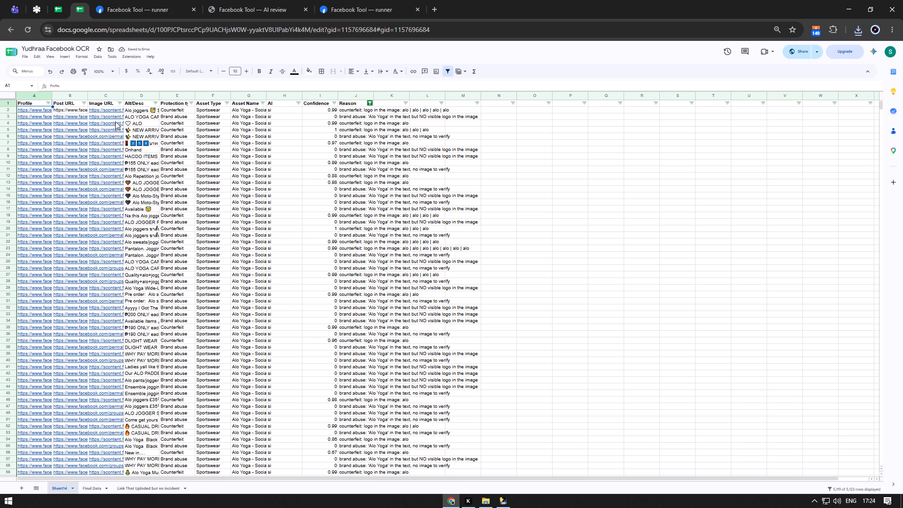
pyautogui.press('Down')
pyautogui.press('Right')
pyautogui.hotkey('ctrl', 'shift', 'Down')
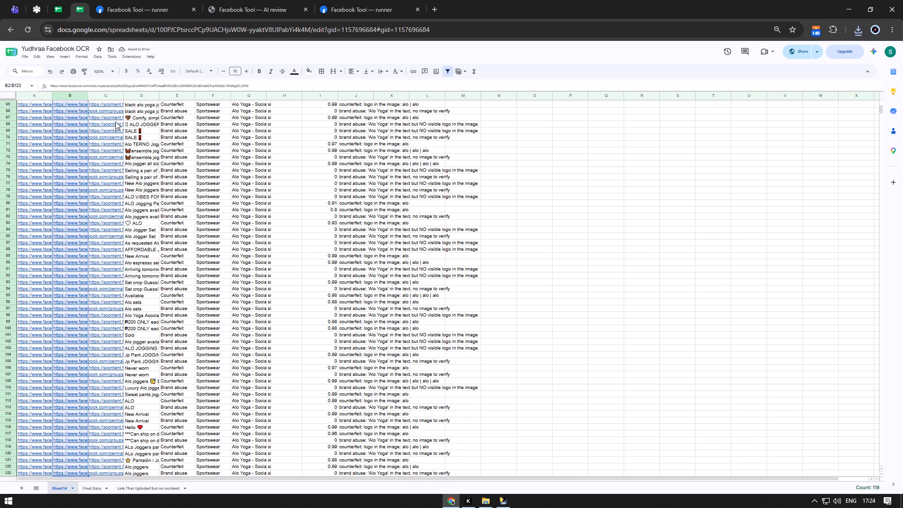
# Switch to the Red Points New incident page, reopen the submitted list for editing and clear all its detection links.
pyautogui.hotkey('ctrl', 'c')
pyautogui.hotkey('ctrl', 'c')
pyautogui.hotkey('ctrl', 'c')
pyautogui.hotkey('ctrl', 'shift', 'Tab')
pyautogui.hotkey('ctrl', 'shift', 'Tab')
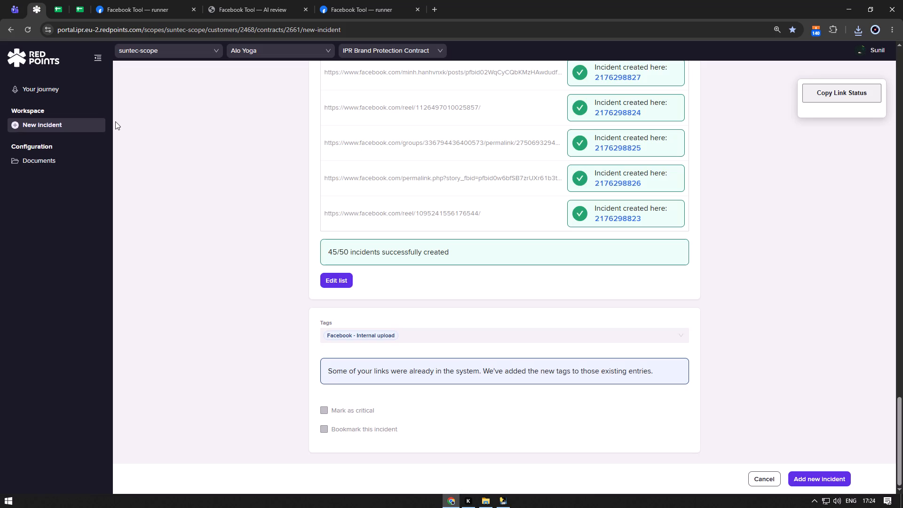
pyautogui.click(62, 0)
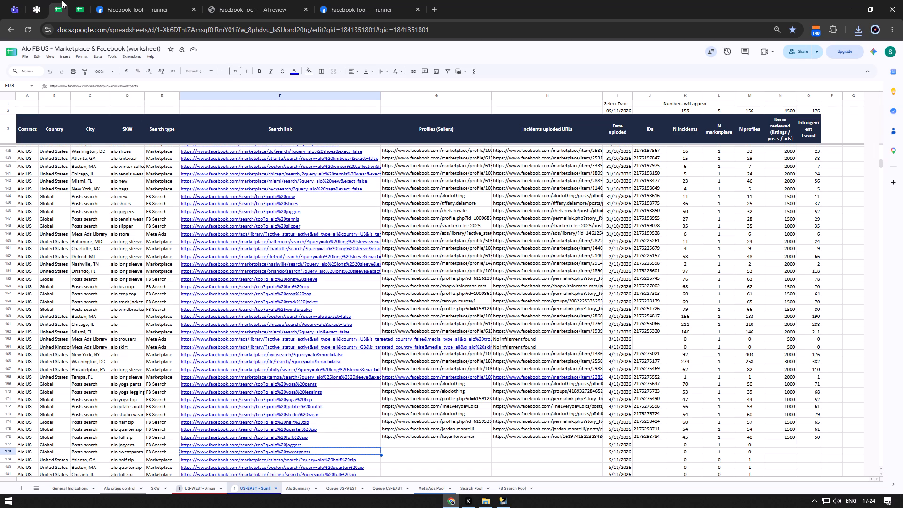
pyautogui.click(35, 0)
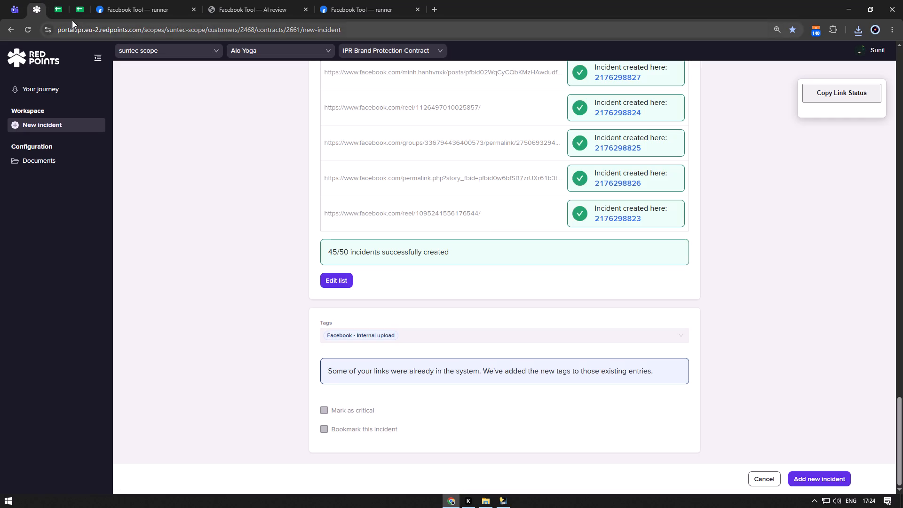
pyautogui.click(337, 278)
pyautogui.click(343, 277)
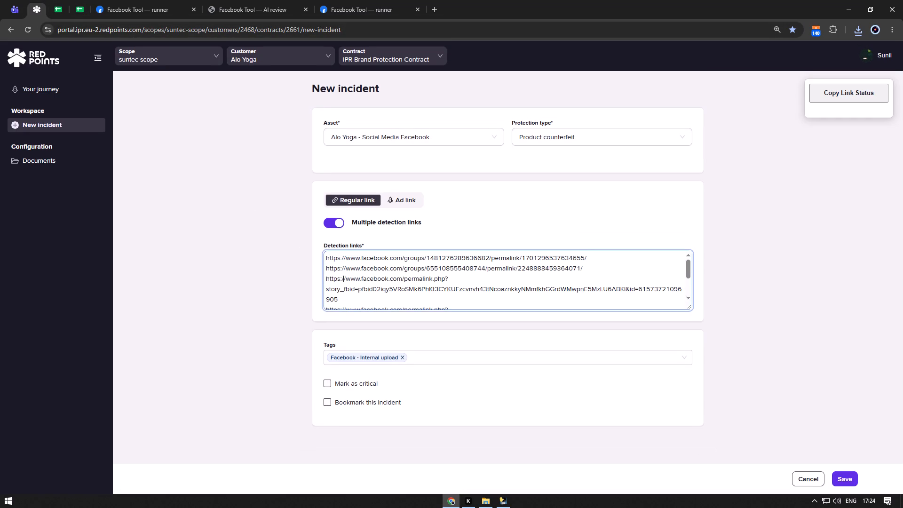
pyautogui.hotkey('ctrl', 'a')
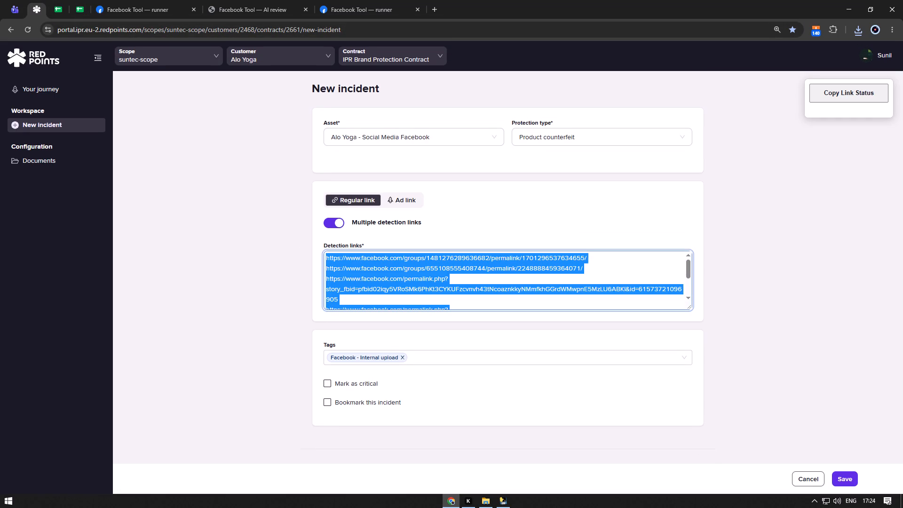
pyautogui.press('Delete')
# Copy the filtered Post URLs B2:B123 from Sheet14 into the new incident's detection links and save the submission.
pyautogui.hotkey('ctrl', 'Tab')
pyautogui.hotkey('ctrl', 'Tab')
pyautogui.hotkey('ctrl', 'c')
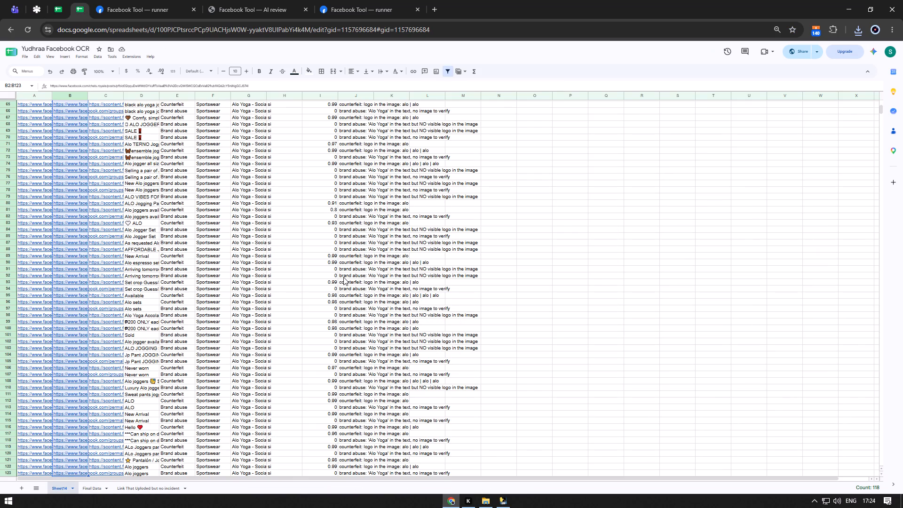
pyautogui.hotkey('ctrl', 'c')
pyautogui.hotkey('ctrl', 'c')
pyautogui.hotkey('ctrl', 'c')
pyautogui.hotkey('ctrl', 'c')
pyautogui.hotkey('ctrl', 'c')
pyautogui.press('Up')
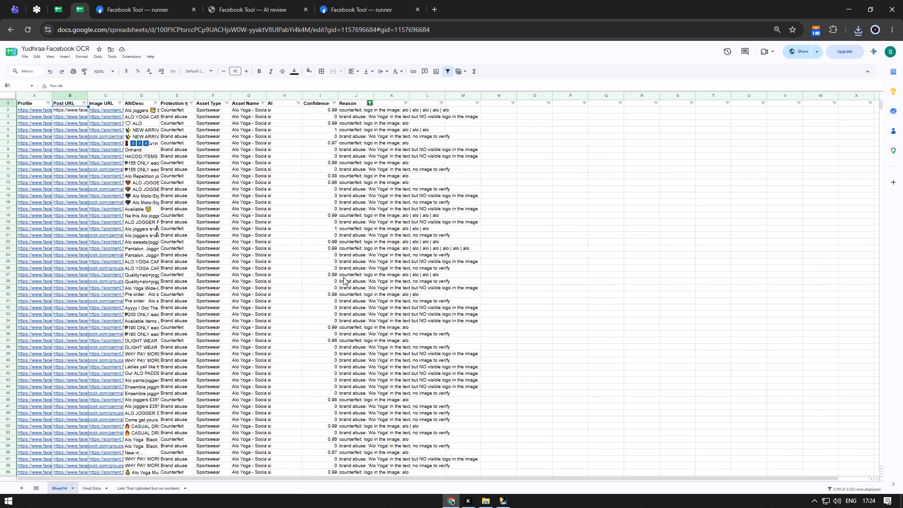
pyautogui.hotkey('ctrl', 'shift', 'Tab')
pyautogui.hotkey('ctrl', 'shift', 'Tab')
pyautogui.hotkey('ctrl', 'v')
pyautogui.press('Tab')
pyautogui.press('Tab')
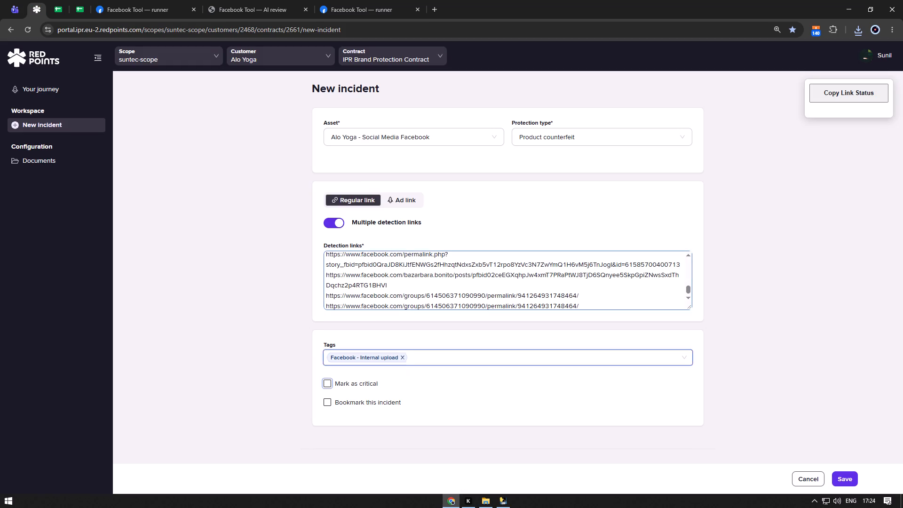
pyautogui.press('Tab')
pyautogui.press('Tab')
pyautogui.press('Tab')
pyautogui.press('Return')
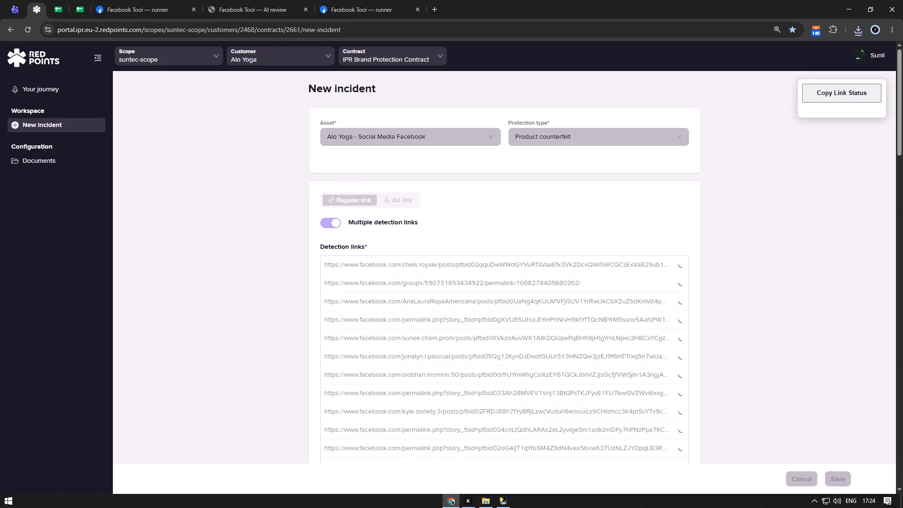
# Remove the duplicates from the Profile column entries on Sheet14, from A2 to the end of the list.
pyautogui.hotkey('ctrl', 'Tab')
pyautogui.hotkey('ctrl', 'Tab')
pyautogui.press('Left')
pyautogui.press('Down')
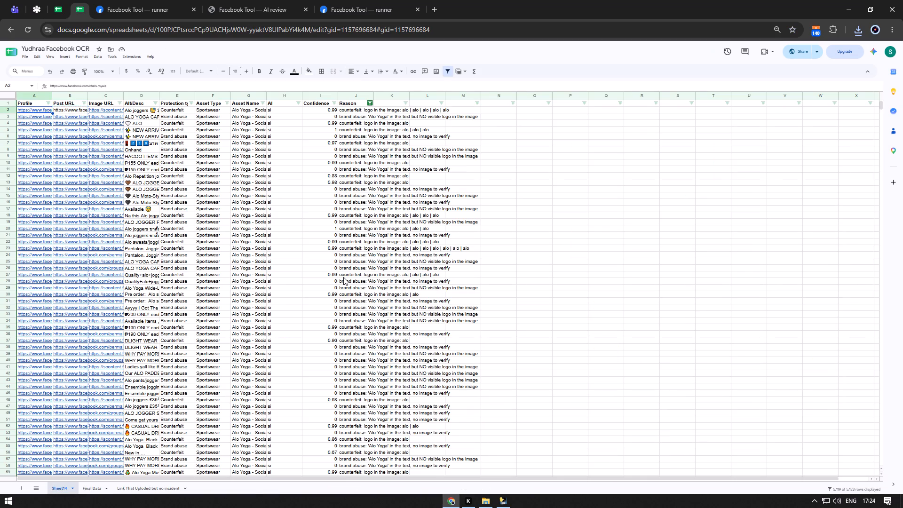
pyautogui.hotkey('ctrl', 'shift', 'Down')
pyautogui.hotkey('alt', 'o')
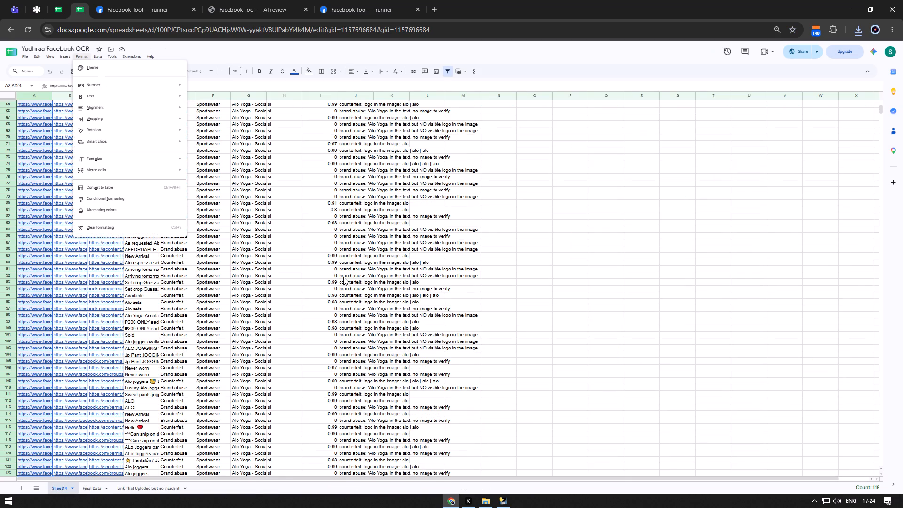
pyautogui.press('Right')
pyautogui.press('Up')
pyautogui.press('Up')
pyautogui.press('Up')
pyautogui.press('Up')
pyautogui.press('Right')
pyautogui.press('Down')
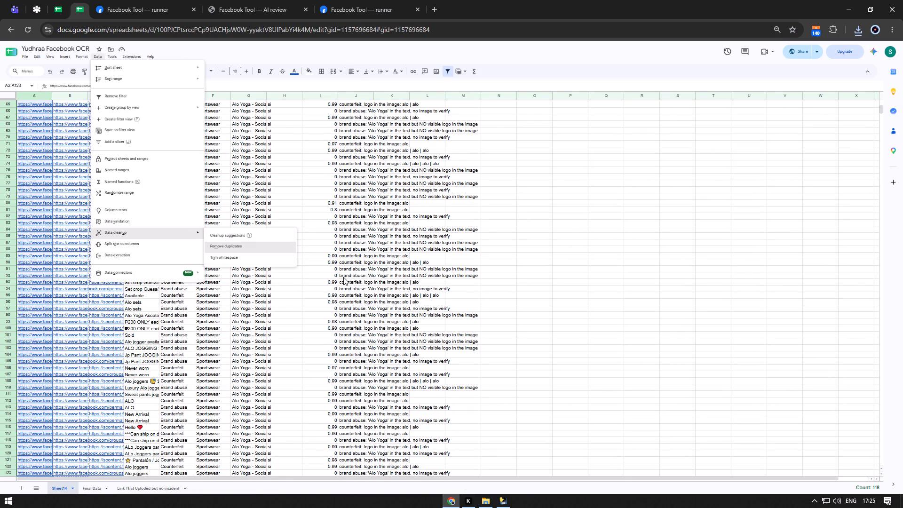
pyautogui.press('Return')
pyautogui.hotkey('shift', 'Tab')
pyautogui.press('Return')
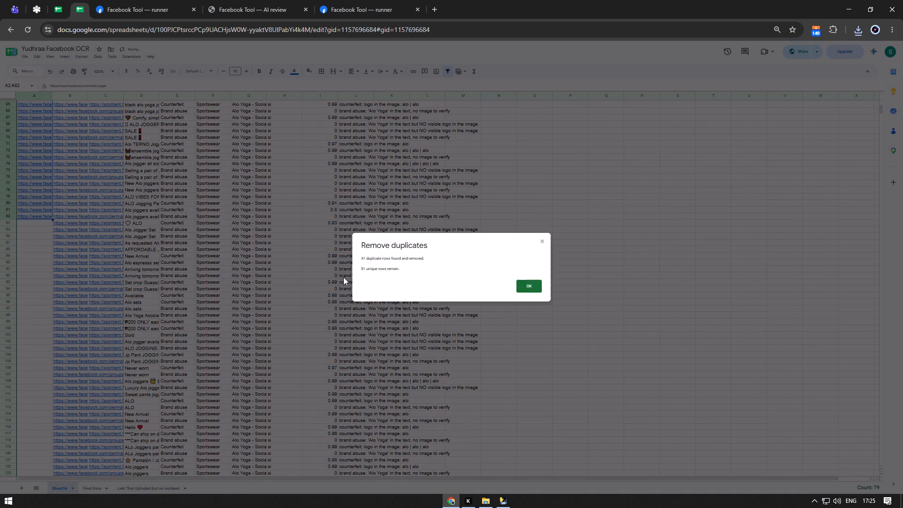
pyautogui.hotkey('shift', 'Tab')
pyautogui.press('Return')
# Copy the unique profile URLs into the Profiles (Sellers) cell G177 of the alo joggers row in the Alo FB US worksheet.
pyautogui.hotkey('ctrl', 'c')
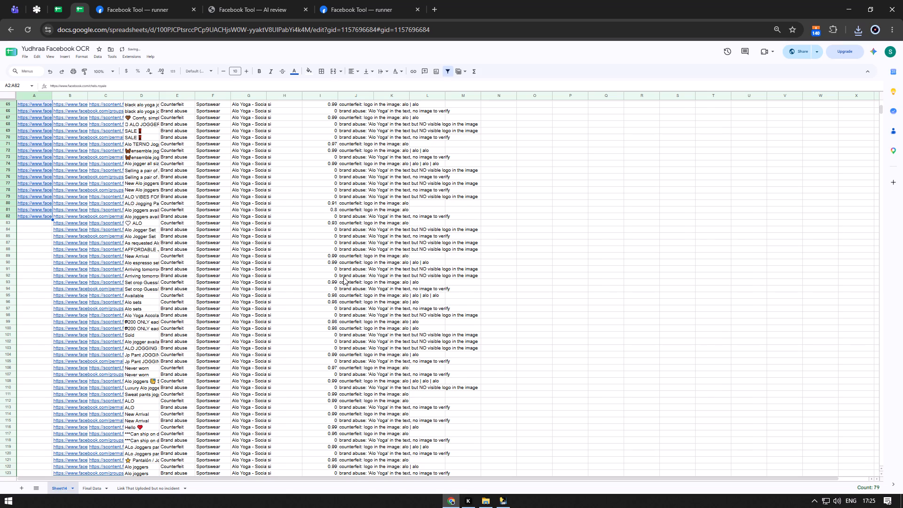
pyautogui.hotkey('ctrl', 'shift', 'Tab')
pyautogui.press('Right')
pyautogui.press('Up')
pyautogui.press('Return')
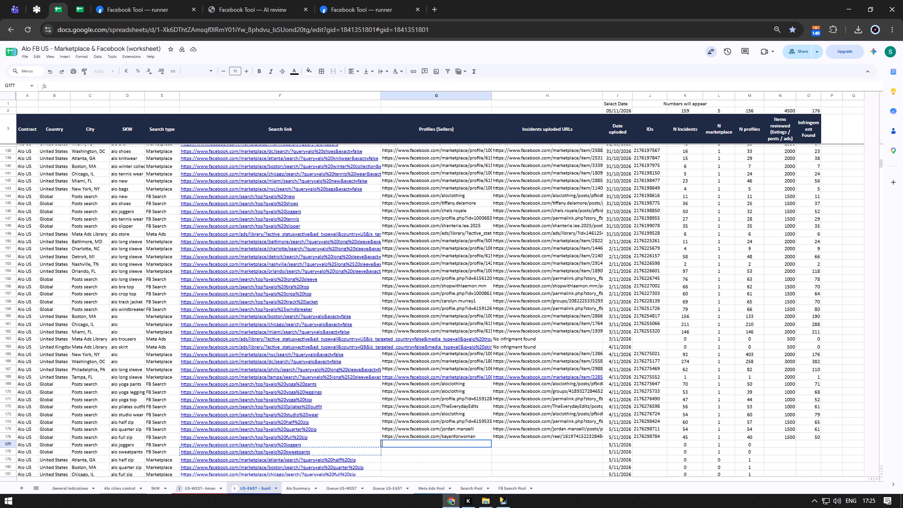
pyautogui.hotkey('ctrl', 'shift', 'v')
pyautogui.press('Return')
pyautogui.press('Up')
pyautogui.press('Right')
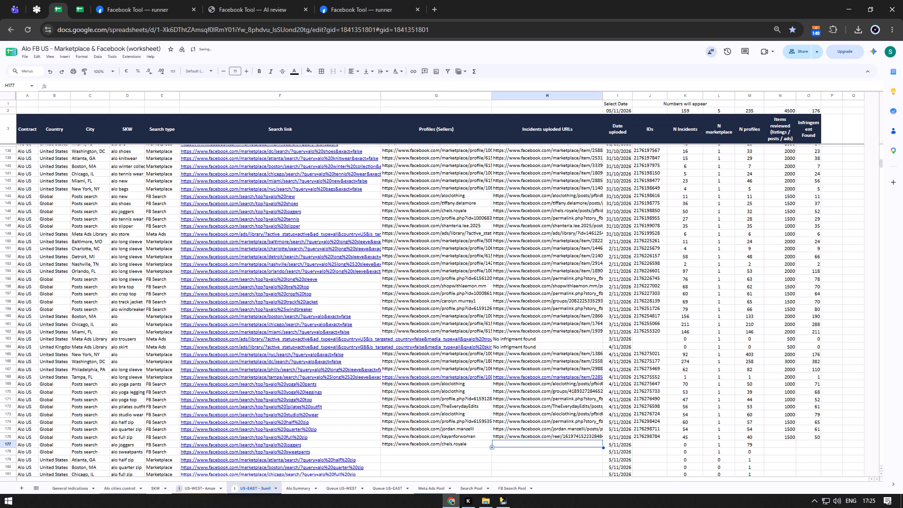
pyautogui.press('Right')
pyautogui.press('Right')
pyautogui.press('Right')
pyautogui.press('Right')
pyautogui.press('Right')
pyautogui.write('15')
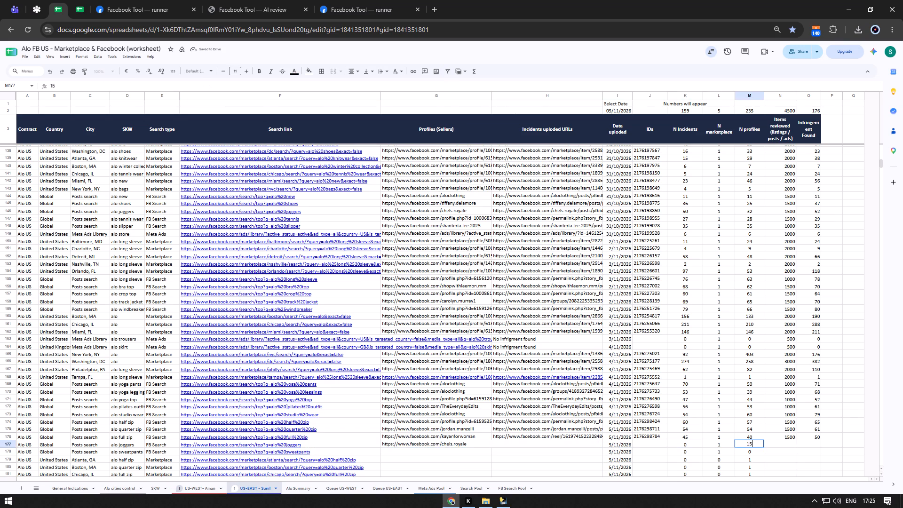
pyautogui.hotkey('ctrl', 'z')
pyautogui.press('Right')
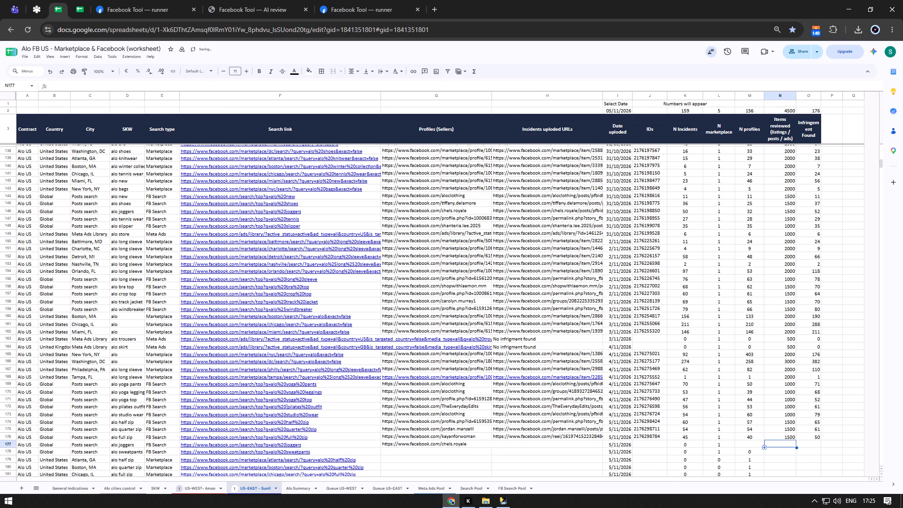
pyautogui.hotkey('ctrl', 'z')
# Set Items reviewed for the alo joggers posts search in row 177 to 1500.
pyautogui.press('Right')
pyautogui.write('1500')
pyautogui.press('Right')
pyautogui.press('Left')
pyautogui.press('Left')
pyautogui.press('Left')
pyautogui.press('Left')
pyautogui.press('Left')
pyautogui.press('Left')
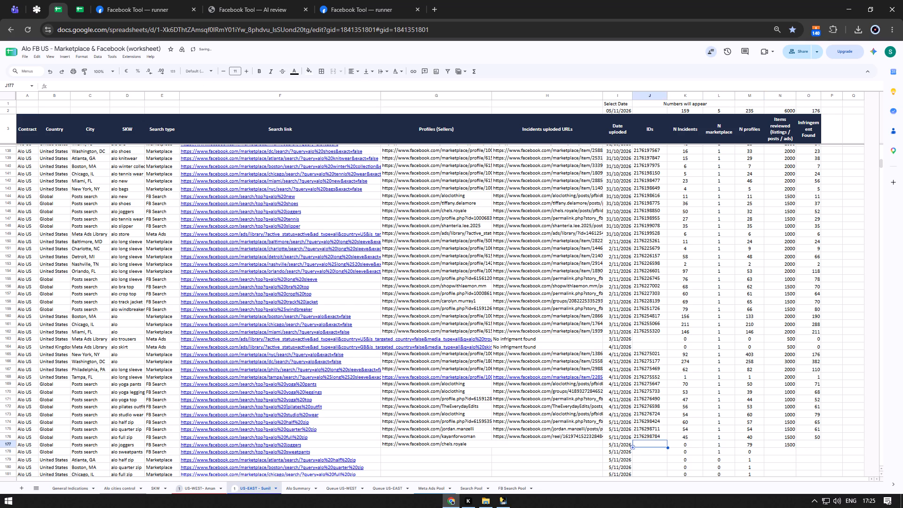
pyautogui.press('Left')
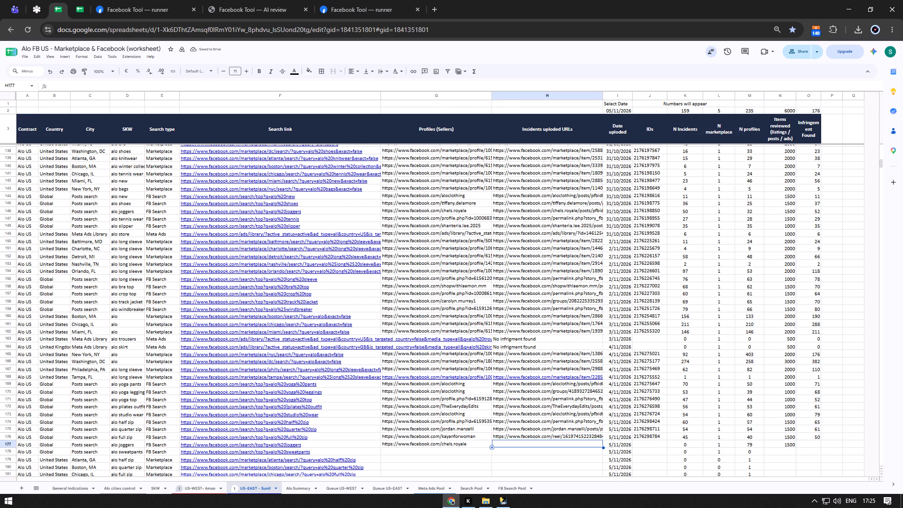
# Remove the filter from Sheet14 in the OCR spreadsheet and clear the whole sheet's contents.
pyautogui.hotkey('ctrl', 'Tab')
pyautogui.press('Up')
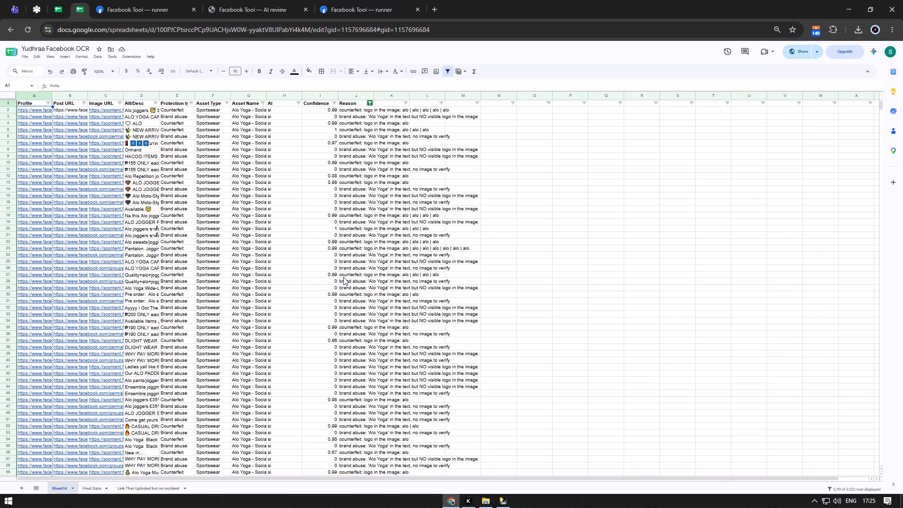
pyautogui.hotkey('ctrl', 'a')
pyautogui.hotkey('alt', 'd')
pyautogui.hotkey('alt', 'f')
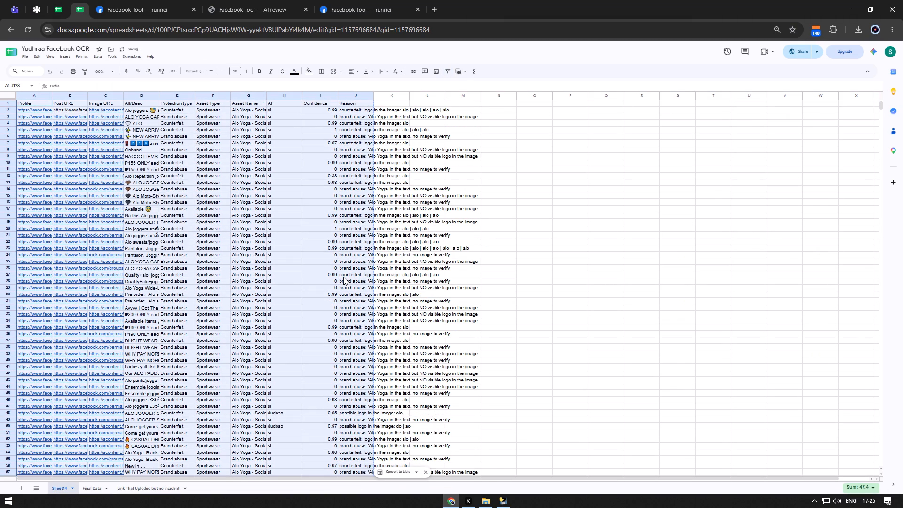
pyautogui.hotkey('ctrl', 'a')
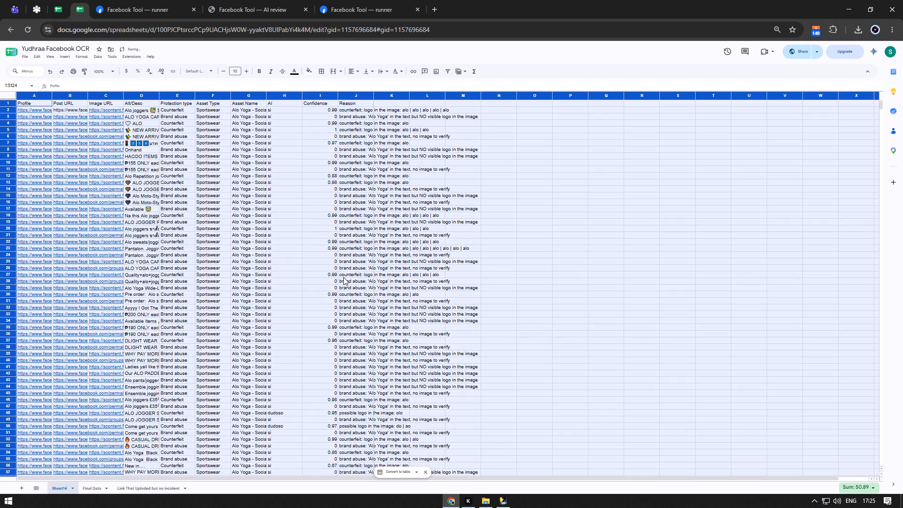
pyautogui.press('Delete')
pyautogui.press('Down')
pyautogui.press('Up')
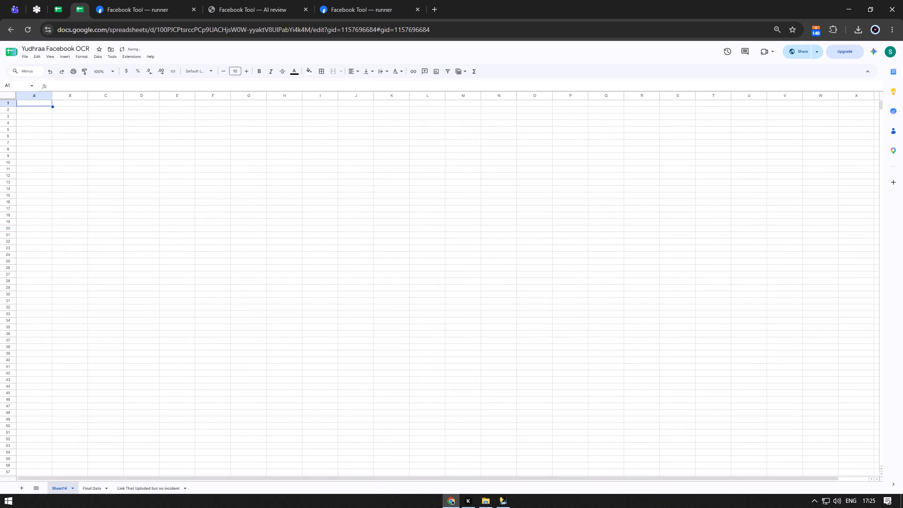
# Open the Final Data sheet and go to empty cell H7566, beside the rows below the alo joggers entry.
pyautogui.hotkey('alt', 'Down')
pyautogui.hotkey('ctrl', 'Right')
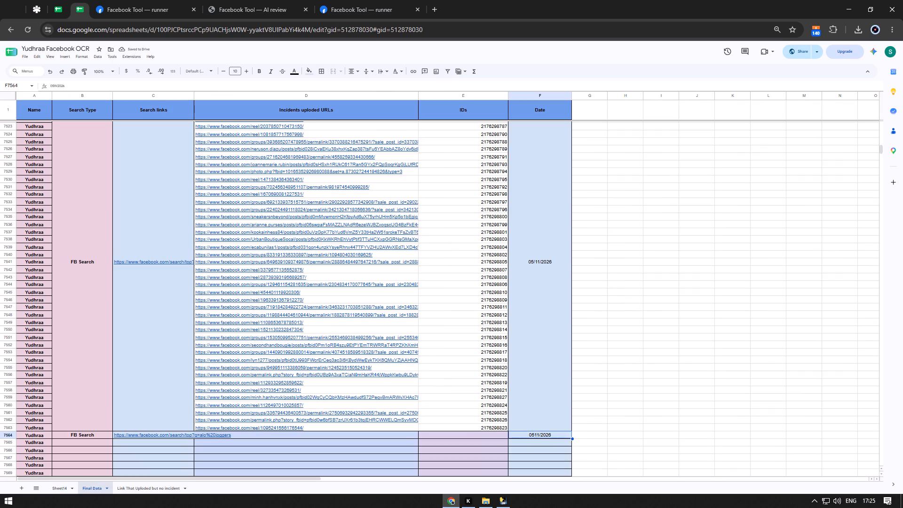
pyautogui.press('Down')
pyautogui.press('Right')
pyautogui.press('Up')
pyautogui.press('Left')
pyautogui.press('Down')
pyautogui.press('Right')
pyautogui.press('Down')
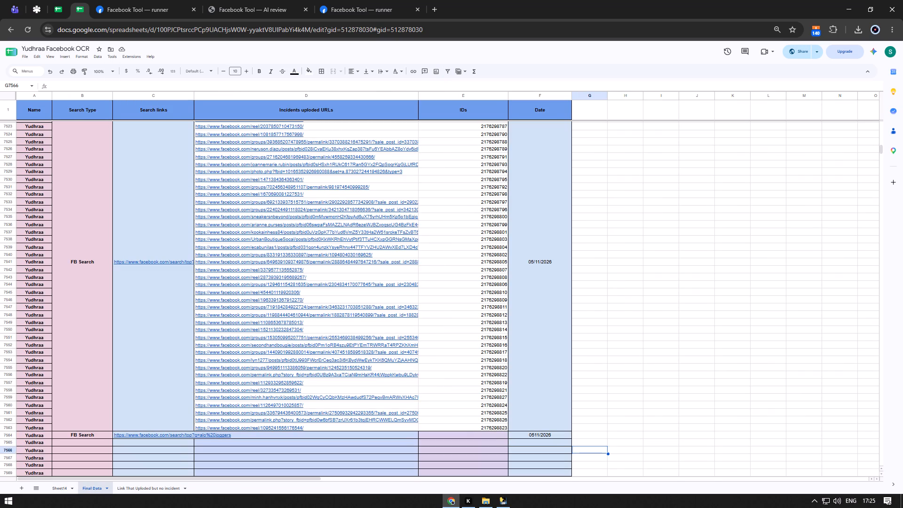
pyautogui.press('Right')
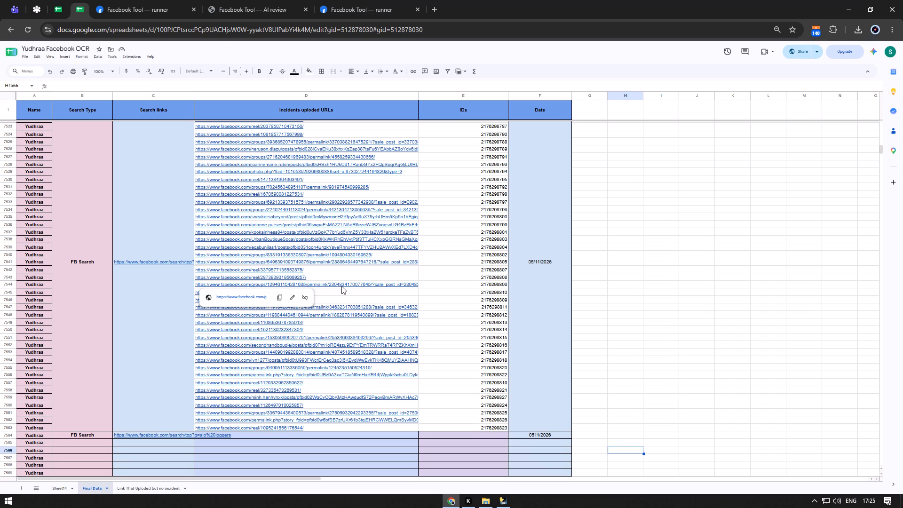
# Go to the end of the submission results on the Red Points page and copy the status of all the links.
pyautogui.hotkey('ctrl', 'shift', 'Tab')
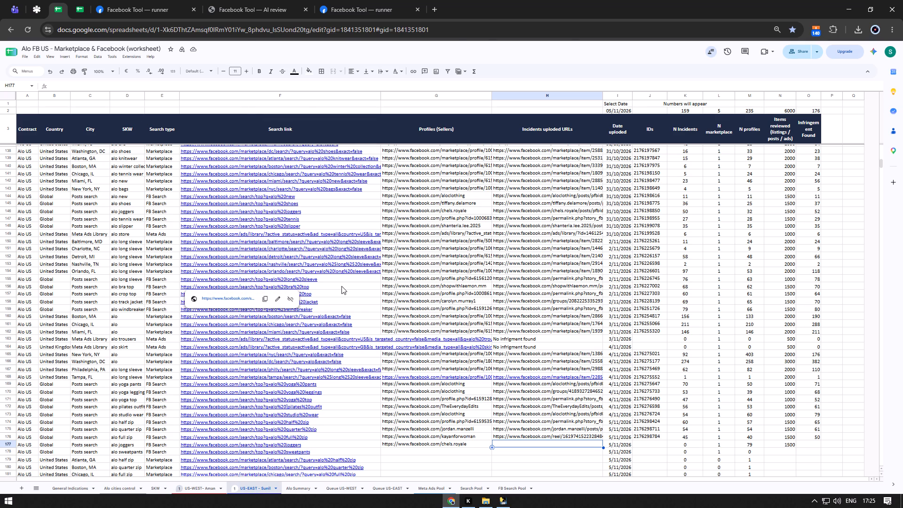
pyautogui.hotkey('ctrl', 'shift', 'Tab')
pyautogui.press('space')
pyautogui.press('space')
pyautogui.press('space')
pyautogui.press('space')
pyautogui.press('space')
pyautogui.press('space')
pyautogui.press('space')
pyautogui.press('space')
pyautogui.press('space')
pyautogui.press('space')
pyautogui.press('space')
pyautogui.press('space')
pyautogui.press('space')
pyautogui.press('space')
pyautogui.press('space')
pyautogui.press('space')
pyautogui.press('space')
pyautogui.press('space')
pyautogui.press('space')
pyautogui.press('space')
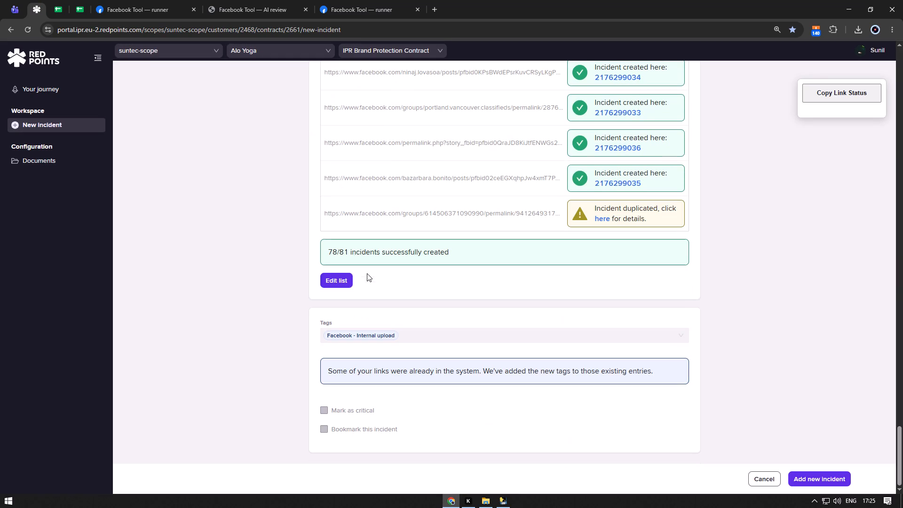
pyautogui.click(833, 95)
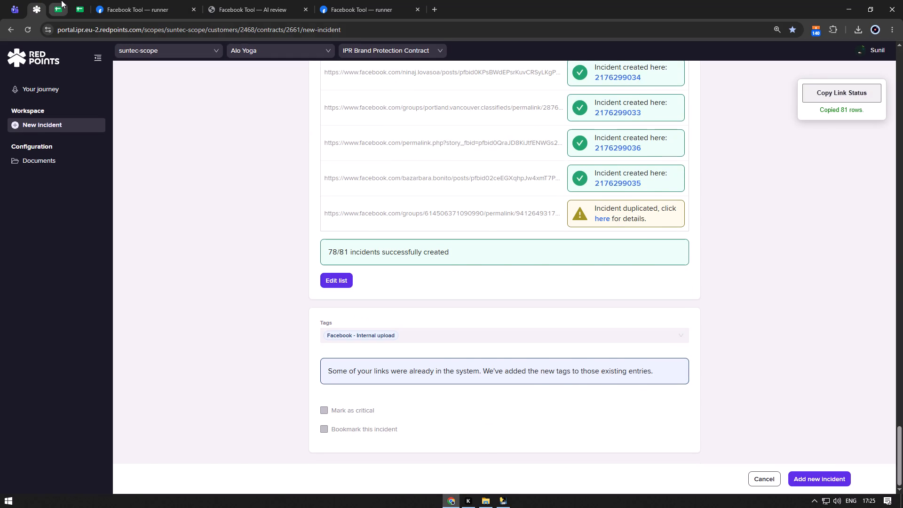
# Set Infringement Found for the alo joggers row 177 in the Alo FB US worksheet to 81.
pyautogui.click(61, 0)
pyautogui.hotkey('ctrl', 'Right')
pyautogui.hotkey('ctrl', 'Right')
pyautogui.hotkey('ctrl', 'Right')
pyautogui.hotkey('ctrl', 'Right')
pyautogui.press('Left')
pyautogui.press('Left')
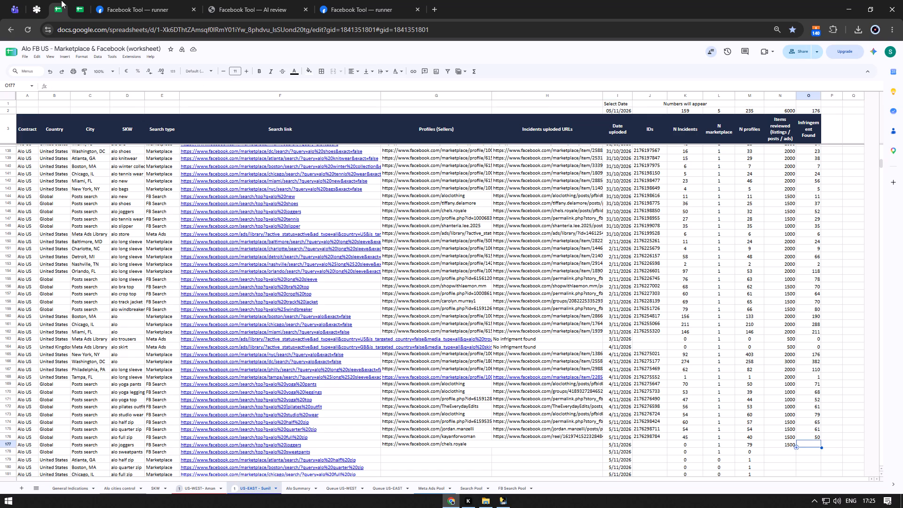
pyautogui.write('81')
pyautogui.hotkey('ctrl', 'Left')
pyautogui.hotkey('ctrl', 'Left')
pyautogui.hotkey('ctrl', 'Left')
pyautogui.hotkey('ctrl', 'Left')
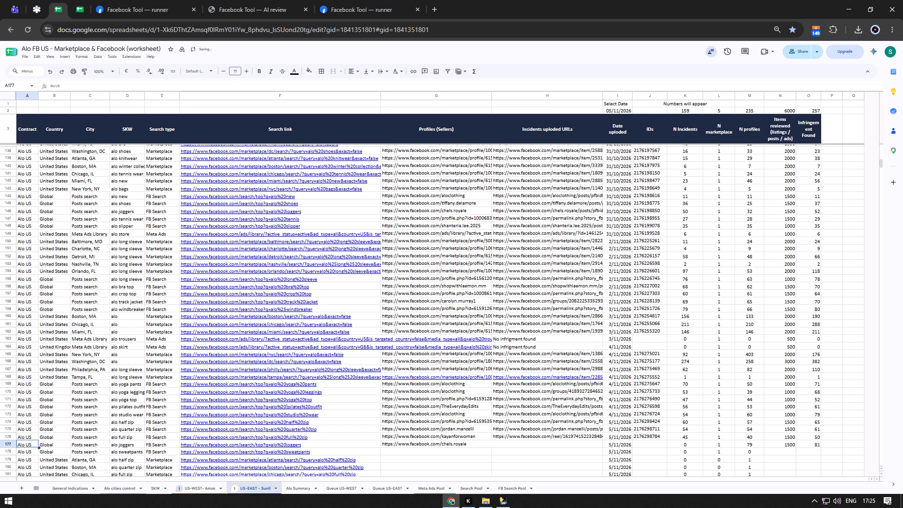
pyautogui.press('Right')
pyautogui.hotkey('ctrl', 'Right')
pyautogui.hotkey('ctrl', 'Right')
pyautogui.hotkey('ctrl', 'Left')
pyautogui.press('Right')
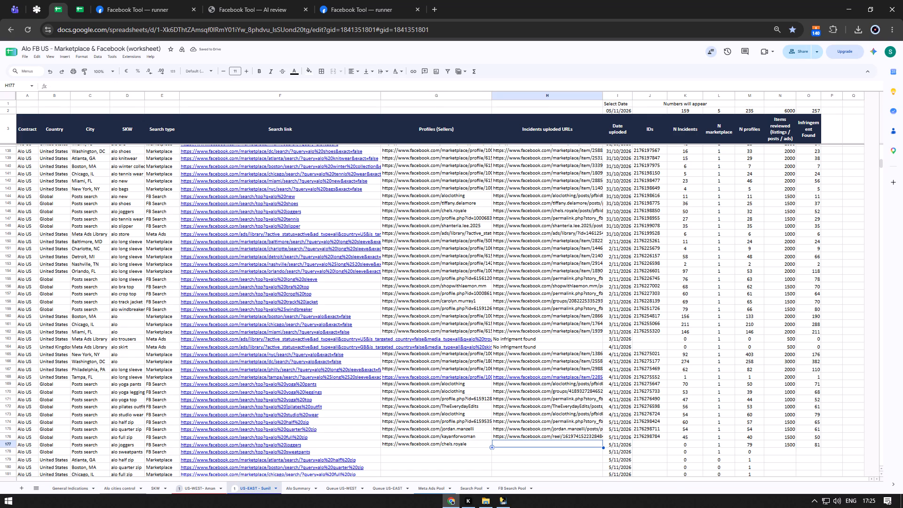
# Paste the copied Link, Status and Incident Id's table at H7566 on the Final Data sheet.
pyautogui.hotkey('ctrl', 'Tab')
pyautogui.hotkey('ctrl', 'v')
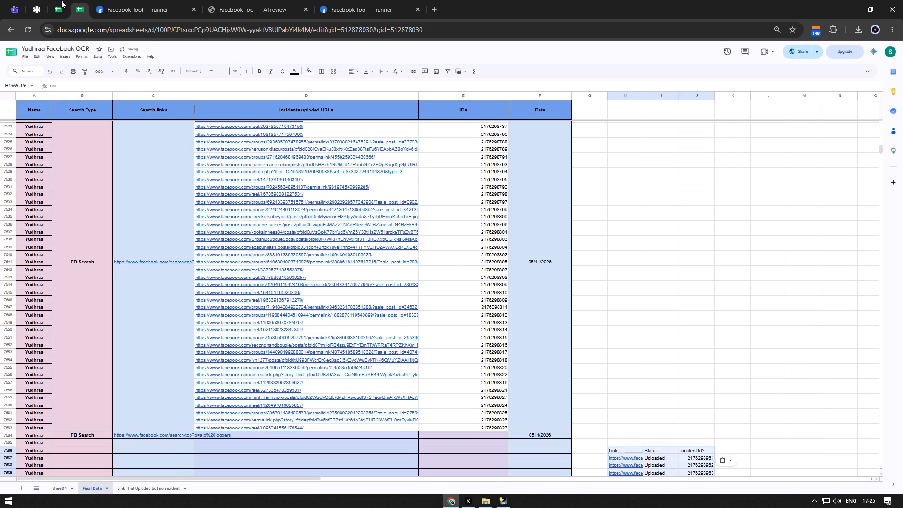
# Delete column I, holding the Status values of the pasted links table, from the Final Data sheet.
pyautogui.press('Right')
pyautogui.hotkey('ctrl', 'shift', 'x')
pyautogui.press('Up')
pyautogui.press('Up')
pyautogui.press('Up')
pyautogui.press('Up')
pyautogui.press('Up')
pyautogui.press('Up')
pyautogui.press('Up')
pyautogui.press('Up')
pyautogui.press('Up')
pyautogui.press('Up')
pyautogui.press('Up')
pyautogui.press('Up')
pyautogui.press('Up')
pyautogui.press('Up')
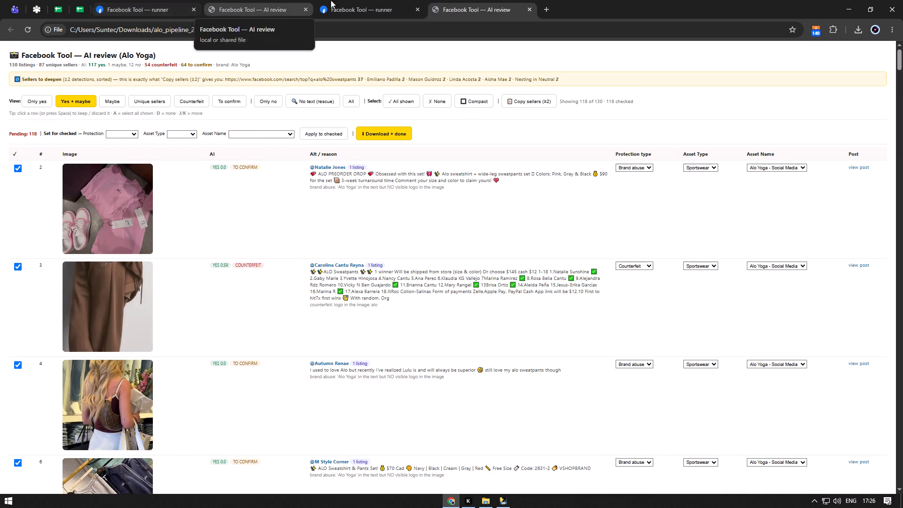
pyautogui.click(81, 0)
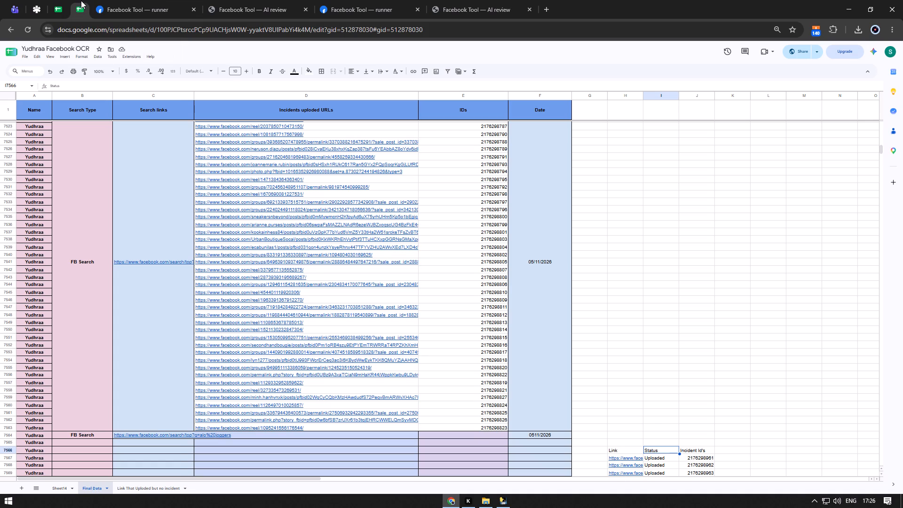
pyautogui.hotkey('ctrl', 'shift', 'x')
pyautogui.press('Up')
pyautogui.press('Up')
pyautogui.press('Up')
pyautogui.press('Up')
pyautogui.press('Up')
pyautogui.press('Up')
pyautogui.press('Up')
pyautogui.press('Up')
pyautogui.press('Up')
pyautogui.press('Up')
pyautogui.press('Up')
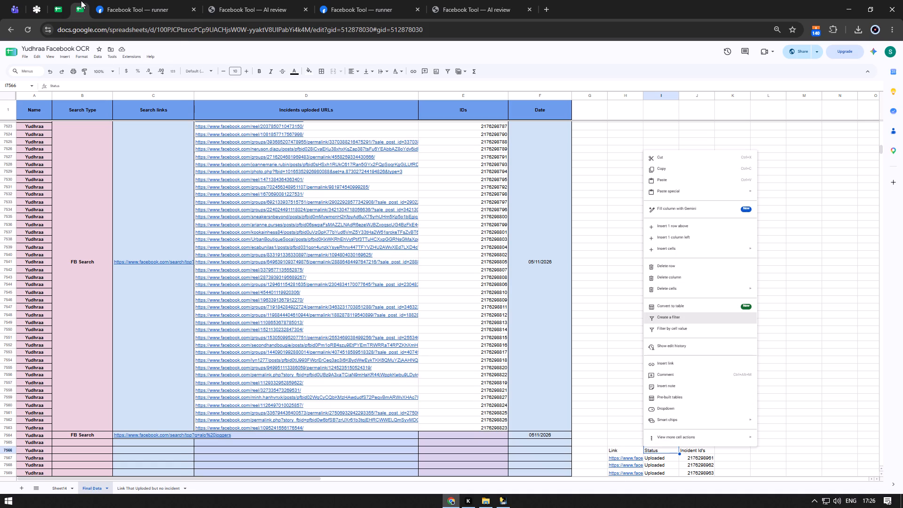
pyautogui.press('Up')
pyautogui.press('Up')
pyautogui.press('Return')
# Create a filter on the pasted Link and Incident Id's columns and show only rows with blank Incident Id's.
pyautogui.hotkey('shift', 'Left')
pyautogui.hotkey('alt', 'd')
pyautogui.hotkey('alt', 'f')
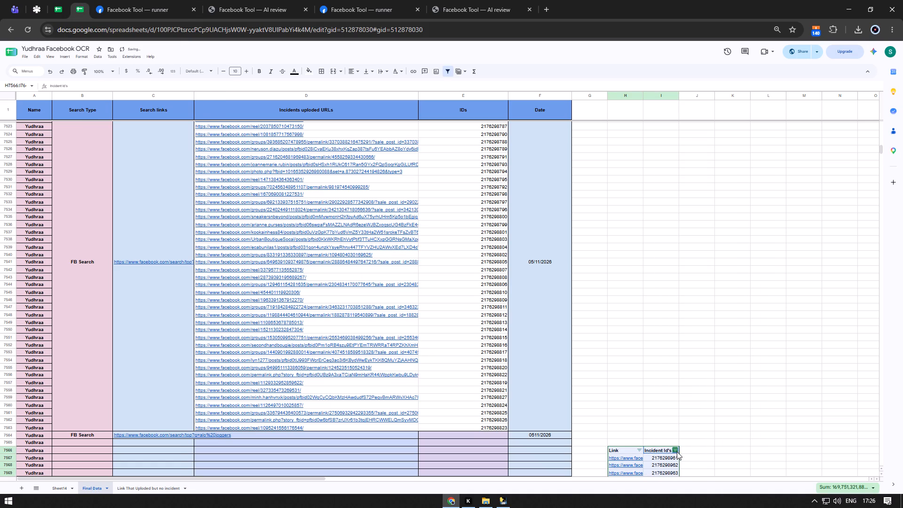
pyautogui.click(675, 451)
pyautogui.click(604, 349)
pyautogui.click(612, 375)
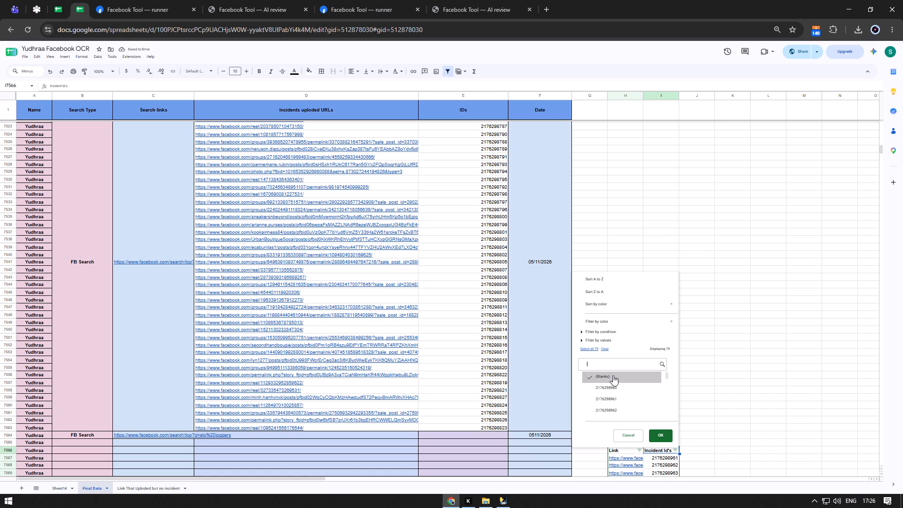
pyautogui.click(669, 434)
# Cut the filtered links that have no incident ID and open the cell actions for that selection.
pyautogui.click(631, 459)
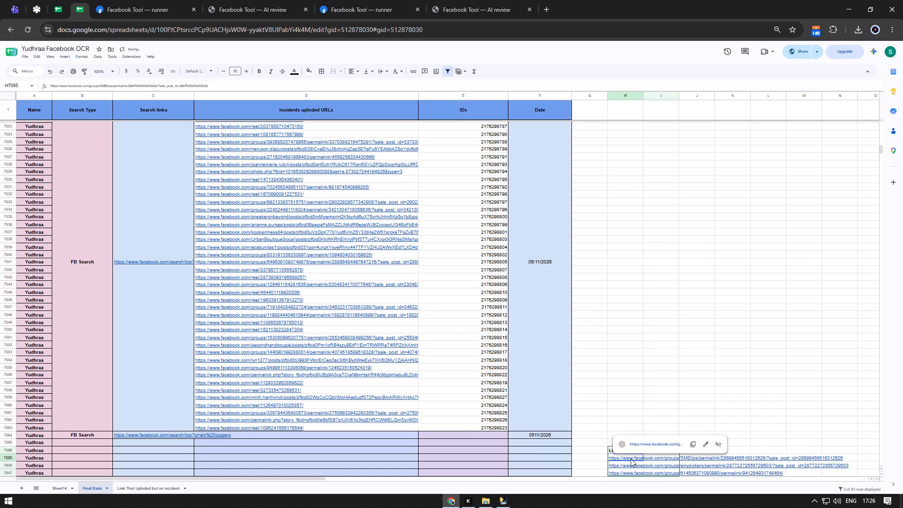
pyautogui.hotkey('ctrl', 'shift', 'Down')
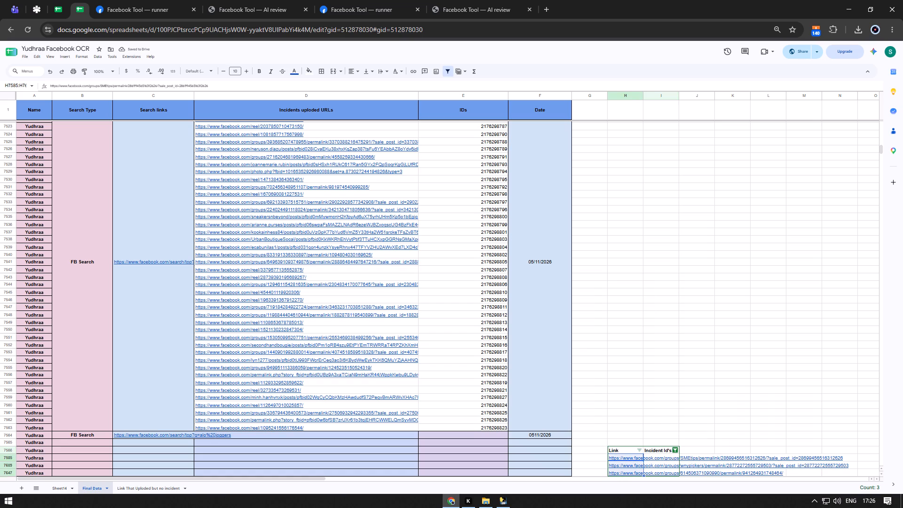
pyautogui.hotkey('ctrl', 'x')
pyautogui.hotkey('ctrl', 'shift', 'x')
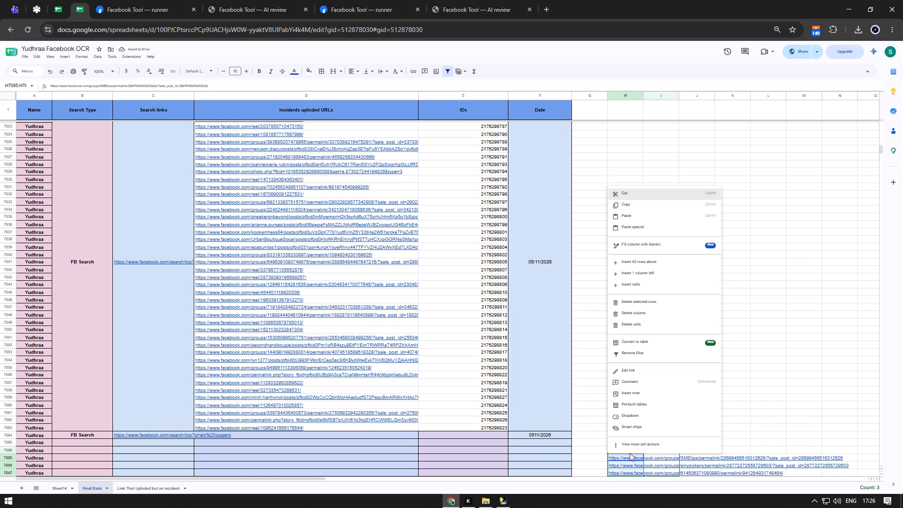
# Delete the selected filtered rows holding links without an incident ID from the Final Data sheet.
pyautogui.press('Up')
pyautogui.press('Up')
pyautogui.press('Up')
pyautogui.press('Up')
pyautogui.press('Up')
pyautogui.press('Up')
pyautogui.press('Up')
pyautogui.press('Up')
pyautogui.press('Up')
pyautogui.press('Up')
pyautogui.press('Up')
pyautogui.press('Up')
pyautogui.press('Up')
pyautogui.press('Down')
pyautogui.press('Return')
# Set the Incident Id's filter to include all values.
pyautogui.click(674, 450)
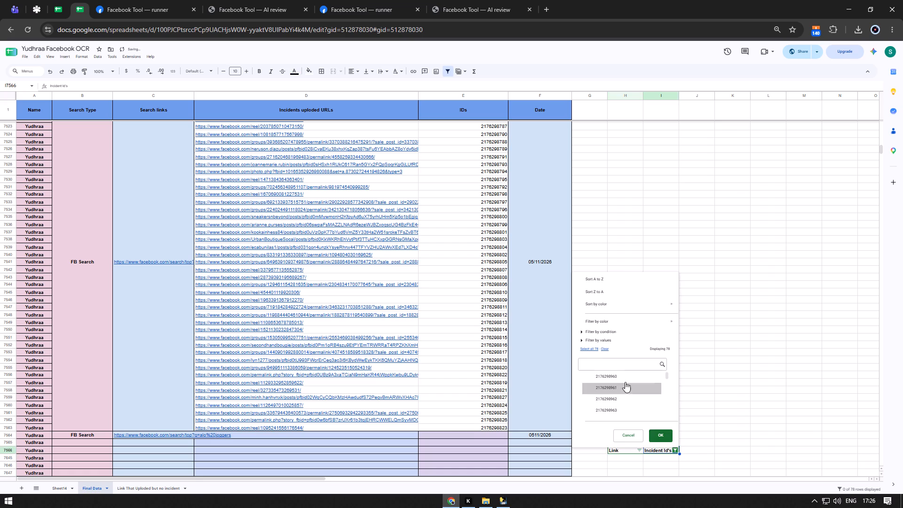
pyautogui.click(592, 350)
pyautogui.click(666, 436)
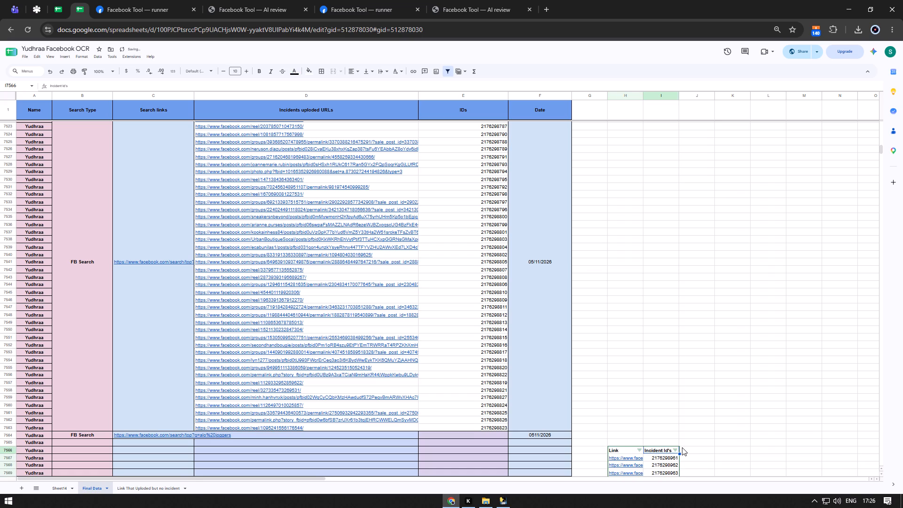
# Remove the filter from the pasted table and clear its Link and Incident Id's header cells.
pyautogui.hotkey('shift', 'Left')
pyautogui.hotkey('alt', 'd')
pyautogui.hotkey('alt', 'f')
pyautogui.press('Delete')
pyautogui.press('Left')
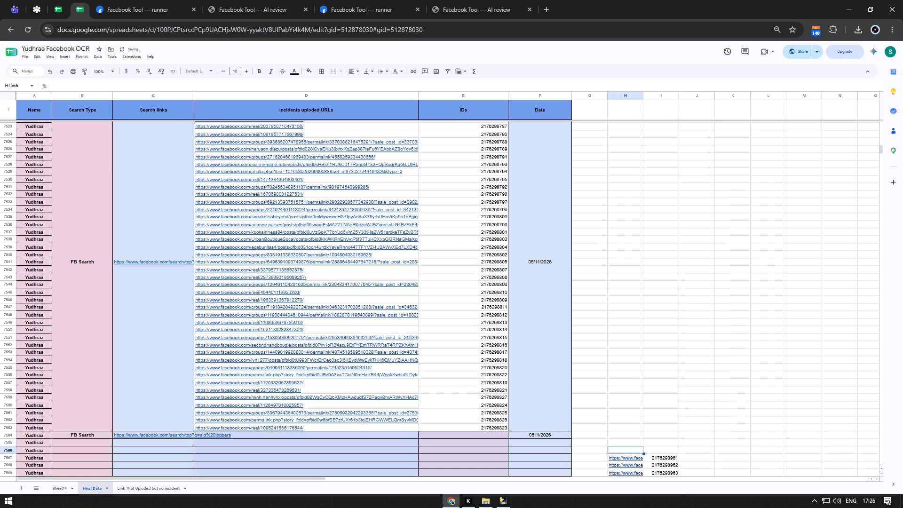
# Move the cleaned alo joggers links and incident IDs from columns H and I into the URL and IDs columns starting at D7564.
pyautogui.press('Left')
pyautogui.hotkey('ctrl', 'shift', 'Down')
pyautogui.hotkey('ctrl', 'Up')
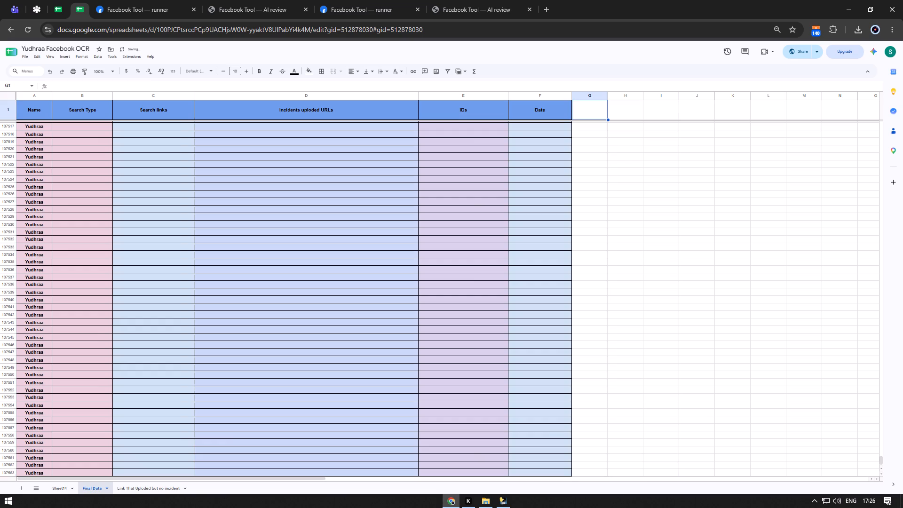
pyautogui.press('Down')
pyautogui.hotkey('ctrl', 'Down')
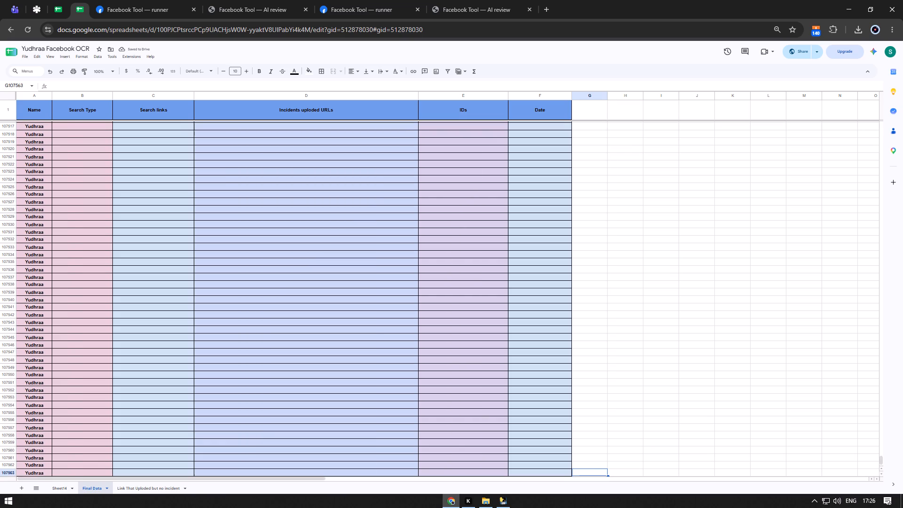
pyautogui.press('Right')
pyautogui.hotkey('ctrl', 'Up')
pyautogui.press('Right')
pyautogui.hotkey('ctrl', 'Up')
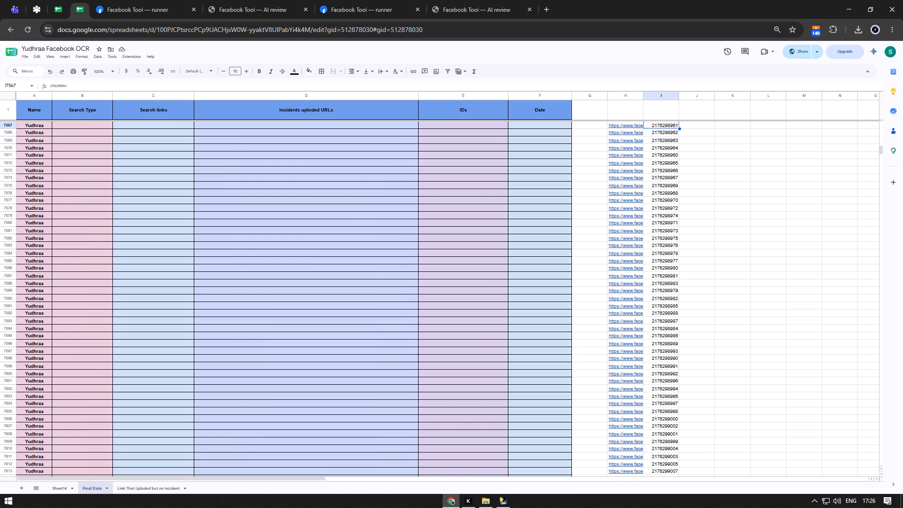
pyautogui.press('Left')
pyautogui.hotkey('ctrl', 'shift', 'Right')
pyautogui.hotkey('ctrl', 'shift', 'Down')
pyautogui.hotkey('ctrl', 'x')
pyautogui.hotkey('ctrl', 'Left')
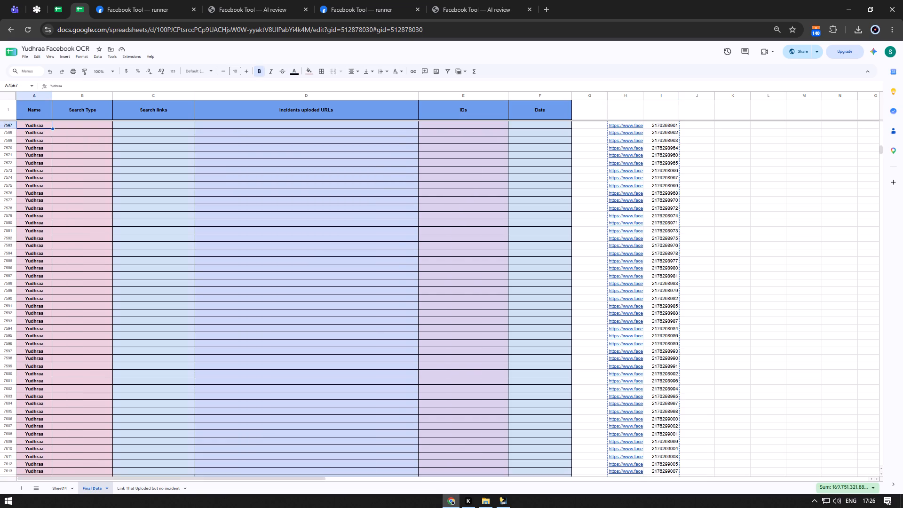
pyautogui.press('Up')
pyautogui.press('Up')
pyautogui.press('Right')
pyautogui.hotkey('ctrl', 'Up')
pyautogui.press('Right')
pyautogui.press('Right')
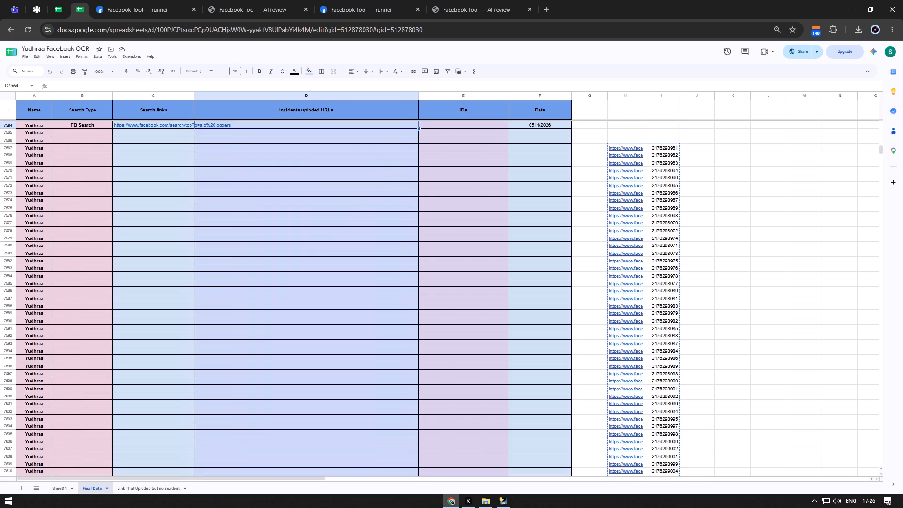
pyautogui.hotkey('ctrl', 'v')
# Copy the alo joggers incident URLs into cell H177 of the US-EAST worksheet's alo joggers row as plain values.
pyautogui.hotkey('shift', 'Left')
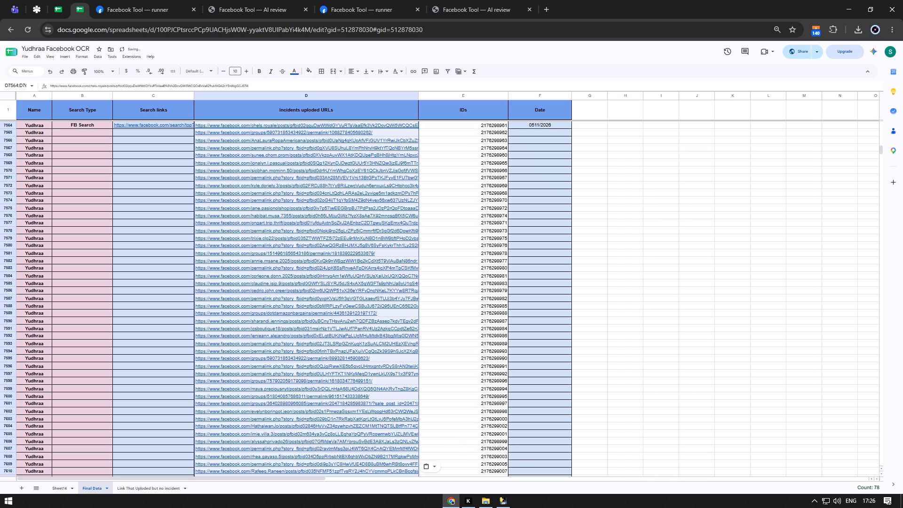
pyautogui.hotkey('ctrl', 'c')
pyautogui.hotkey('ctrl', 'c')
pyautogui.hotkey('ctrl', 'c')
pyautogui.hotkey('ctrl', 'shift', 'Tab')
pyautogui.press('Return')
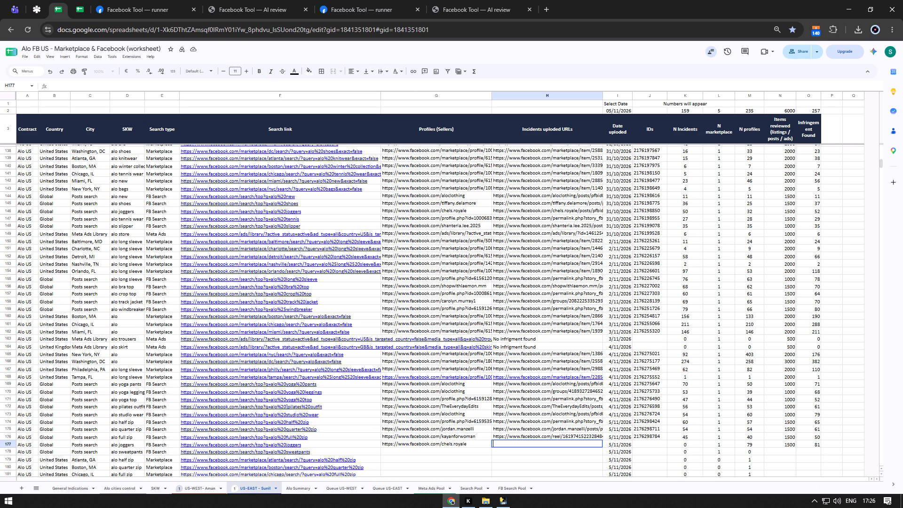
pyautogui.hotkey('ctrl', 'shift', 'v')
pyautogui.press('Return')
# Copy the alo joggers incident IDs from the Final Data sheet into cell J177 of the US-EAST worksheet.
pyautogui.press('Up')
pyautogui.press('Right')
pyautogui.press('Right')
pyautogui.hotkey('ctrl', 'Tab')
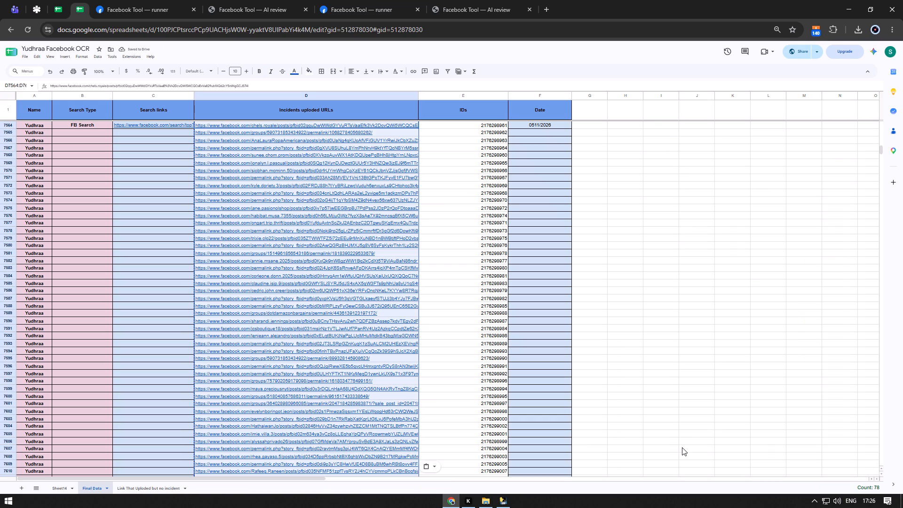
pyautogui.press('Right')
pyautogui.hotkey('ctrl', 'shift', 'Down')
pyautogui.hotkey('ctrl', 'c')
pyautogui.hotkey('ctrl', 'shift', 'Tab')
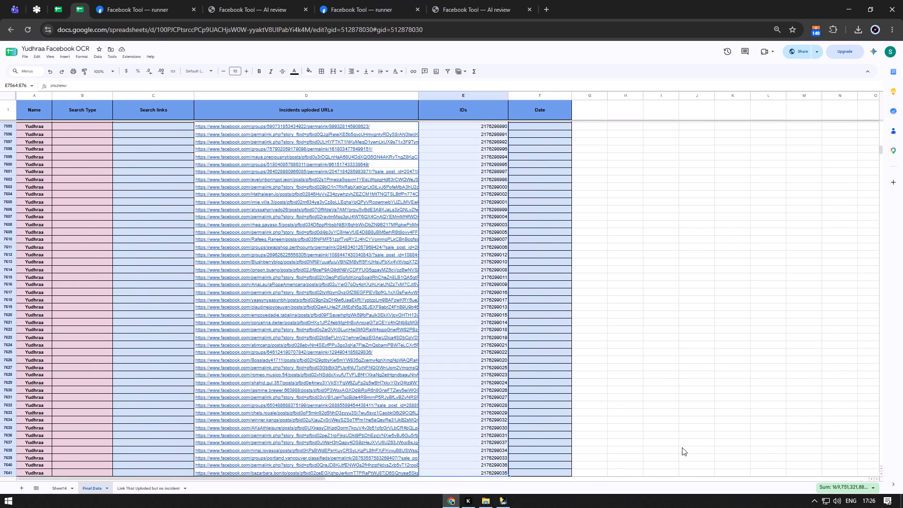
pyautogui.press('Return')
pyautogui.hotkey('ctrl', 'shift', 'v')
pyautogui.press('Return')
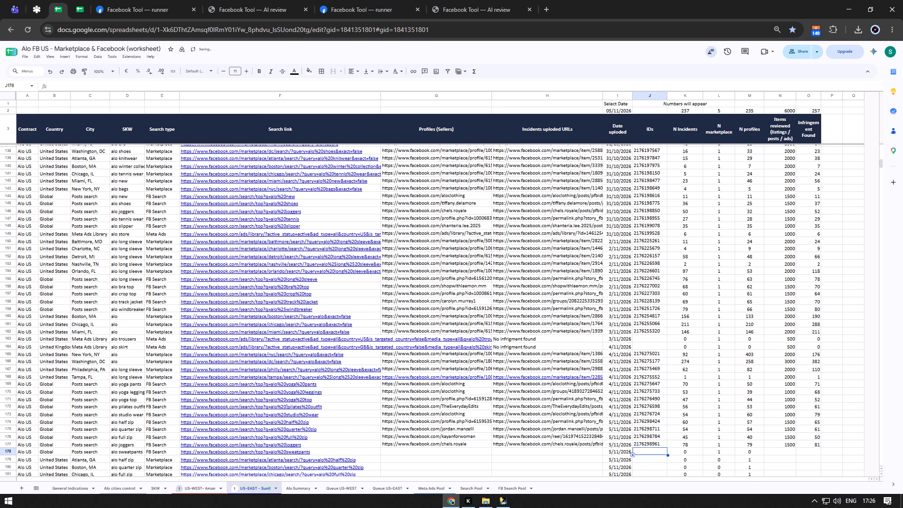
# Merge the Date cells F7564 to F7641 of the alo joggers block in the Final Data sheet.
pyautogui.press('Left')
pyautogui.press('Left')
pyautogui.press('Left')
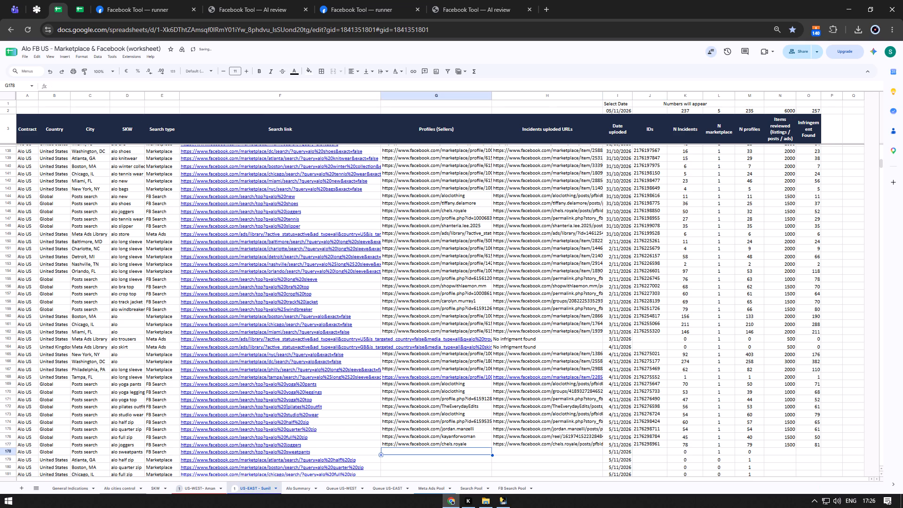
pyautogui.press('Left')
pyautogui.press('Right')
pyautogui.hotkey('ctrl', 'Tab')
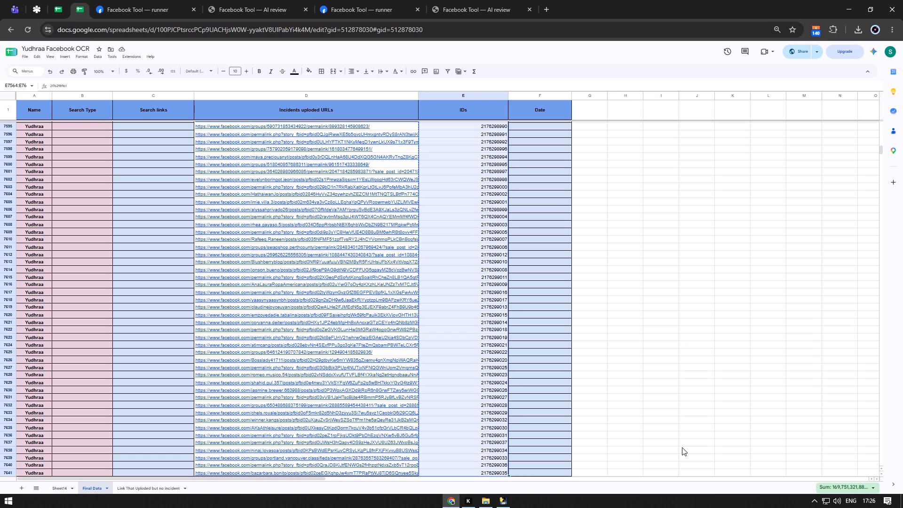
pyautogui.hotkey('ctrl', 'Down')
pyautogui.press('Right')
pyautogui.hotkey('ctrl', 'shift', 'Up')
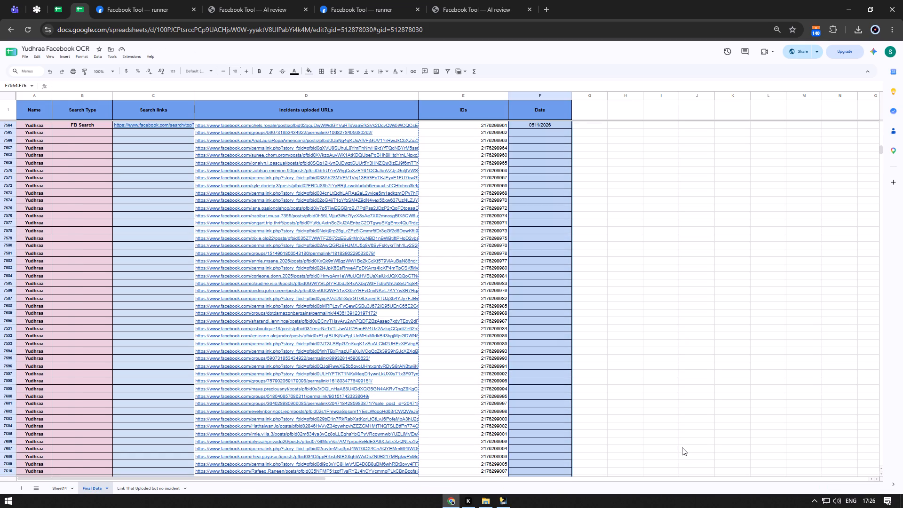
pyautogui.hotkey('alt', 'o')
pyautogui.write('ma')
# Merge the alo joggers block's Search links cells and its Search Type cells, each over rows 7564 to 7641.
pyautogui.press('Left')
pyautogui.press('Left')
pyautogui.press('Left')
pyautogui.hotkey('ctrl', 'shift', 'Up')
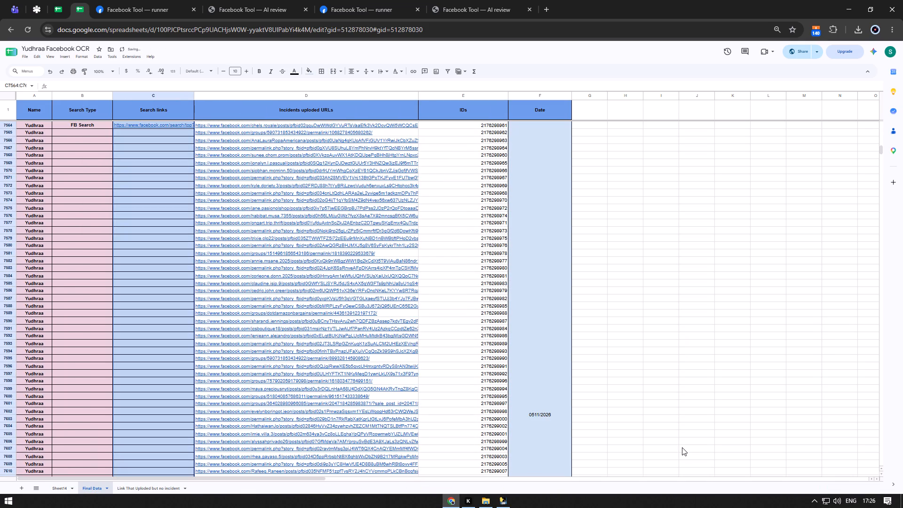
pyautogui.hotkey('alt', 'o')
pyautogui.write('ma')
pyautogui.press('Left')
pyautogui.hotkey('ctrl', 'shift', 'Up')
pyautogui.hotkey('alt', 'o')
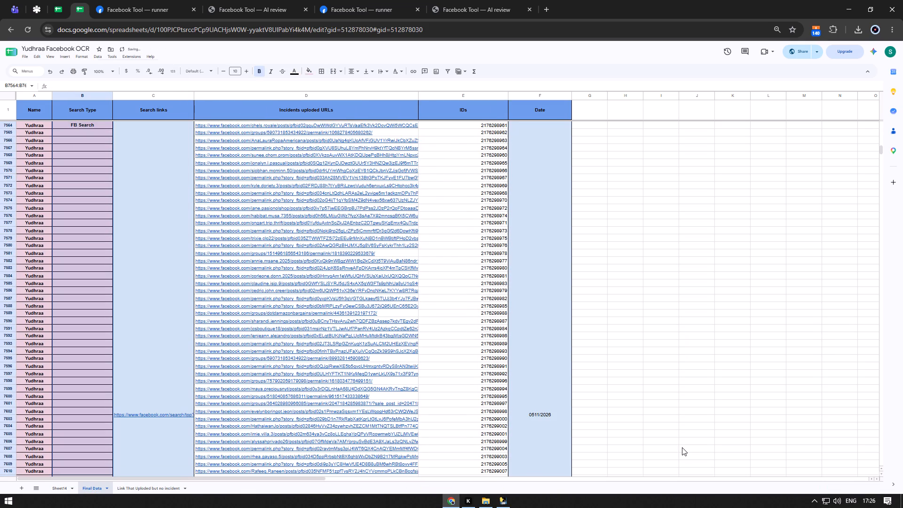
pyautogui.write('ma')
# Enter "FB Search" as the Search Type in B7642, the first empty row below the alo joggers block.
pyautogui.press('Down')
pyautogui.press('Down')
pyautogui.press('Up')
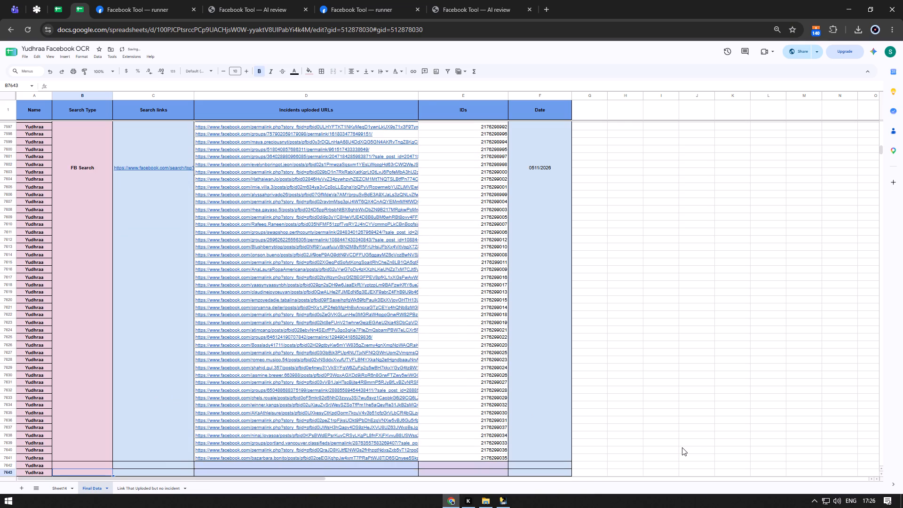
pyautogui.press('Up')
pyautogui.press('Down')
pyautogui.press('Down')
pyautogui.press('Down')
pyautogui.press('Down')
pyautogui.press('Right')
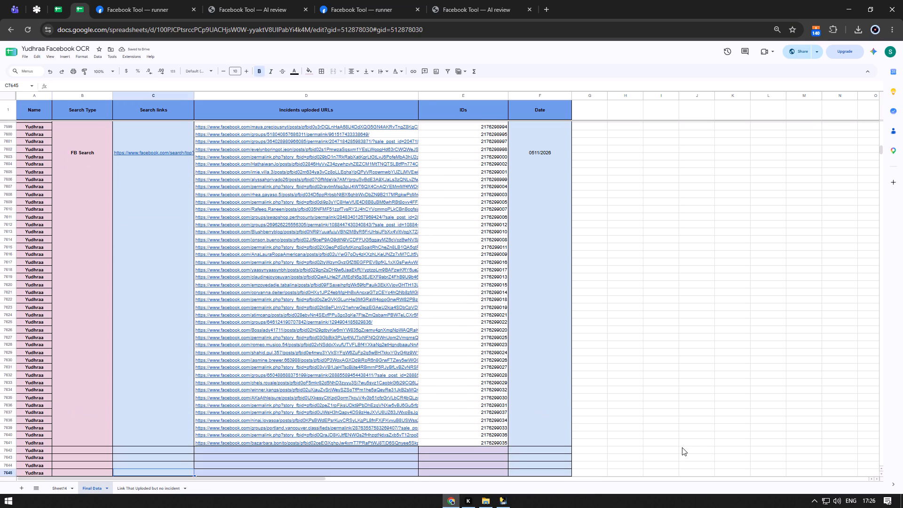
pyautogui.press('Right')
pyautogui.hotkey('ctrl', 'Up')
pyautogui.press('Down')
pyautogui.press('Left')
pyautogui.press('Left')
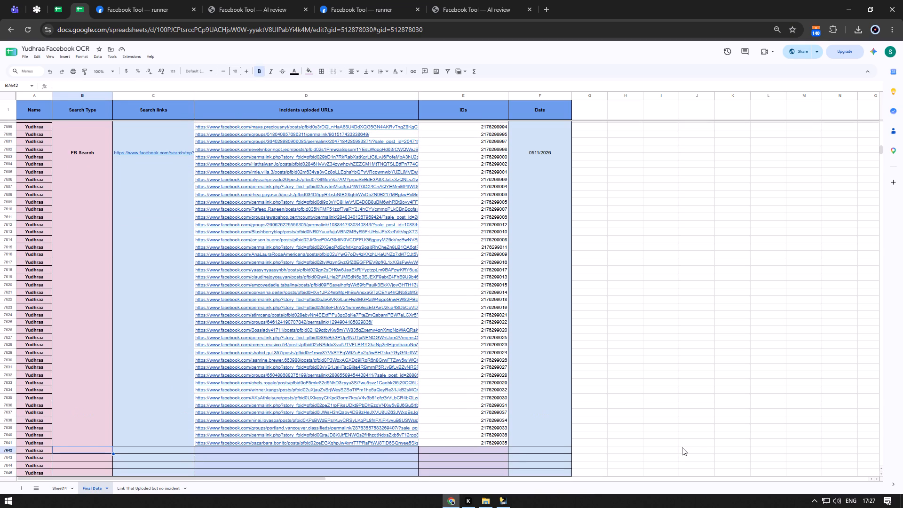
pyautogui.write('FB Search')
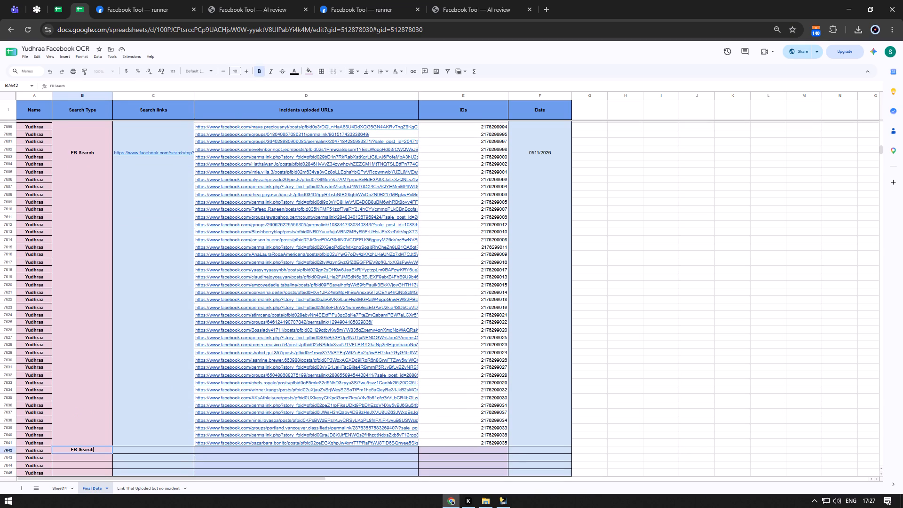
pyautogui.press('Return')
# Enter the date 05/11/2026 in F7642 and centre it horizontally.
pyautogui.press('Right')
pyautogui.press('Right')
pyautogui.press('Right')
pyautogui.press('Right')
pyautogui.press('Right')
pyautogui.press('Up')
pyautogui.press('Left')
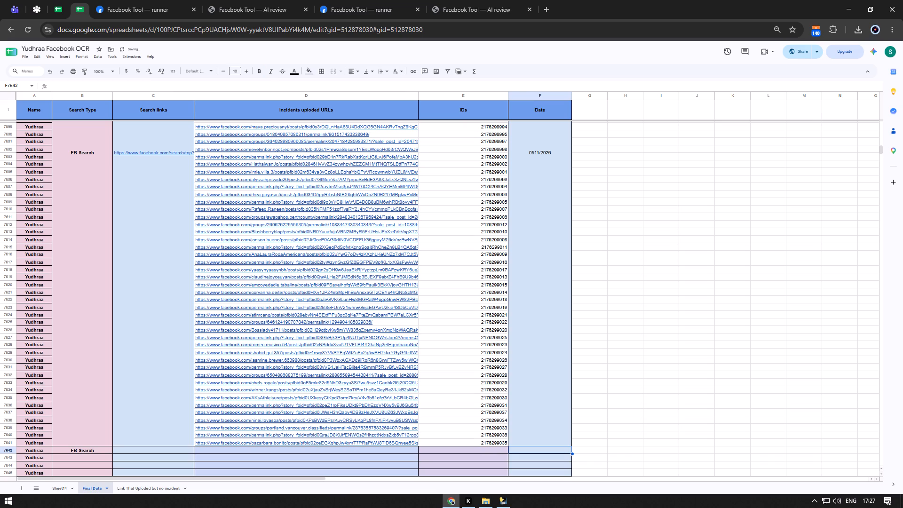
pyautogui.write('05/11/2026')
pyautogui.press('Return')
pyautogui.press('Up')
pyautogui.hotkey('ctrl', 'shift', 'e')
# Align the new row's cells A7642 to F7642 vertically to the middle.
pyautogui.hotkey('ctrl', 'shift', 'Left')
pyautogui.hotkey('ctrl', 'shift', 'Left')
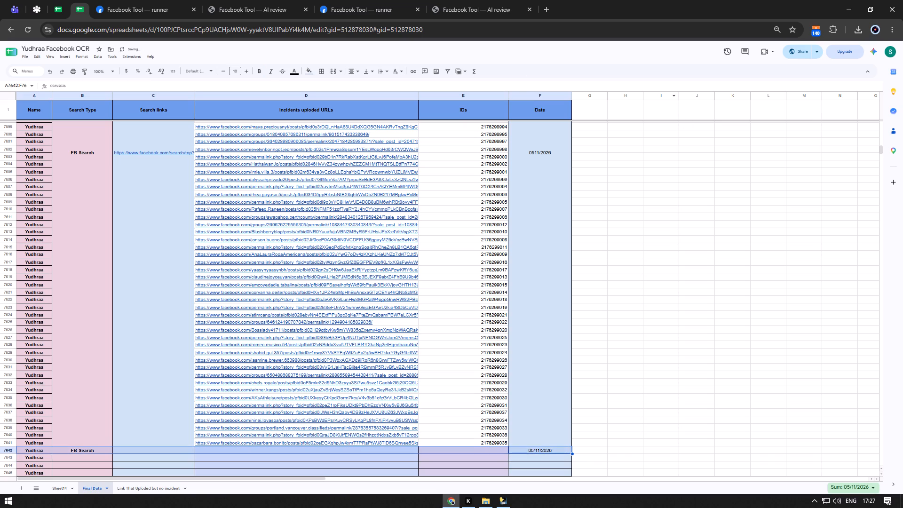
pyautogui.click(367, 71)
pyautogui.click(380, 87)
# Copy the alo sweatpants search link from F178 of the US-EAST worksheet into C7642 as plain values and left-align it.
pyautogui.scroll(-6, 398, 217)
pyautogui.click(167, 170)
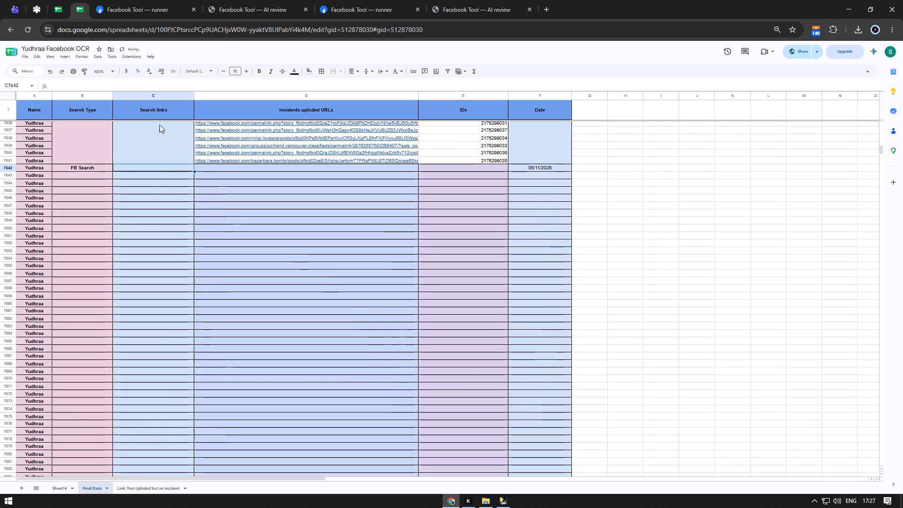
pyautogui.click(67, 8)
pyautogui.press('Left')
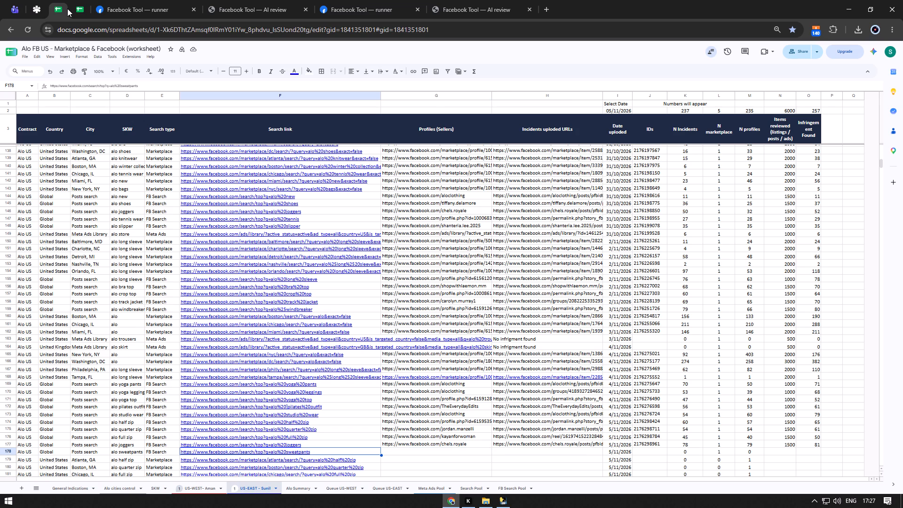
pyautogui.hotkey('ctrl', 'c')
pyautogui.hotkey('ctrl', 'c')
pyautogui.hotkey('ctrl', 'Tab')
pyautogui.press('Return')
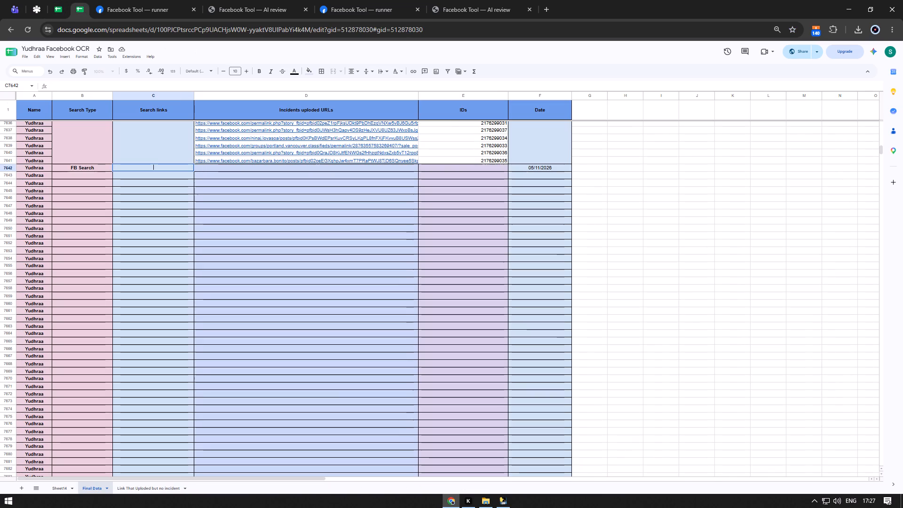
pyautogui.hotkey('ctrl', 'shift', 'v')
pyautogui.press('Return')
pyautogui.press('Up')
pyautogui.press('Right')
pyautogui.press('Left')
pyautogui.hotkey('ctrl', 'shift', 'l')
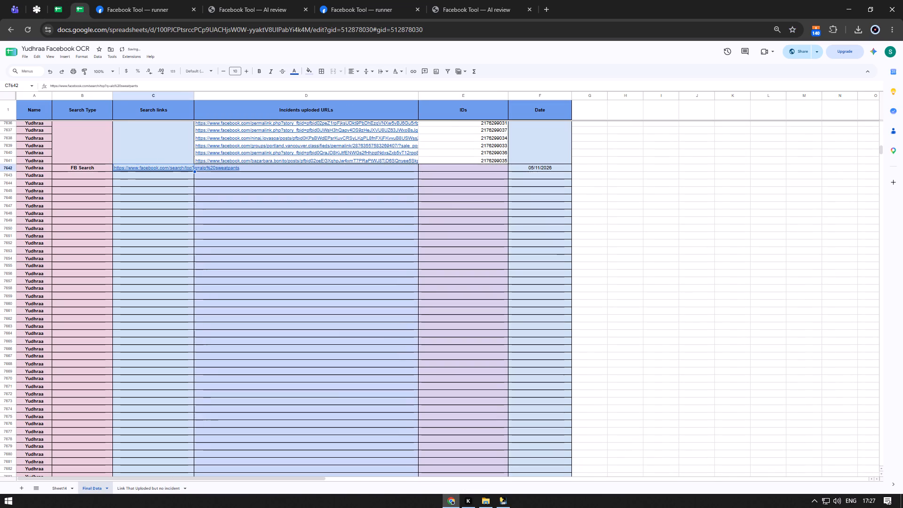
pyautogui.press('Right')
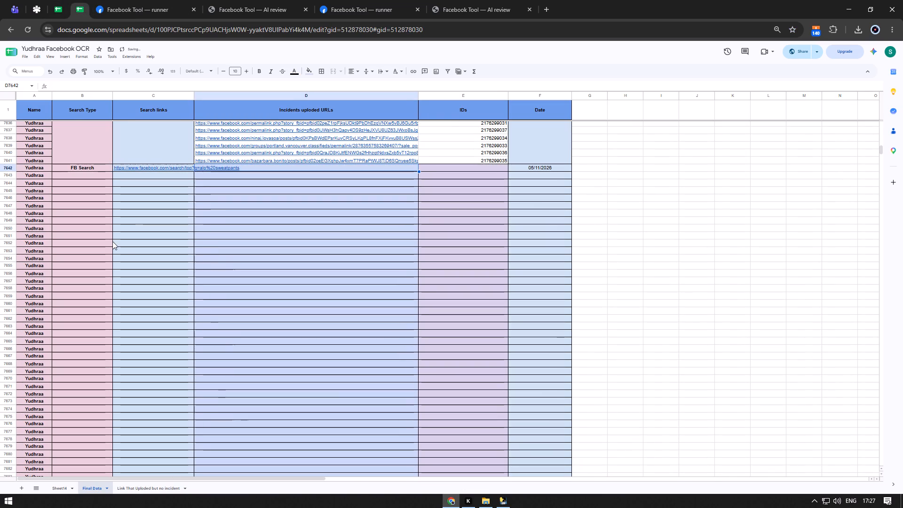
# Reopen the detection links list in the Red Points new incident form and clear all links left in it.
pyautogui.hotkey('alt', 'Up')
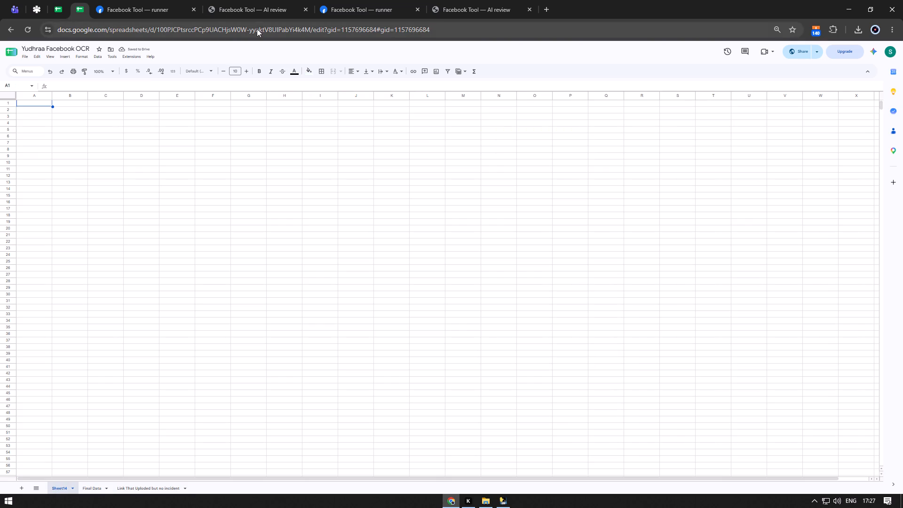
pyautogui.click(62, 0)
pyautogui.click(75, 0)
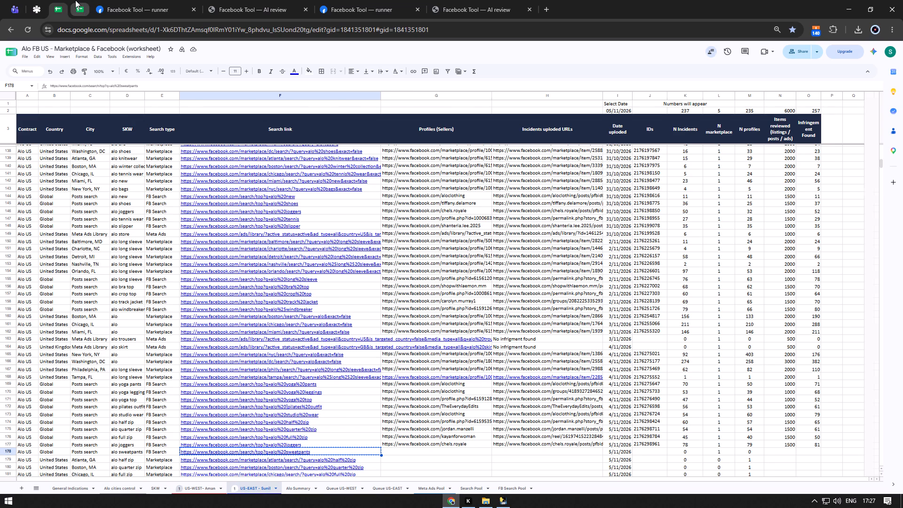
pyautogui.click(36, 0)
pyautogui.click(347, 283)
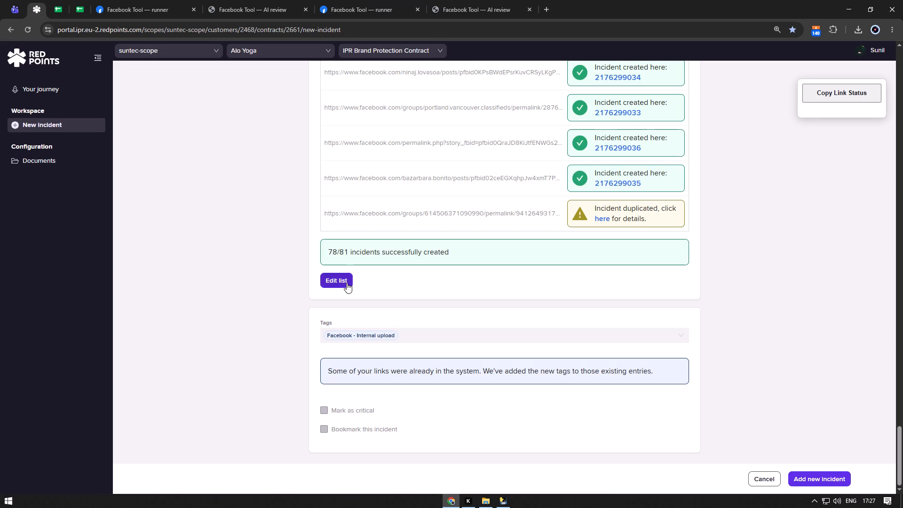
pyautogui.click(61, 0)
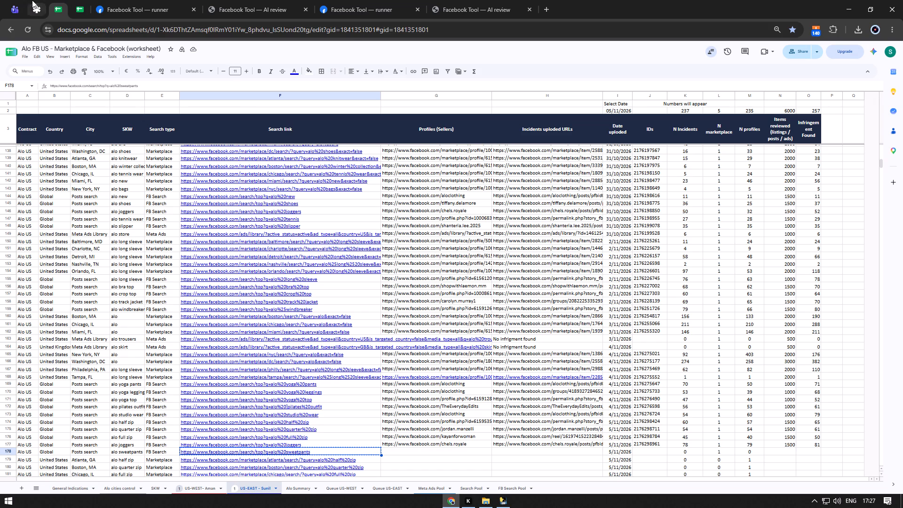
pyautogui.click(30, 0)
pyautogui.click(388, 275)
pyautogui.hotkey('ctrl', 'a')
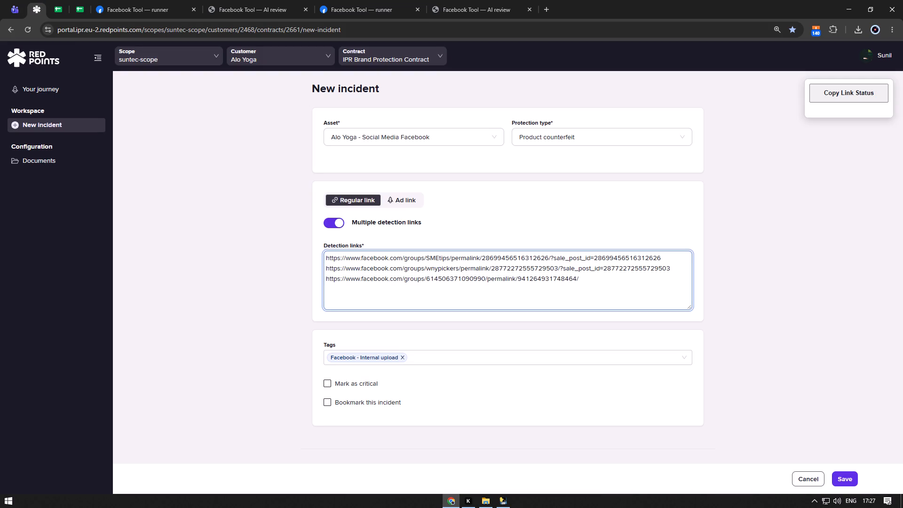
pyautogui.press('Delete')
# Close the finished alo joggers runner and AI review tabs.
pyautogui.hotkey('ctrl', 'Tab')
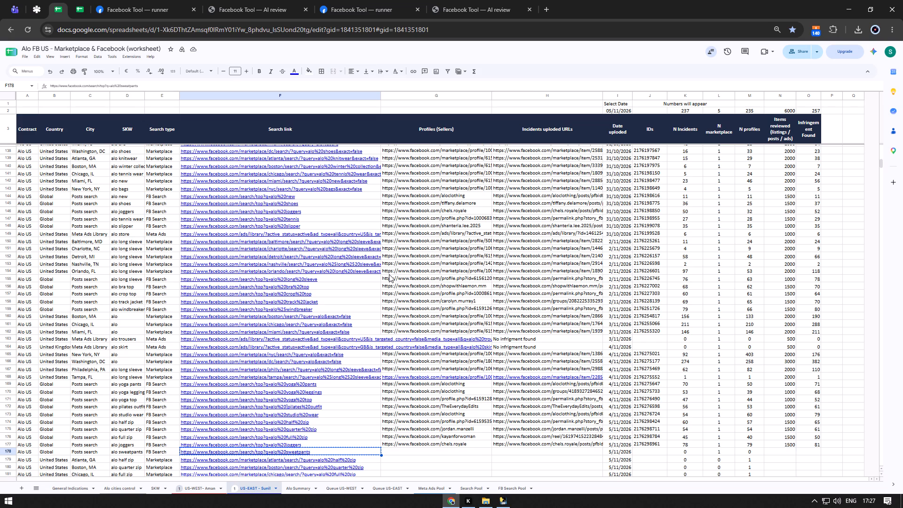
pyautogui.hotkey('ctrl', 'Tab')
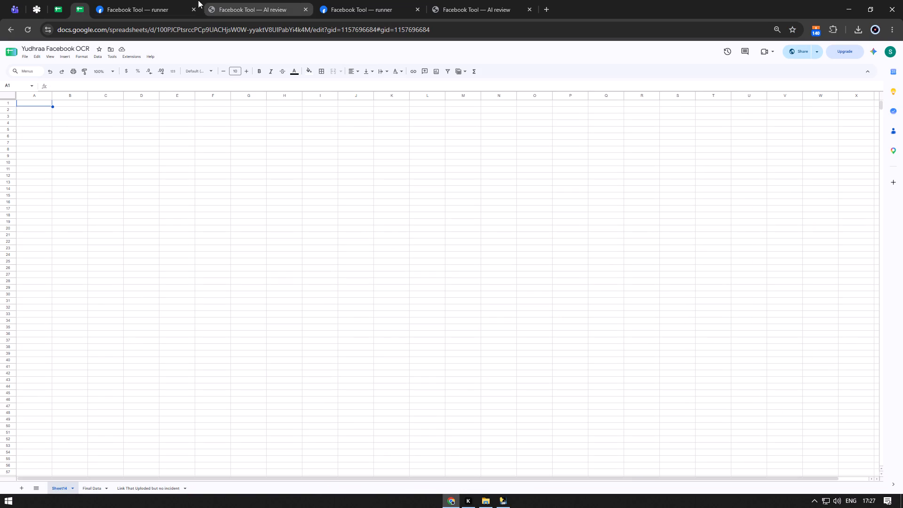
pyautogui.middleClick(183, 0)
pyautogui.middleClick(183, 0)
# Download the reviewed alo sweatpants listings as a CSV from the AI review page.
pyautogui.click(175, 0)
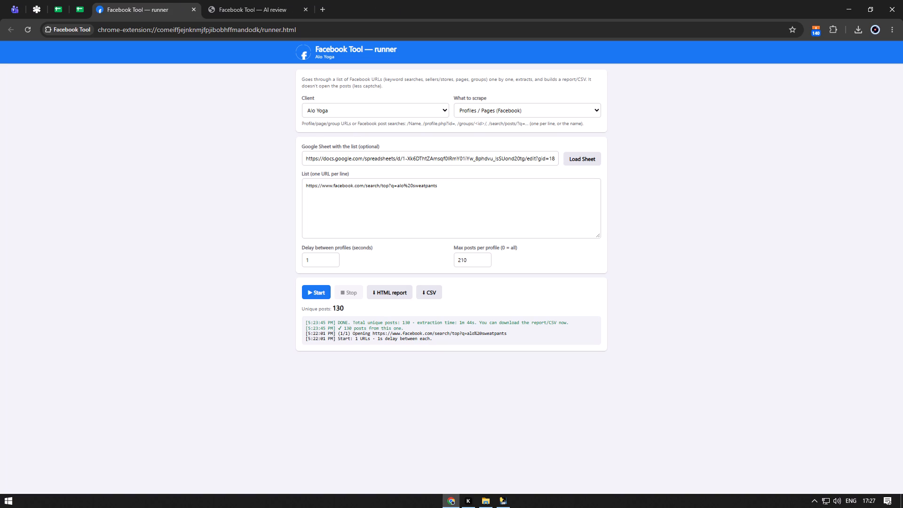
pyautogui.click(281, 0)
pyautogui.click(378, 135)
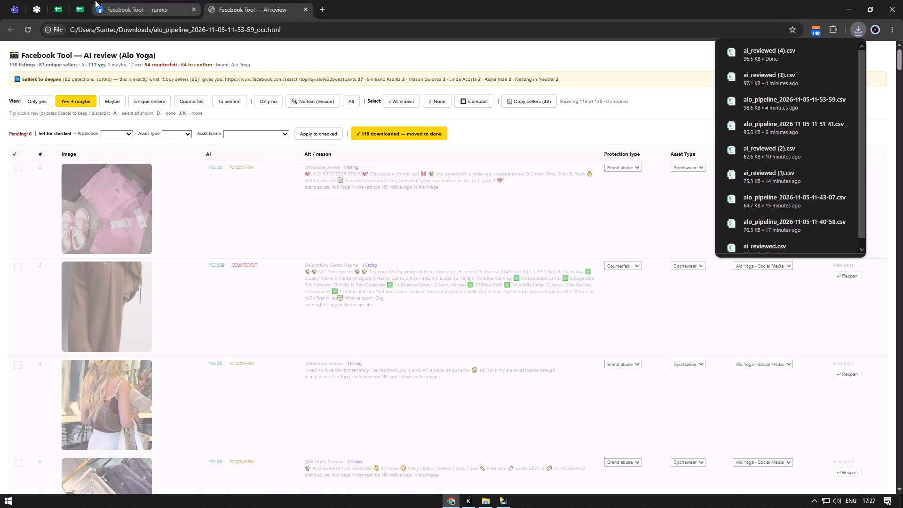
# Import ai_reviewed (4).csv into Sheet14 of the Yudhraa Facebook OCR spreadsheet, appending it to the current sheet.
pyautogui.click(80, 0)
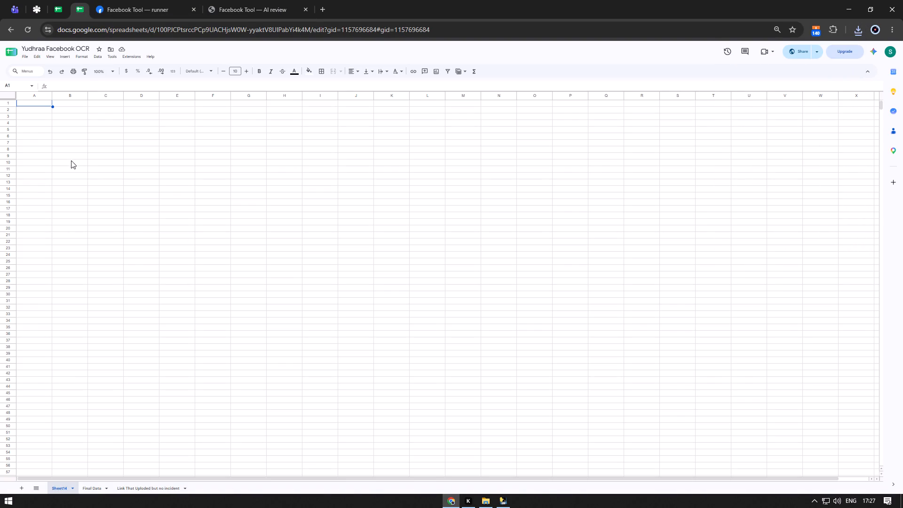
pyautogui.click(27, 58)
pyautogui.click(63, 96)
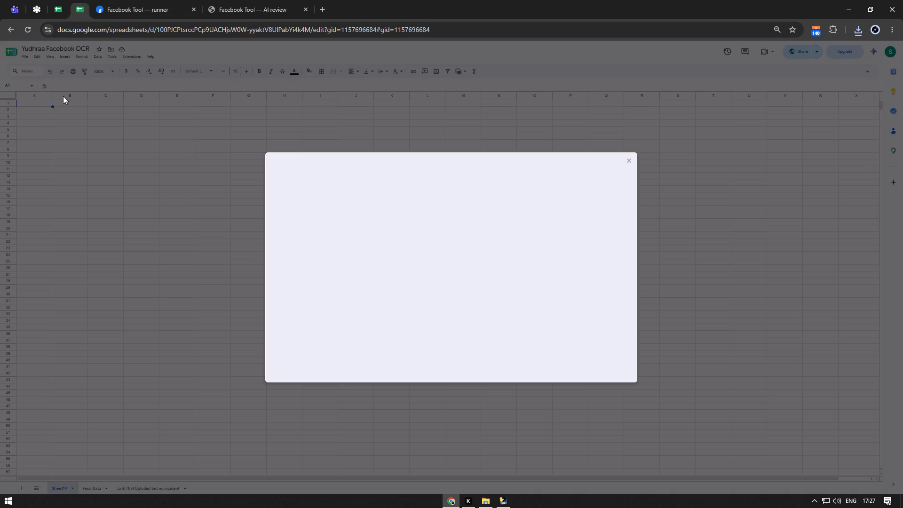
pyautogui.click(379, 190)
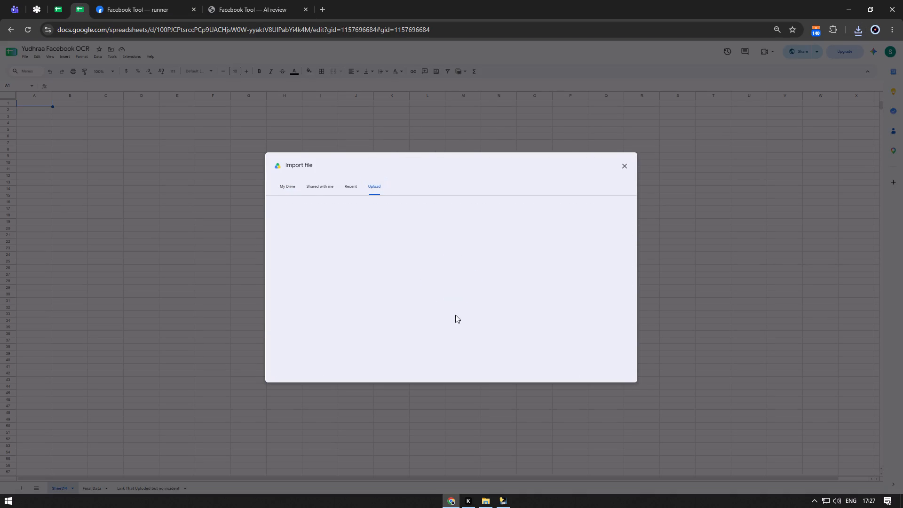
pyautogui.moveTo(455, 315); pyautogui.dragTo(453, 310)
pyautogui.click(450, 305)
pyautogui.doubleClick(346, 306)
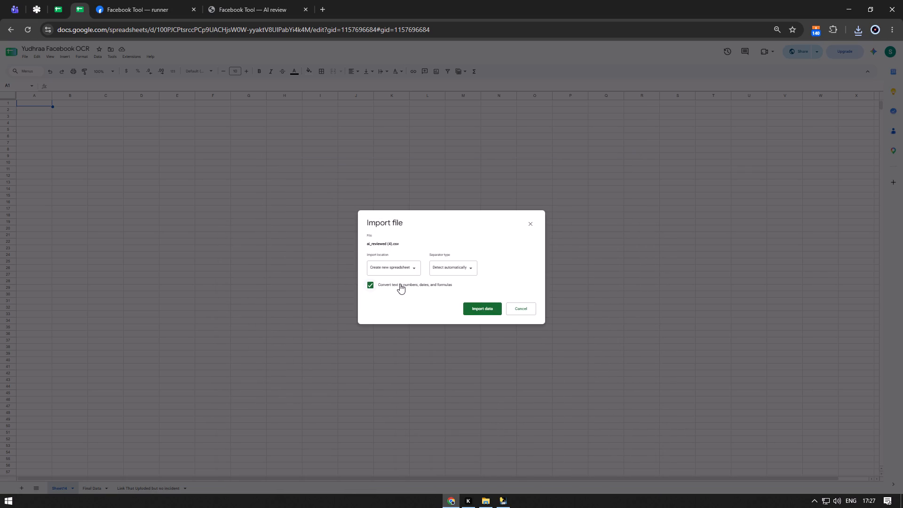
pyautogui.click(392, 270)
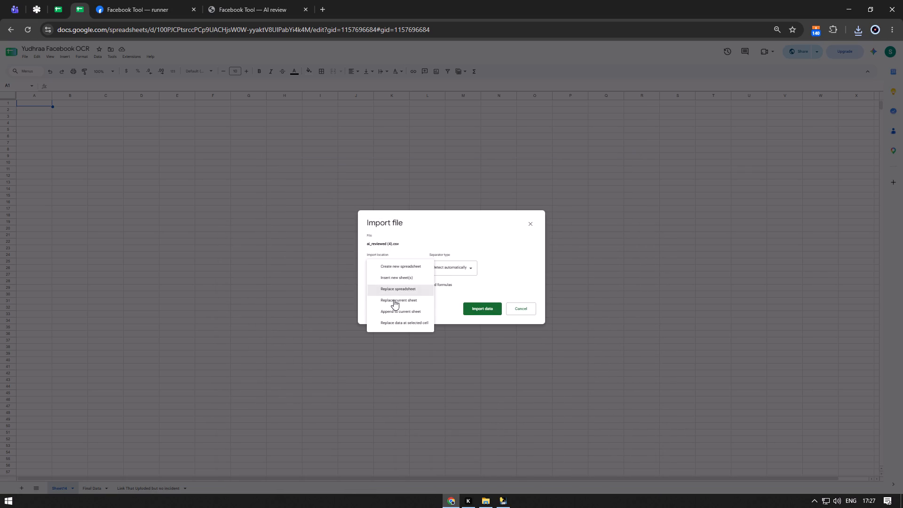
pyautogui.click(396, 310)
pyautogui.click(478, 309)
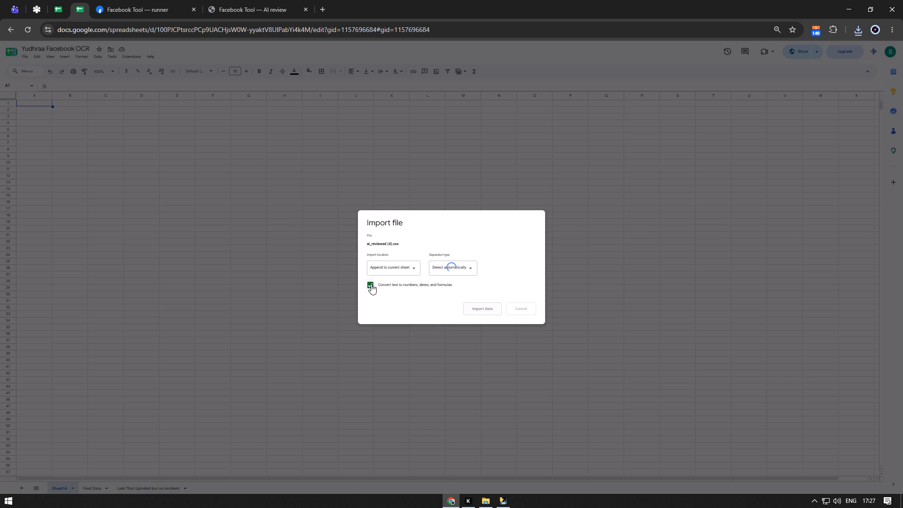
# Add a filter to Sheet14's header row and exclude the "possible logo in the image: alo" reason.
pyautogui.hotkey('ctrl', 'shift', 'Right')
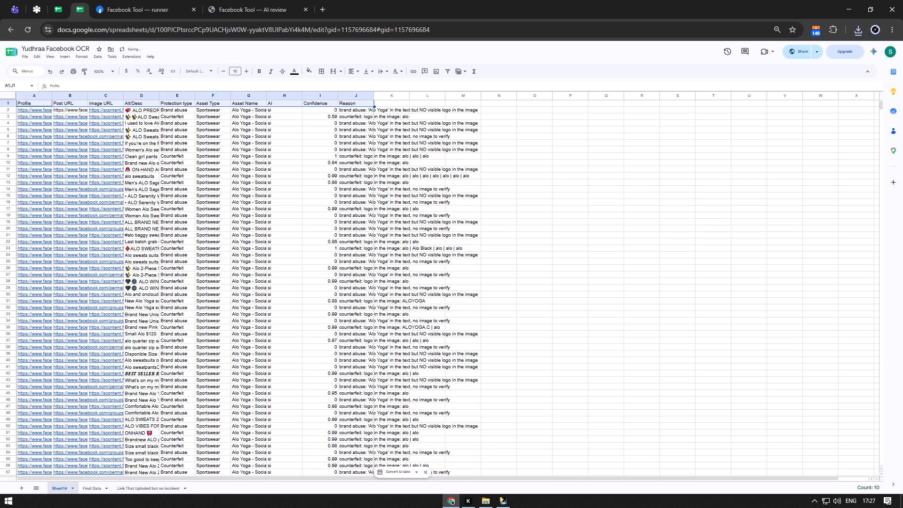
pyautogui.hotkey('alt', 'd')
pyautogui.hotkey('alt', 'f')
pyautogui.press('Right')
pyautogui.hotkey('ctrl', 'Right')
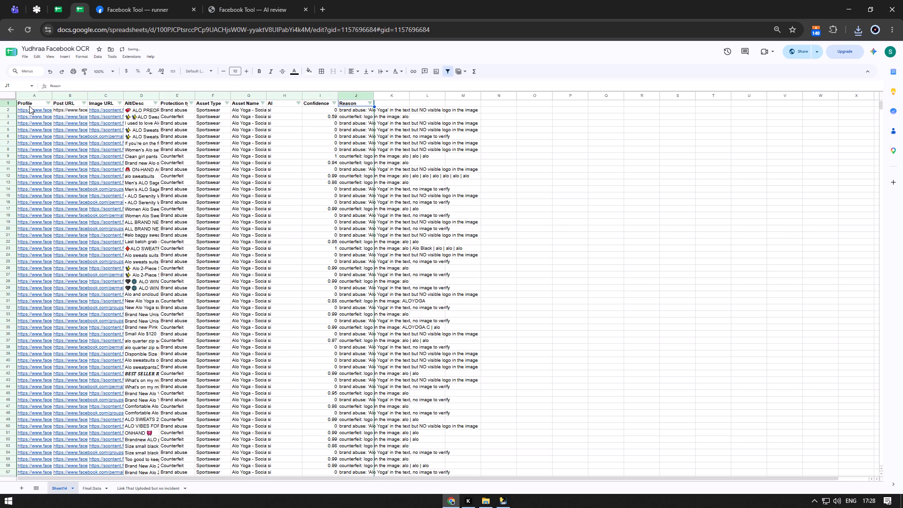
pyautogui.click(371, 103)
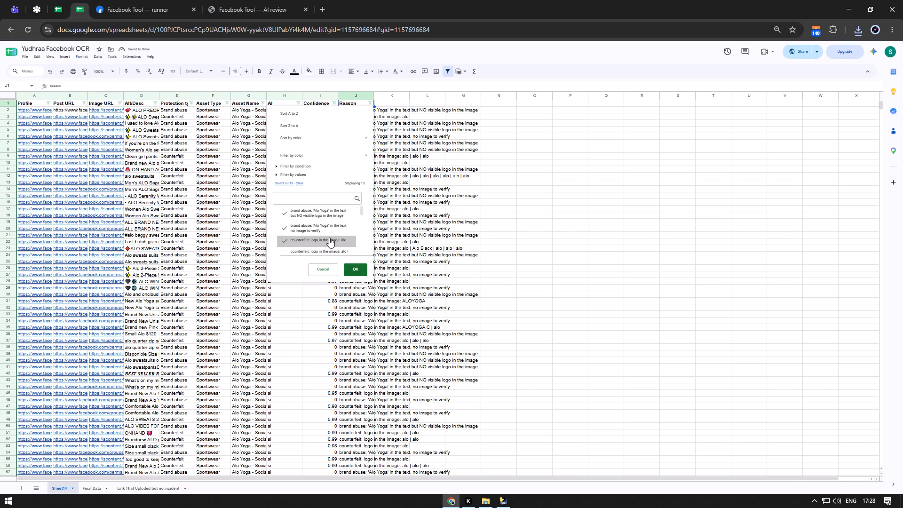
pyautogui.scroll(-6, 327, 231)
pyautogui.click(326, 241)
pyautogui.scroll(-5, 328, 246)
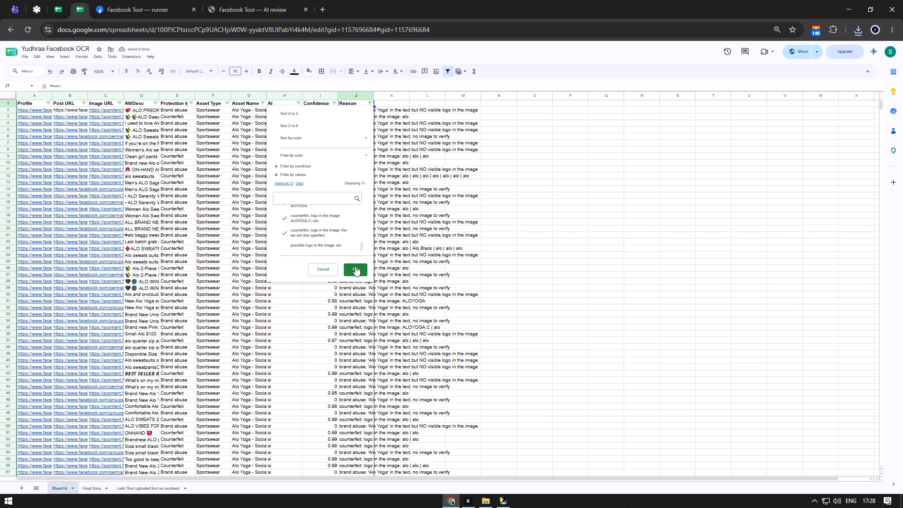
pyautogui.click(355, 266)
# Copy the filtered Post URLs from Sheet14 into the Red Points detection links and save the incidents.
pyautogui.hotkey('ctrl', 'Left')
pyautogui.hotkey('ctrl', 'Down')
pyautogui.hotkey('ctrl', 'Up')
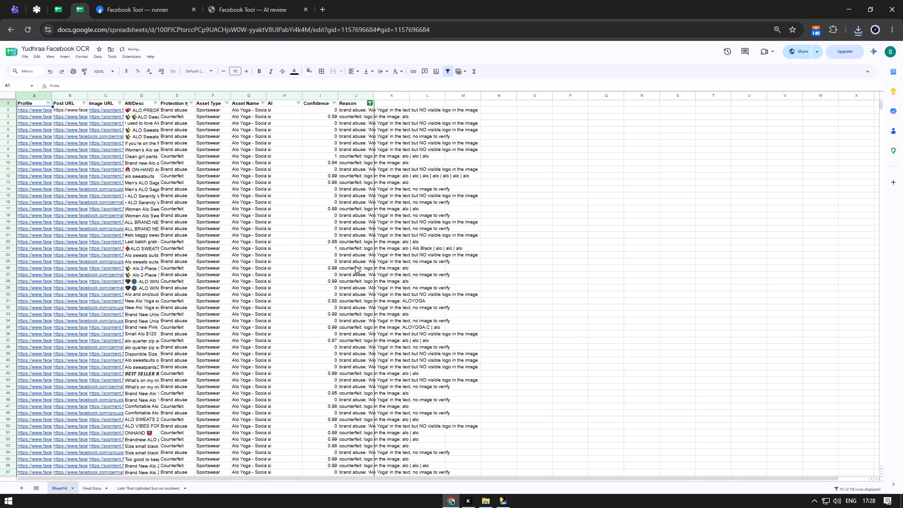
pyautogui.press('Right')
pyautogui.press('Down')
pyautogui.hotkey('ctrl', 'shift', 'Down')
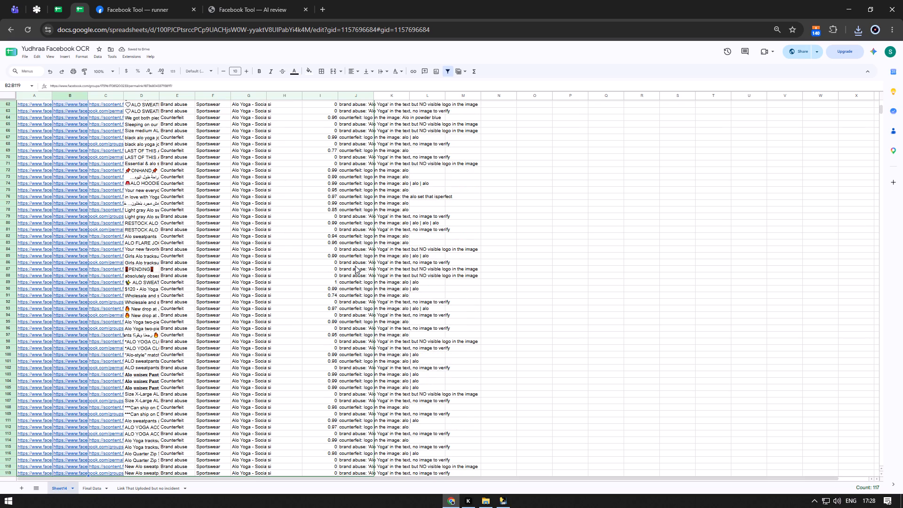
pyautogui.hotkey('alt', 'Up')
pyautogui.hotkey('alt', 'Down')
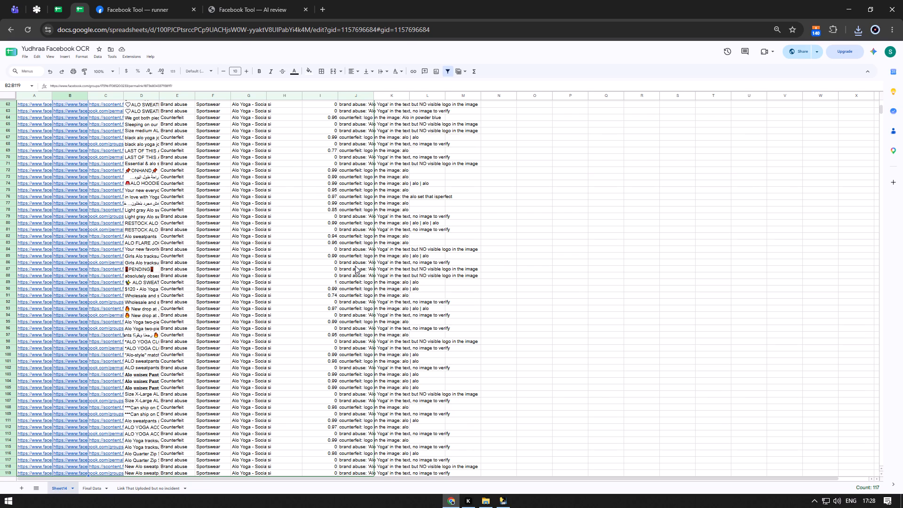
pyautogui.hotkey('ctrl', 'c')
pyautogui.hotkey('ctrl', 'c')
pyautogui.hotkey('ctrl', 'c')
pyautogui.hotkey('ctrl', 'c')
pyautogui.hotkey('ctrl', 'c')
pyautogui.hotkey('ctrl', 'c')
pyautogui.hotkey('ctrl', 'c')
pyautogui.hotkey('ctrl', 'c')
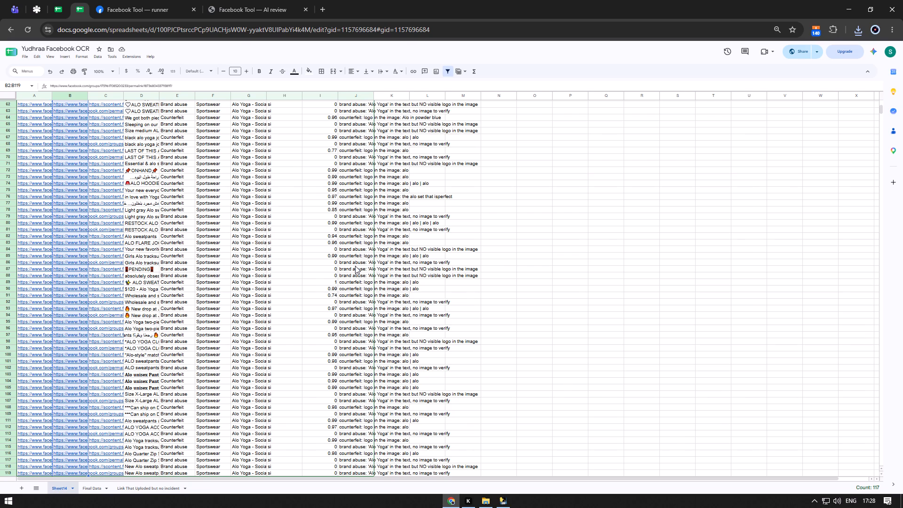
pyautogui.hotkey('ctrl', 'shift', 'Tab')
pyautogui.hotkey('ctrl', 'shift', 'Tab')
pyautogui.hotkey('ctrl', 'v')
pyautogui.press('Tab')
pyautogui.press('Tab')
pyautogui.press('Tab')
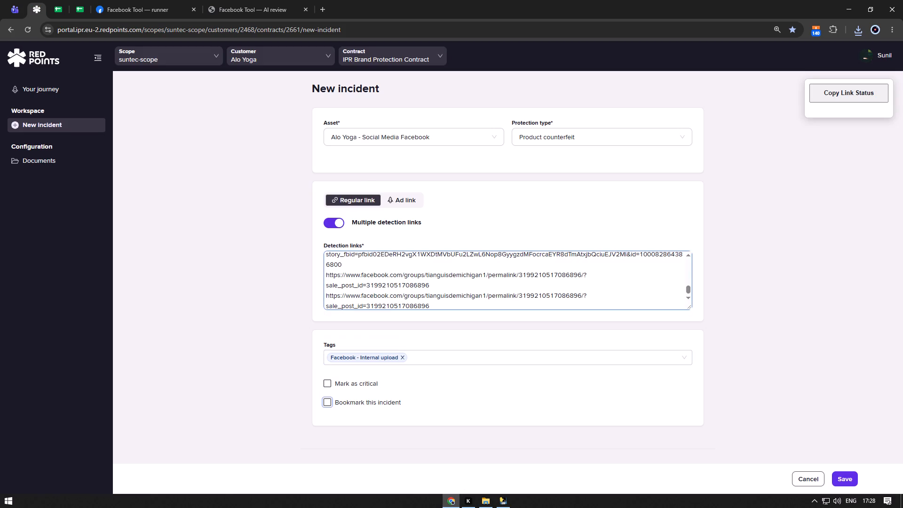
pyautogui.press('Tab')
pyautogui.press('Tab')
pyautogui.press('Return')
# Remove duplicate entries from the Profile column range A2:A119 in Sheet14.
pyautogui.hotkey('ctrl', 'Tab')
pyautogui.hotkey('ctrl', 'Tab')
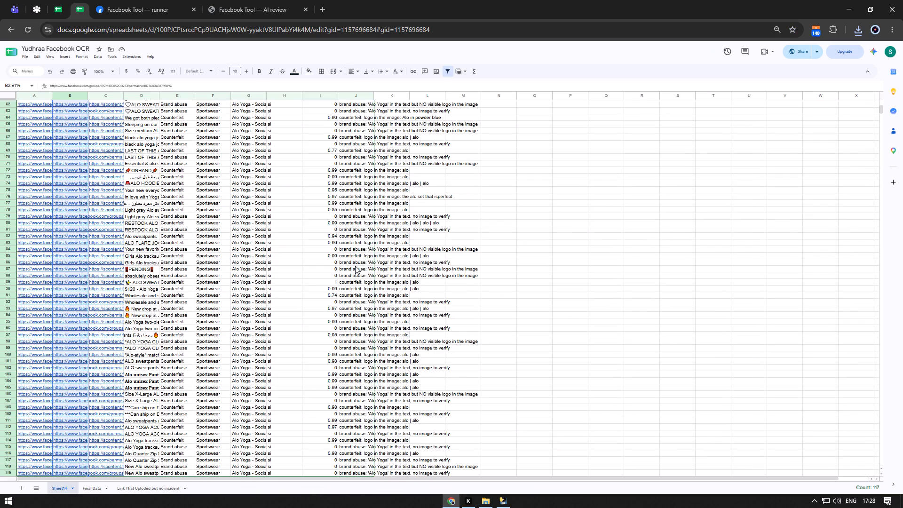
pyautogui.press('Up')
pyautogui.press('Left')
pyautogui.press('Down')
pyautogui.hotkey('ctrl', 'shift', 'Down')
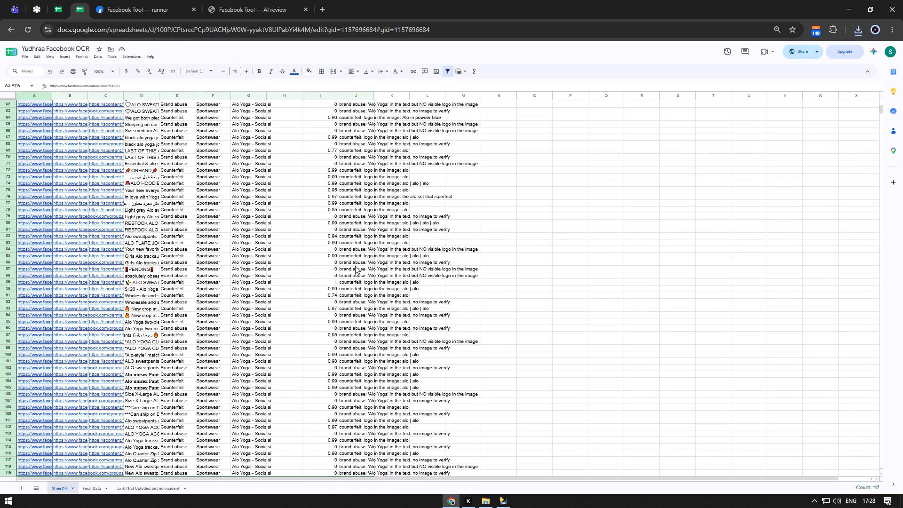
pyautogui.hotkey('alt', 'o')
pyautogui.press('Right')
pyautogui.press('Up')
pyautogui.press('Up')
pyautogui.press('Up')
pyautogui.press('Up')
pyautogui.press('Right')
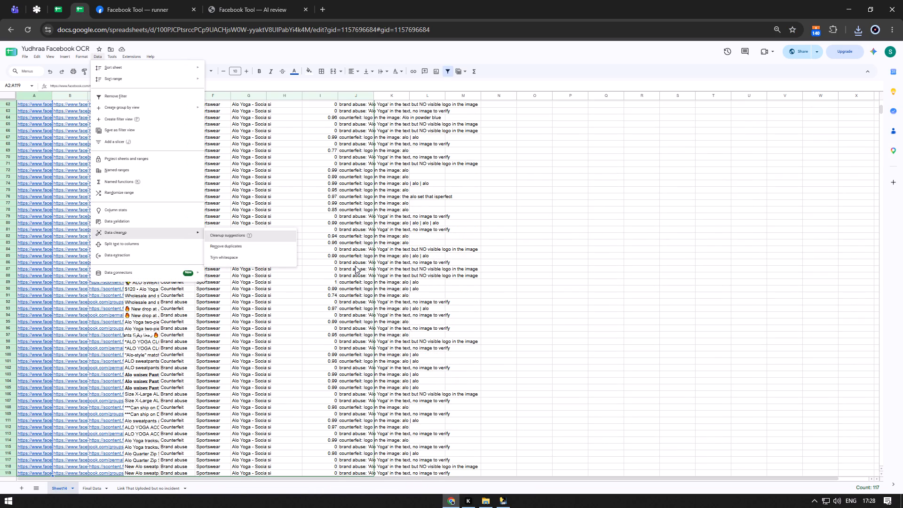
pyautogui.press('Down')
pyautogui.press('Return')
pyautogui.hotkey('shift', 'Tab')
pyautogui.press('Return')
pyautogui.hotkey('shift', 'Tab')
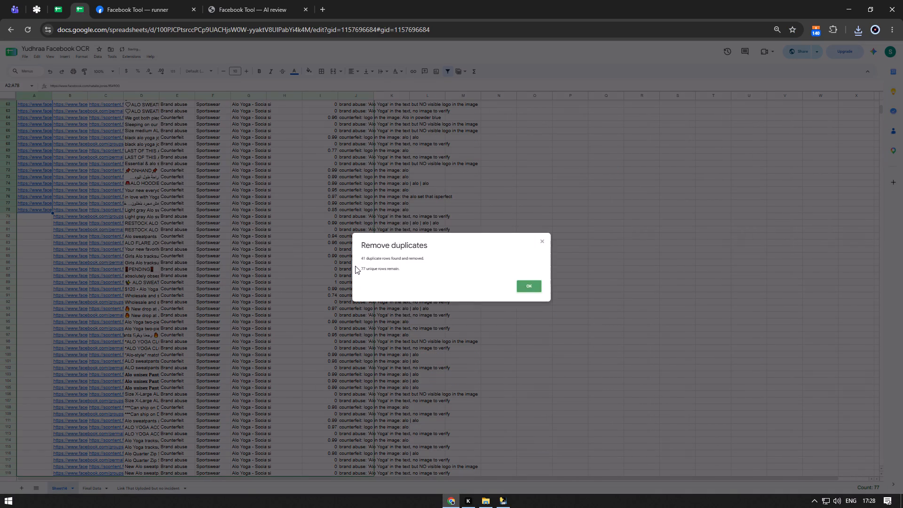
pyautogui.press('Return')
pyautogui.hotkey('shift', 'Tab')
# Copy the deduplicated profile links into the Profiles (Sellers) cell G178 of the US-EAST worksheet as plain values.
pyautogui.hotkey('ctrl', 'c')
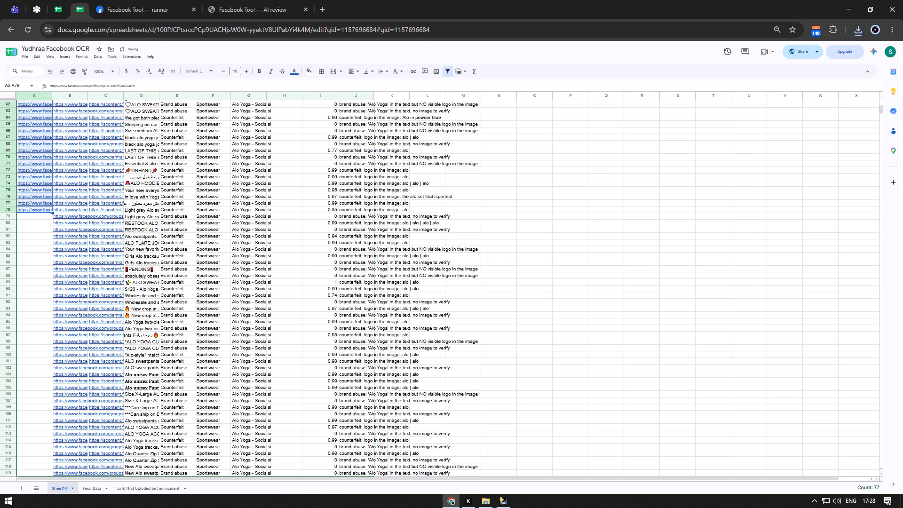
pyautogui.hotkey('ctrl', 'c')
pyautogui.hotkey('ctrl', 'shift', 'Tab')
pyautogui.press('Right')
pyautogui.press('Return')
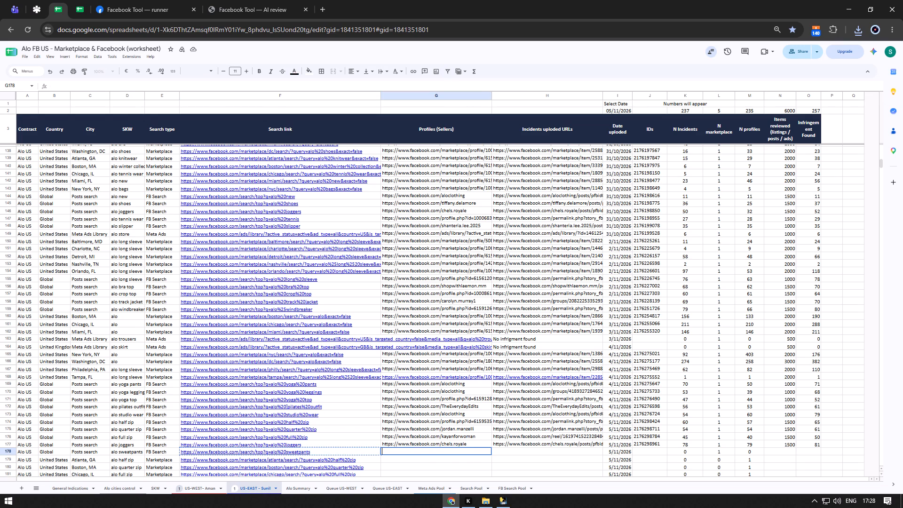
pyautogui.hotkey('ctrl', 'shift', 'v')
pyautogui.press('Return')
pyautogui.press('Up')
pyautogui.press('Right')
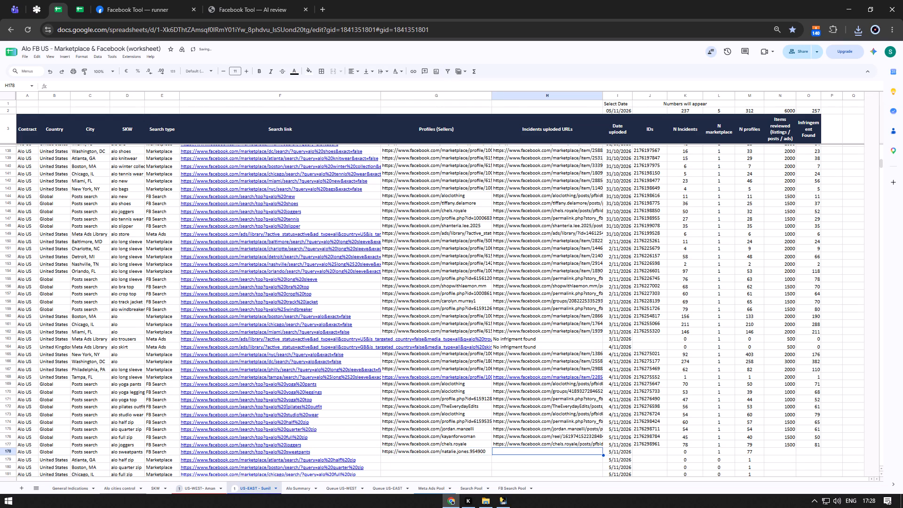
# Remove the filter from Sheet14 and delete all of the imported data.
pyautogui.hotkey('ctrl', 'Tab')
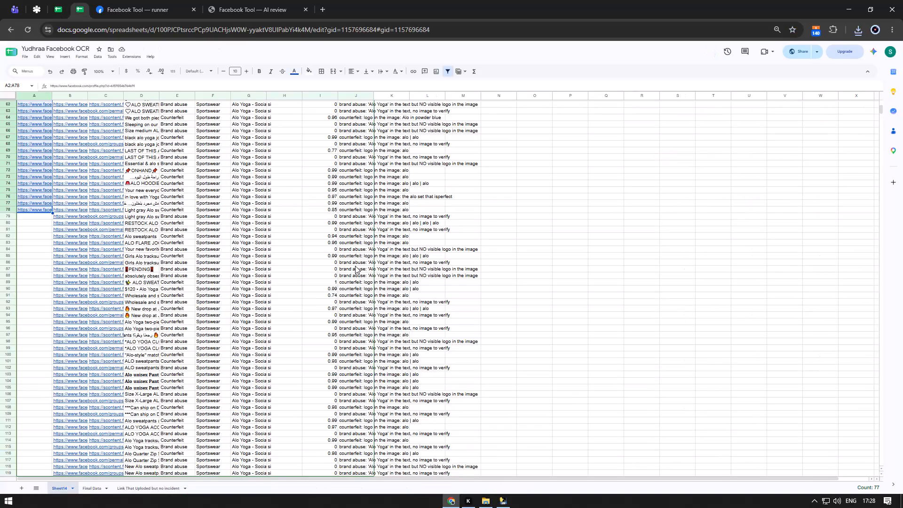
pyautogui.hotkey('ctrl', 'Up')
pyautogui.hotkey('ctrl', 'shift', 'Right')
pyautogui.hotkey('alt', 'd')
pyautogui.hotkey('alt', 'f')
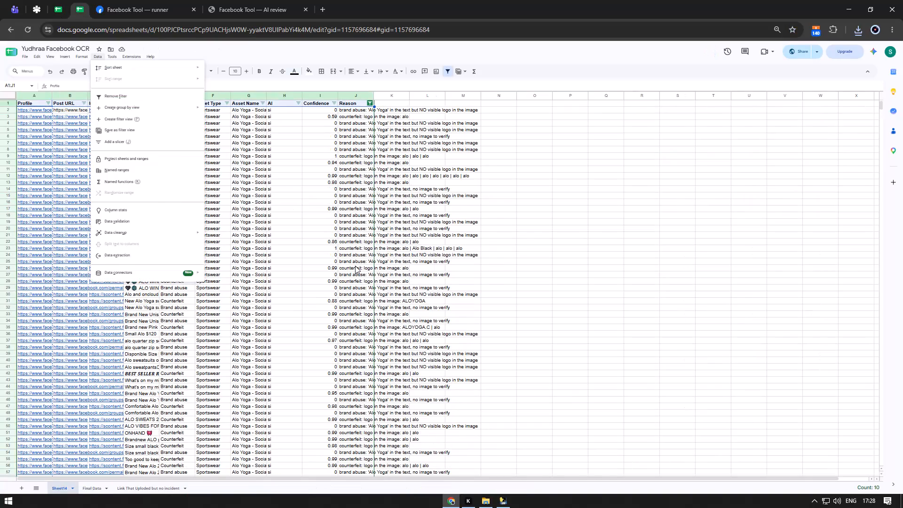
pyautogui.hotkey('ctrl', 'a')
pyautogui.press('Delete')
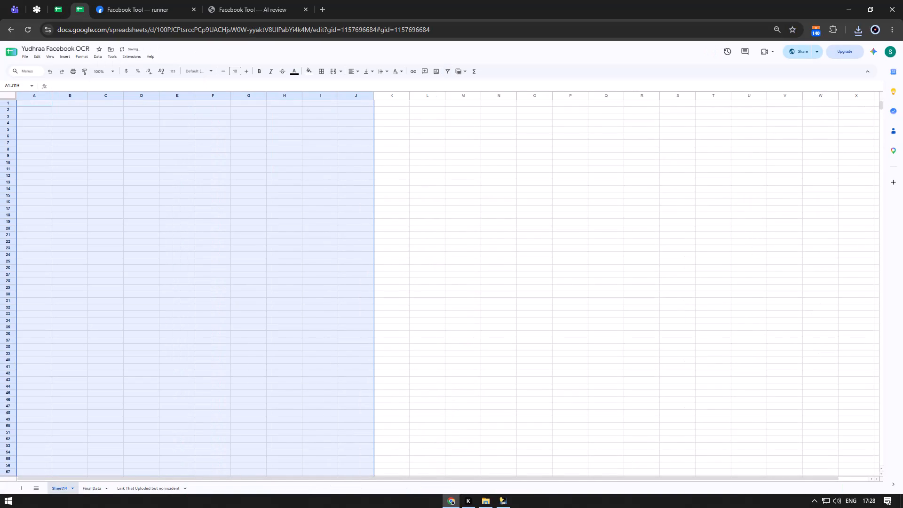
pyautogui.hotkey('ctrl', 'a')
pyautogui.press('Delete')
# Switch from Sheet14 to the Final Data sheet of the OCR spreadsheet.
pyautogui.press('Up')
pyautogui.hotkey('alt', 'Down')
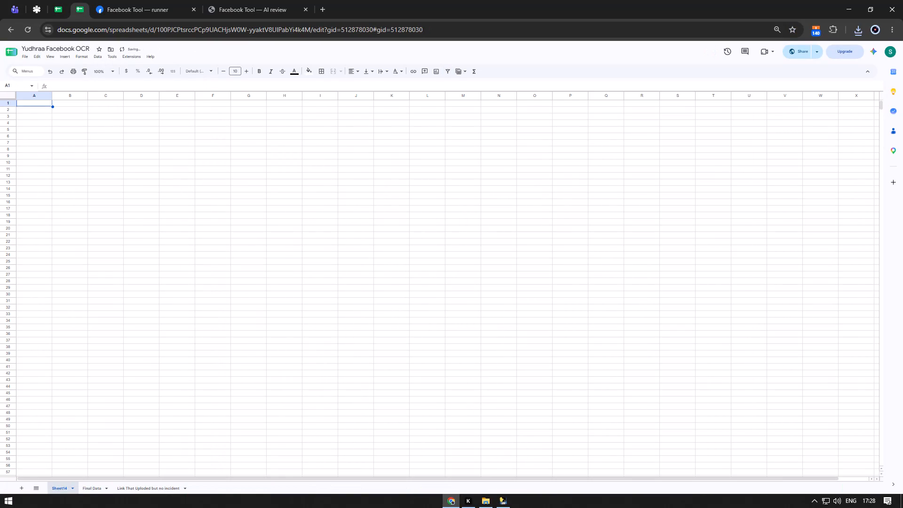
pyautogui.press('Right')
pyautogui.press('Right')
pyautogui.press('Right')
pyautogui.press('Down')
pyautogui.press('Right')
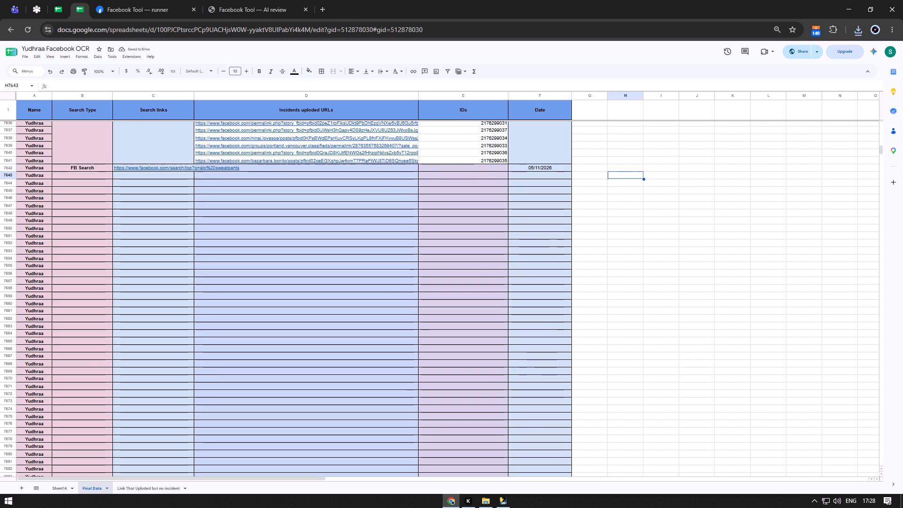
# Close the finished alo sweatpants runner and AI review tabs.
pyautogui.hotkey('ctrl', 'Tab')
pyautogui.hotkey('ctrl', 'w')
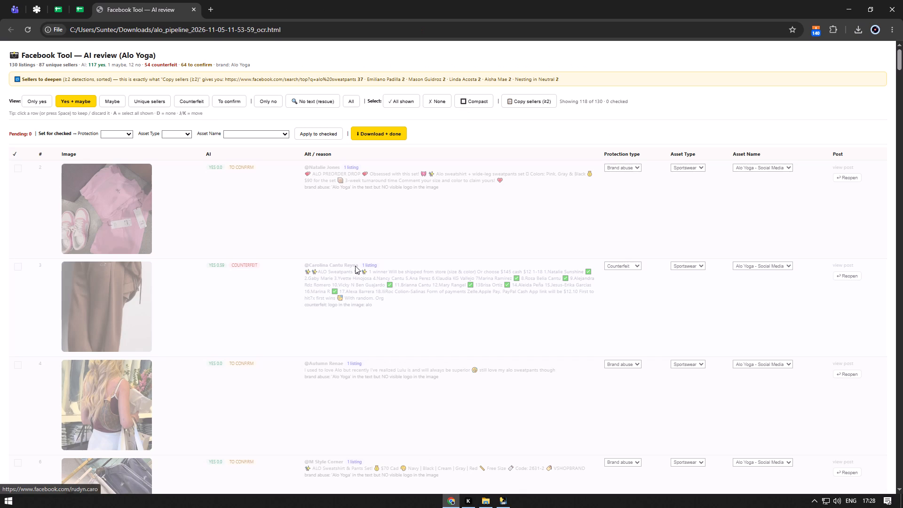
pyautogui.hotkey('ctrl', 'w')
# Review the Red Points upload results down to the end of the list and copy the link status.
pyautogui.hotkey('ctrl', 'shift', 'Tab')
pyautogui.hotkey('ctrl', 'shift', 'Tab')
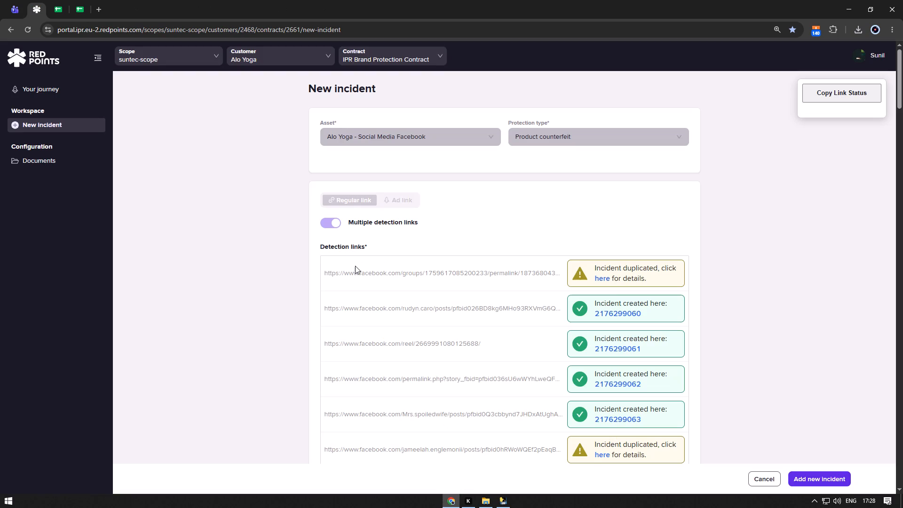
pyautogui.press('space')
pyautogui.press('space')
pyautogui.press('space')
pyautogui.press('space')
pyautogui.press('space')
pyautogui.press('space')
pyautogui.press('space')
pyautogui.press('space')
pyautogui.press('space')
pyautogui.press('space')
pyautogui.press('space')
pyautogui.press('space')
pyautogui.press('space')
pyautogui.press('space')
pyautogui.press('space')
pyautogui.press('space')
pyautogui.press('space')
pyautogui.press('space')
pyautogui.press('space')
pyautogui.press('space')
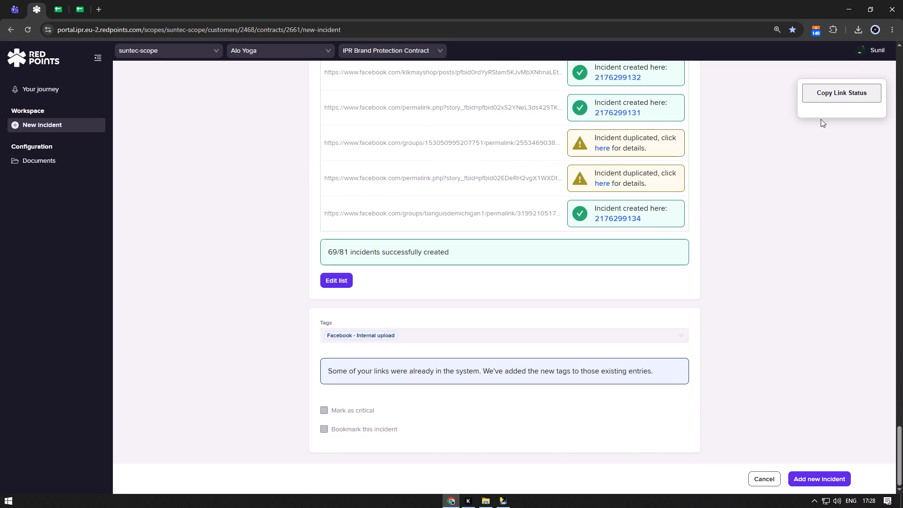
pyautogui.click(871, 95)
# Enter 81 infringements found and 1500 items reviewed for the alo sweatpants row 178 in the US-EAST worksheet.
pyautogui.hotkey('ctrl', 'Tab')
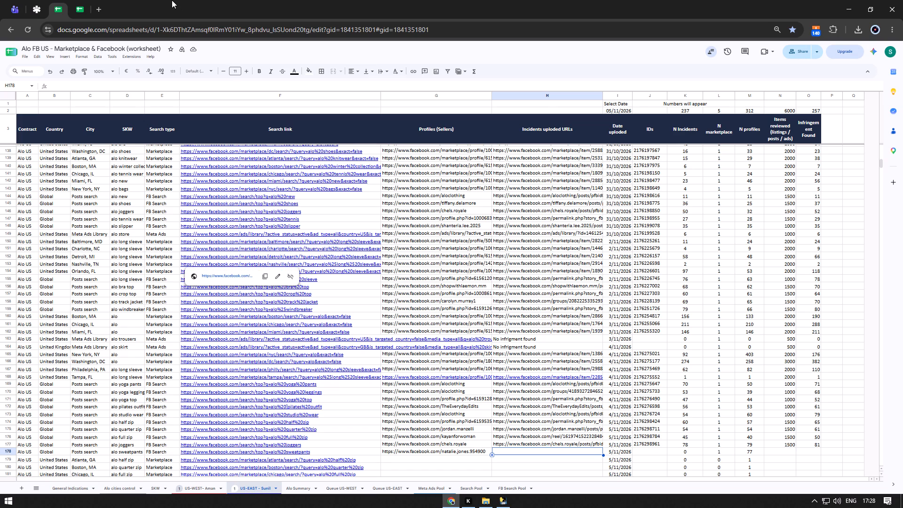
pyautogui.hotkey('ctrl', 'Right')
pyautogui.hotkey('ctrl', 'Right')
pyautogui.hotkey('ctrl', 'Right')
pyautogui.hotkey('ctrl', 'Right')
pyautogui.press('Left')
pyautogui.press('Left')
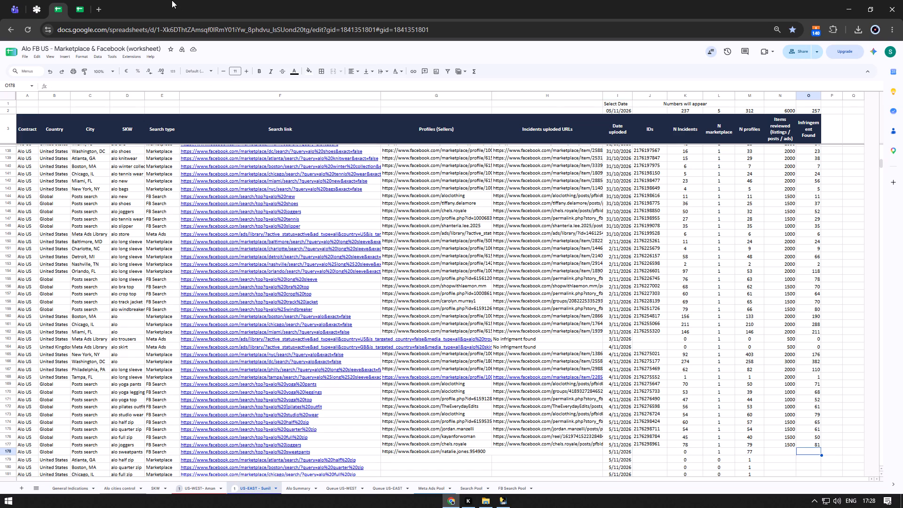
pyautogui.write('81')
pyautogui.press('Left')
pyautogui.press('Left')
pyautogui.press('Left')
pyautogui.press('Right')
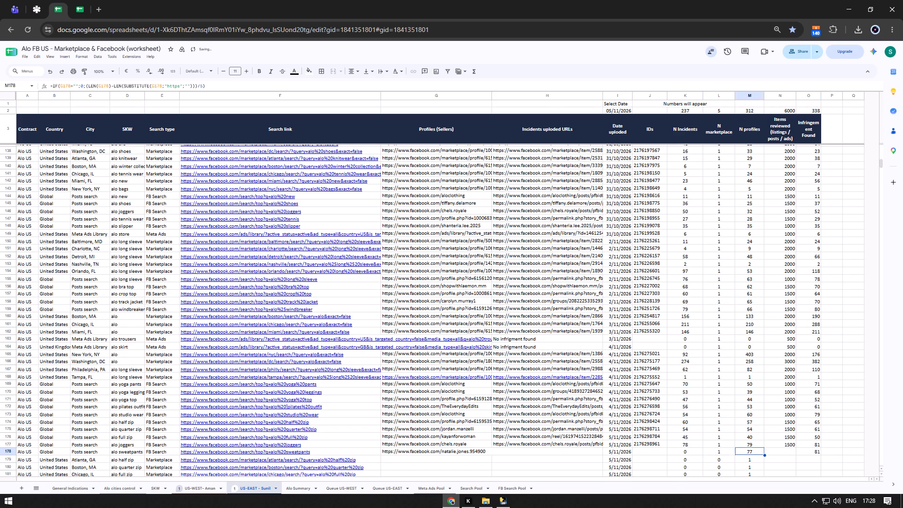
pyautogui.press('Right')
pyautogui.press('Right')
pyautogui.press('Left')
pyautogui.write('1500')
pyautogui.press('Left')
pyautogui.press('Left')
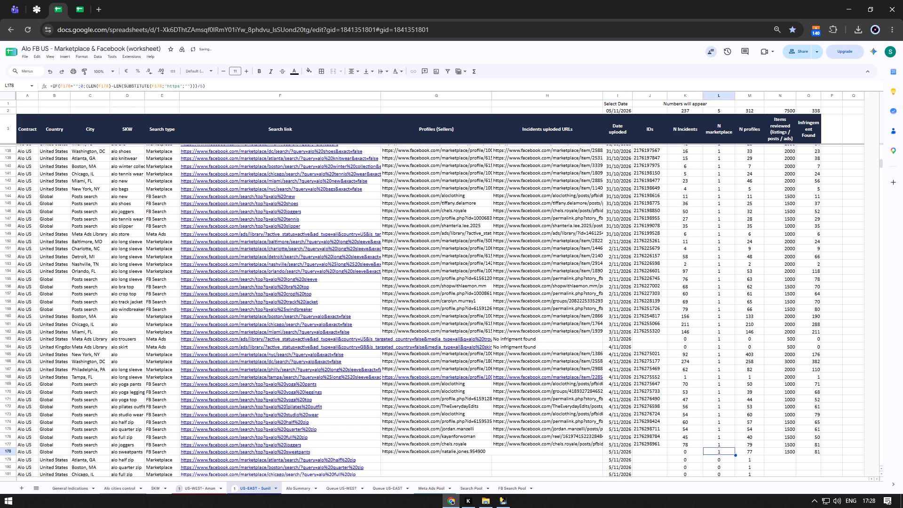
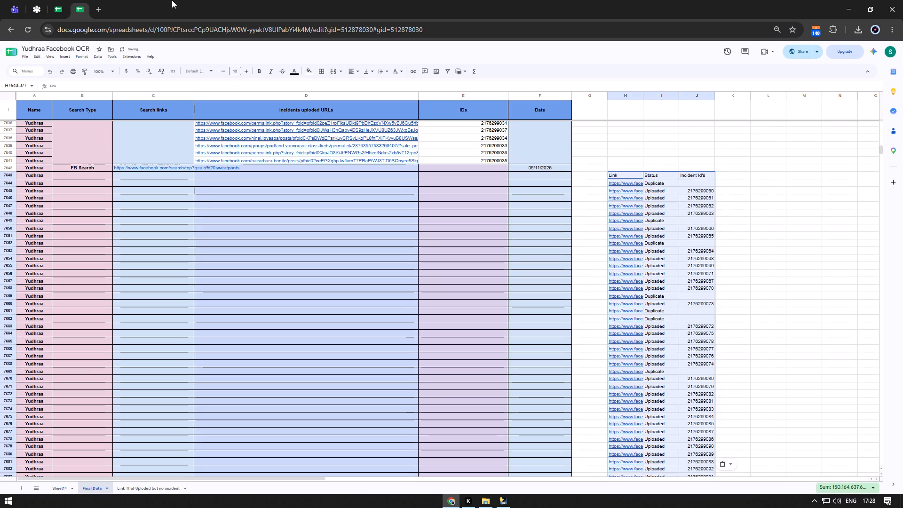
# Delete the Status column from the pasted Link, Status and Incident Id's data beside the Final Data table.
pyautogui.hotkey('shift', 'Right')
pyautogui.press('Left')
pyautogui.press('Left')
pyautogui.press('Right')
pyautogui.press('Right')
pyautogui.press('Right')
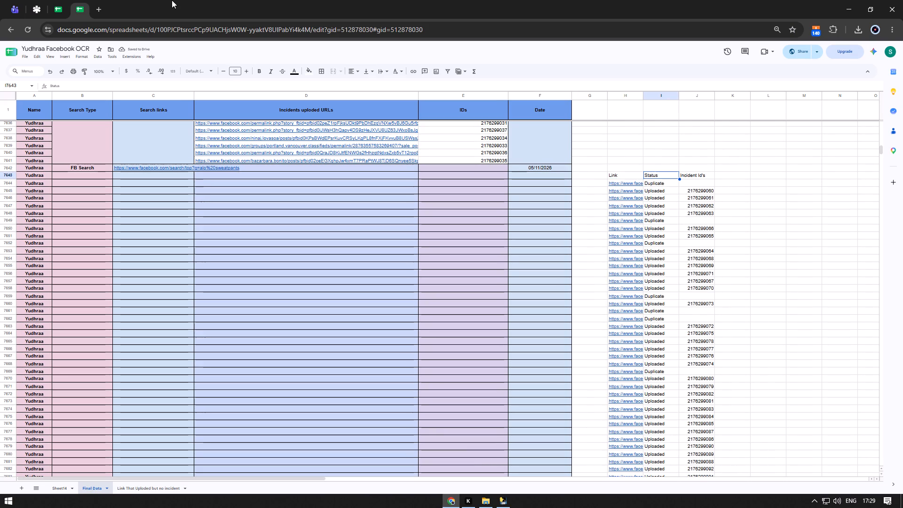
pyautogui.hotkey('ctrl', 'shift', 'x')
pyautogui.press('Up')
pyautogui.press('Up')
pyautogui.press('Up')
pyautogui.press('Up')
pyautogui.press('Up')
pyautogui.press('Up')
pyautogui.press('Up')
pyautogui.press('Up')
pyautogui.press('Up')
pyautogui.press('Up')
pyautogui.press('Up')
pyautogui.press('Up')
pyautogui.press('Up')
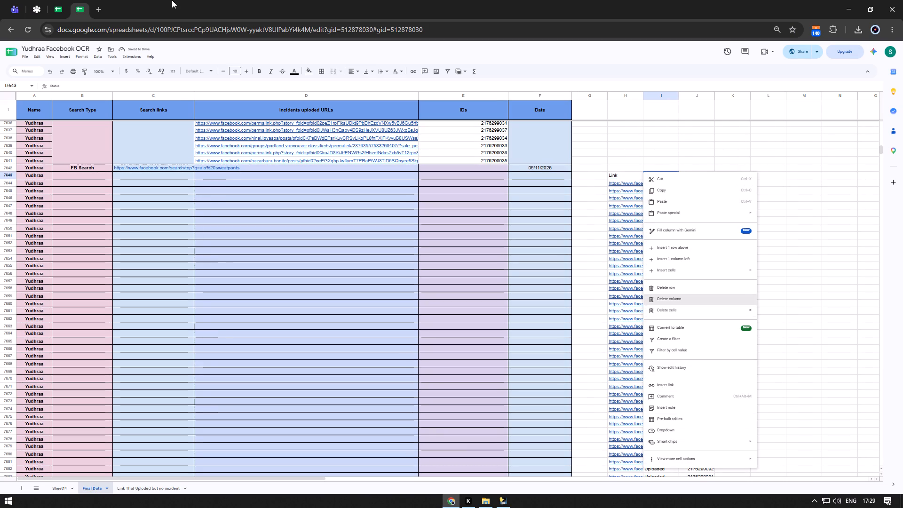
pyautogui.press('Return')
# Create a filter on the pasted Link and Incident Id's columns and show only rows with blank Incident Id's.
pyautogui.hotkey('shift', 'Left')
pyautogui.hotkey('alt', 'd')
pyautogui.hotkey('alt', 'f')
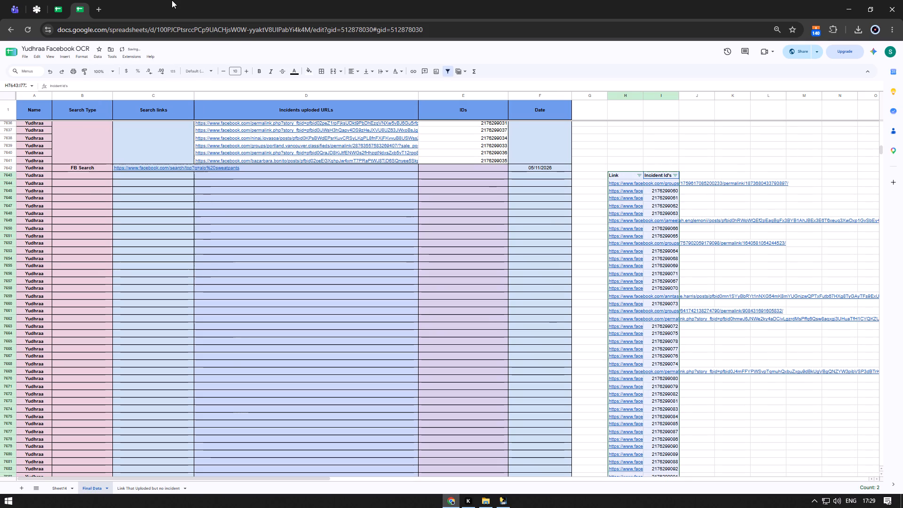
pyautogui.click(674, 174)
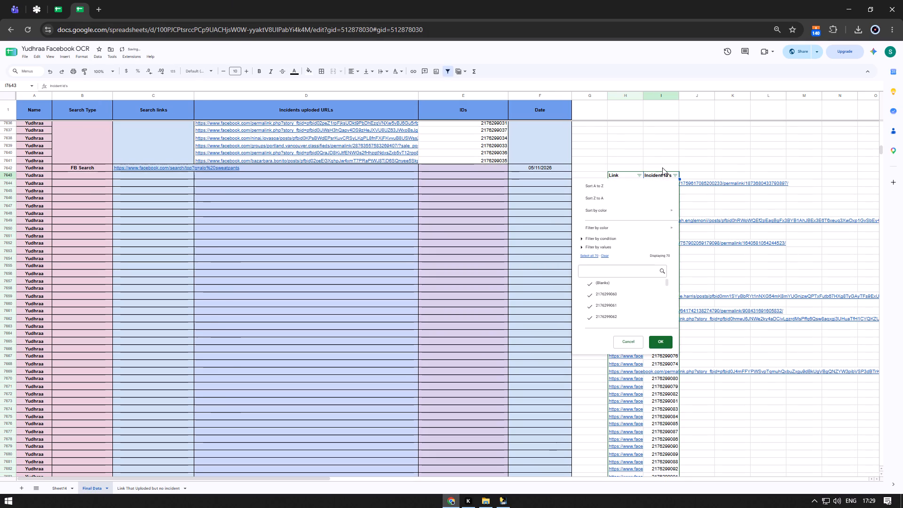
pyautogui.click(604, 257)
pyautogui.click(609, 280)
pyautogui.click(665, 339)
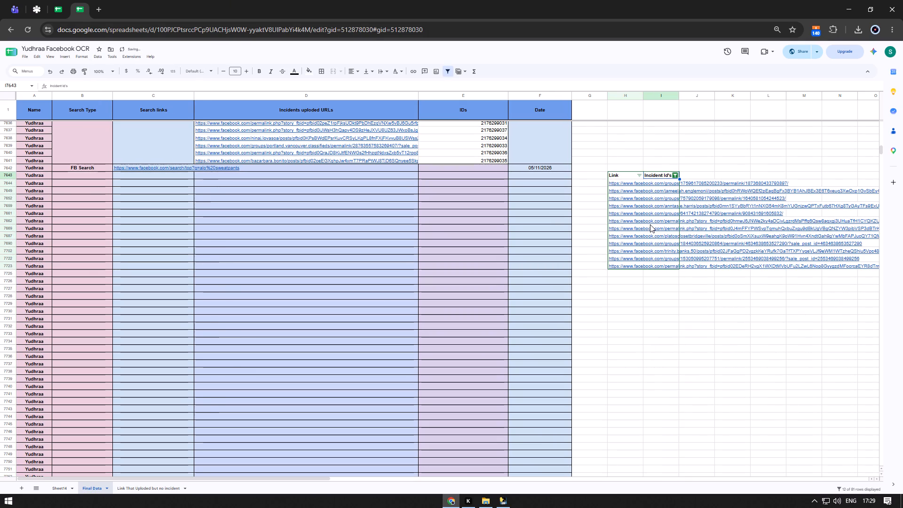
# Select all the filtered links below the Link header and delete their rows from the Final Data sheet.
pyautogui.press('Down')
pyautogui.press('Left')
pyautogui.hotkey('ctrl', 'shift', 'Down')
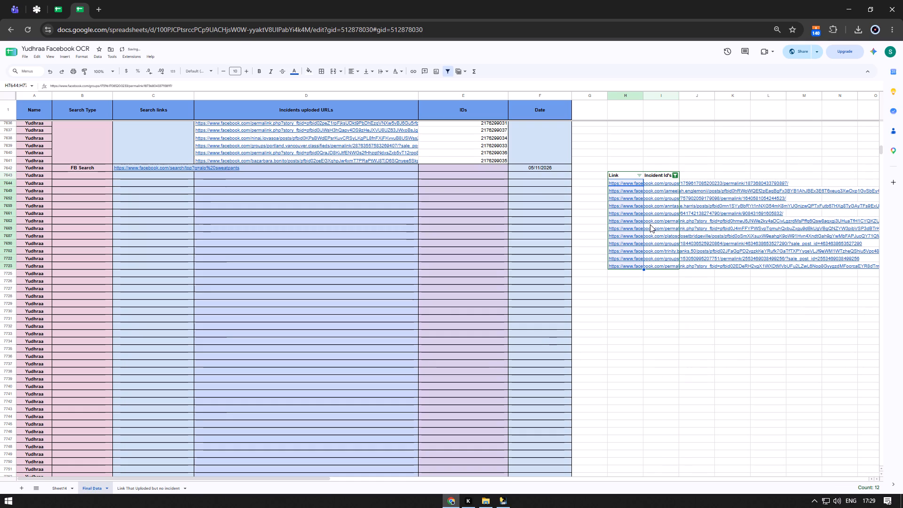
pyautogui.hotkey('ctrl', 'shift', 'x')
pyautogui.press('Up')
pyautogui.press('Down')
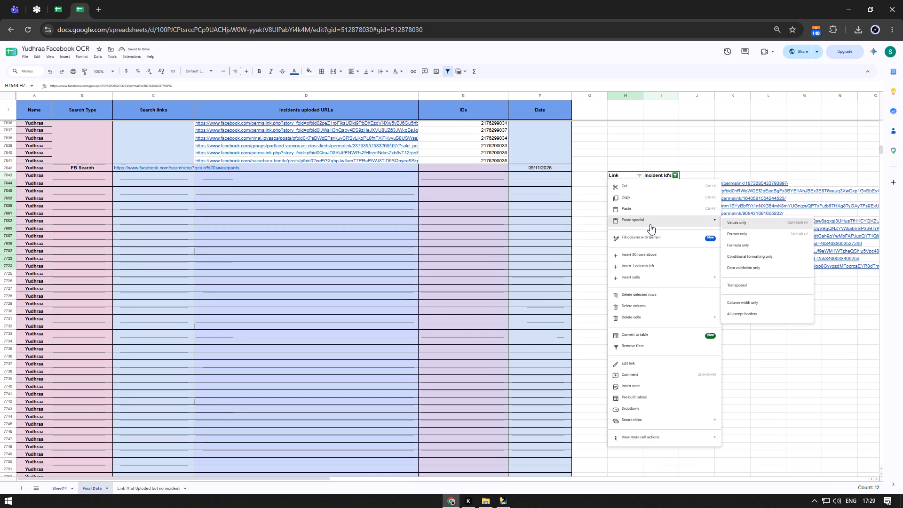
pyautogui.press('Left')
pyautogui.press('Down')
pyautogui.press('Down')
pyautogui.press('Down')
pyautogui.press('Down')
pyautogui.press('Down')
pyautogui.press('Return')
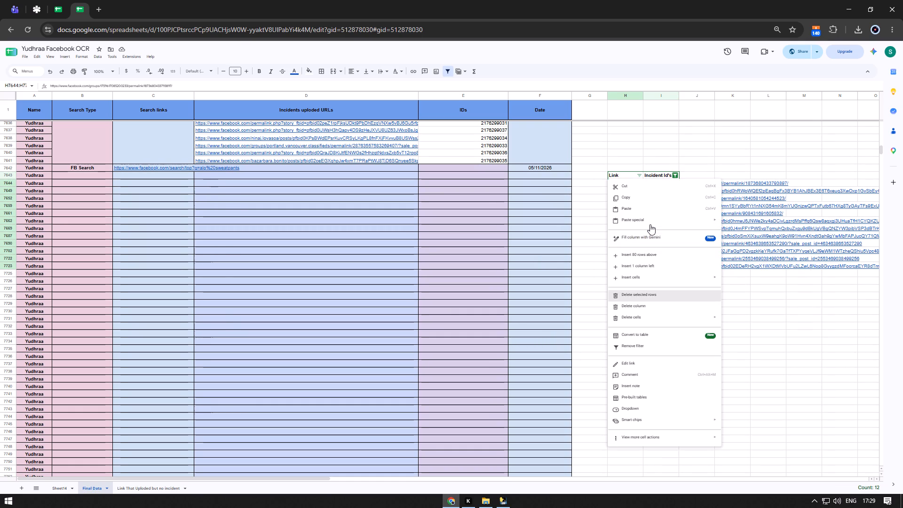
pyautogui.hotkey('shift', 'Left')
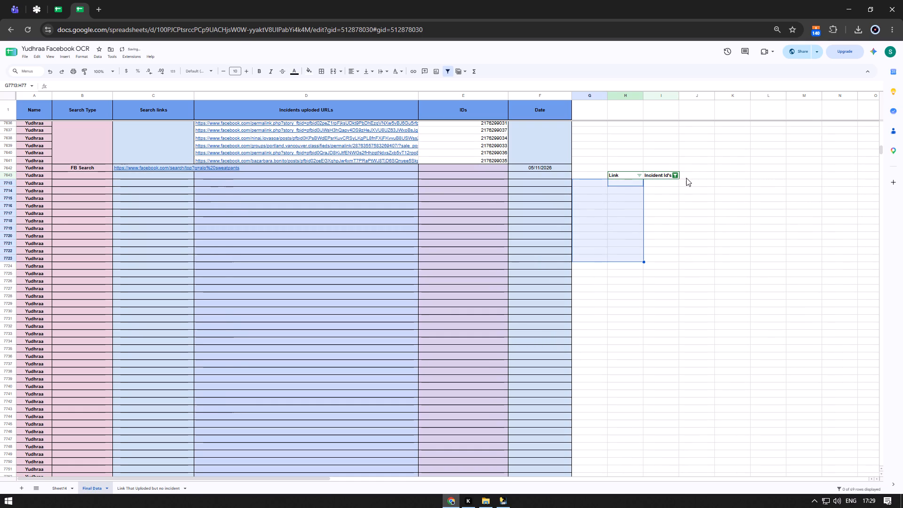
# Set the Incident Id's filter on the pasted table to include all values.
pyautogui.click(673, 175)
pyautogui.click(586, 260)
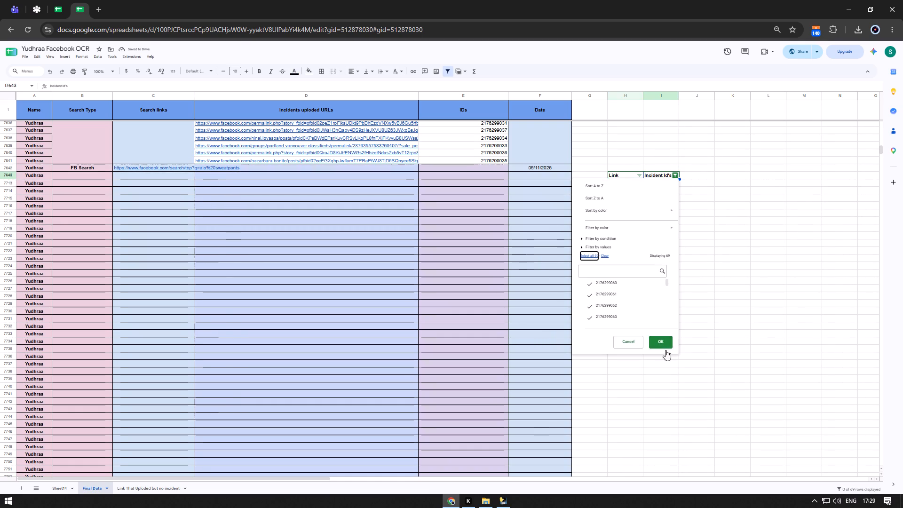
pyautogui.click(663, 344)
# Select the pasted table's Link and Incident Id's header cells together.
pyautogui.hotkey('shift', 'Left')
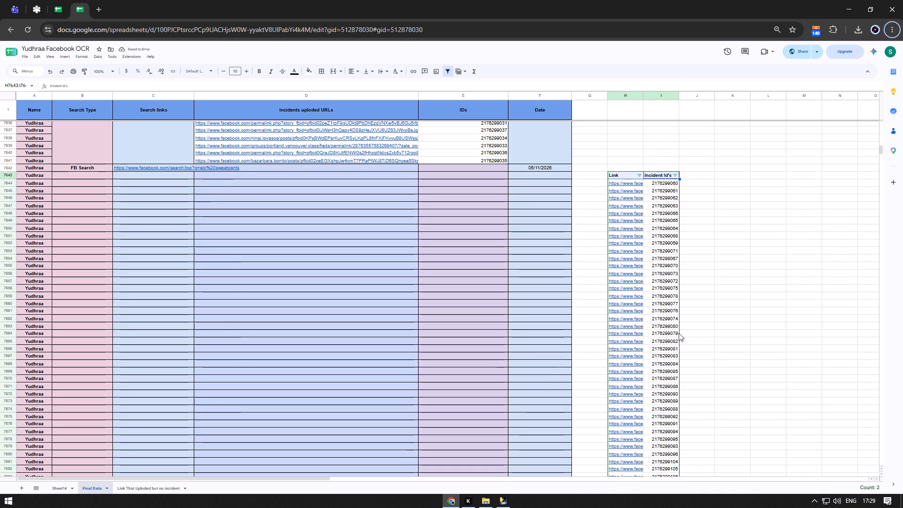
# Remove the filter from the pasted table and clear its Link and Incident Id's header cells.
pyautogui.moveTo(635, 175); pyautogui.dragTo(669, 173)
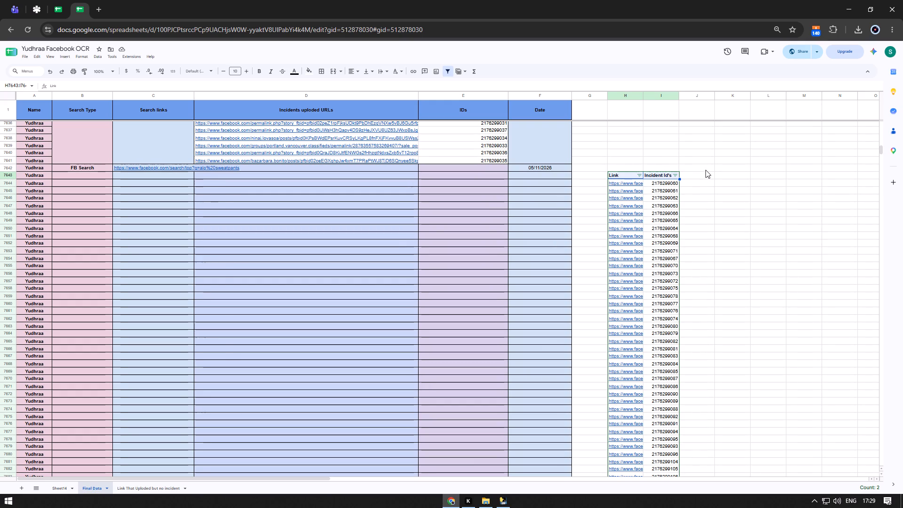
pyautogui.hotkey('alt', 'd')
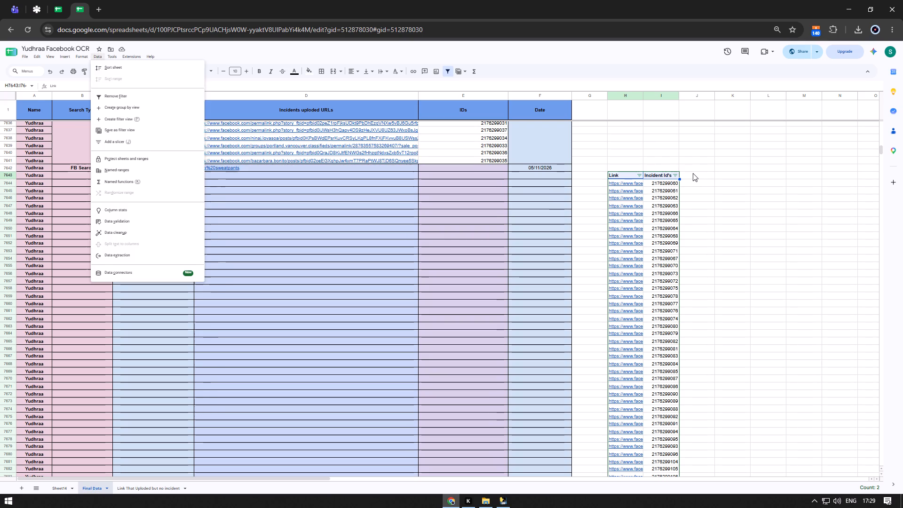
pyautogui.hotkey('alt', 'f')
pyautogui.press('Delete')
# Move the link and incident ID data into the Incidents uploaded URLs and IDs columns, starting at row 7642.
pyautogui.press('Left')
pyautogui.press('Down')
pyautogui.press('Right')
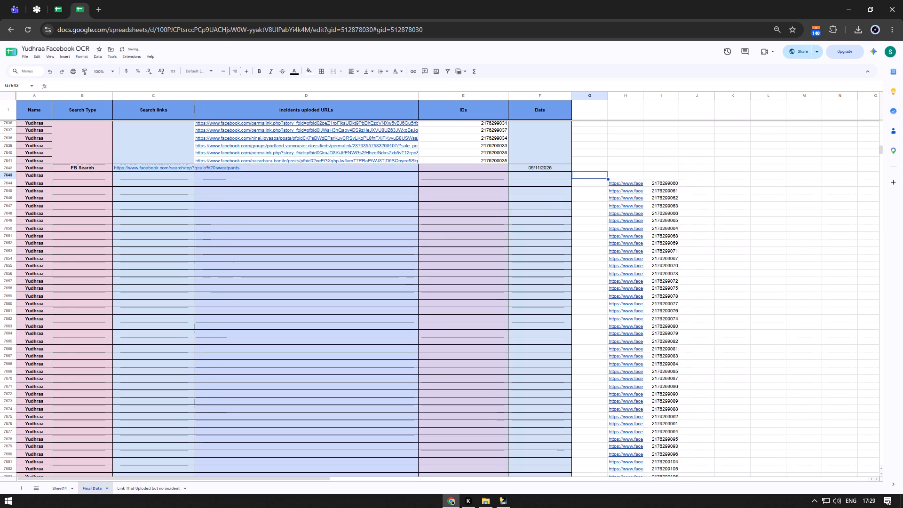
pyautogui.hotkey('ctrl', 'shift', 'Right')
pyautogui.hotkey('ctrl', 'shift', 'Down')
pyautogui.hotkey('ctrl', 'x')
pyautogui.hotkey('ctrl', 'Left')
pyautogui.press('Right')
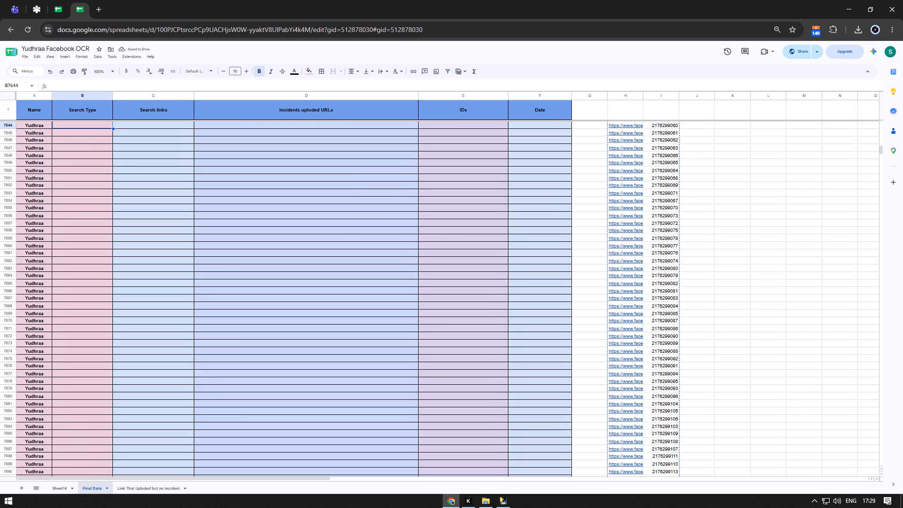
pyautogui.hotkey('ctrl', 'Up')
pyautogui.press('Right')
pyautogui.press('Right')
pyautogui.hotkey('ctrl', 'v')
# Copy the URLs from row 7642 down into the Incidents uploaded URLs cell of the alo sweatpants row in the Alo FB US worksheet.
pyautogui.press('Left')
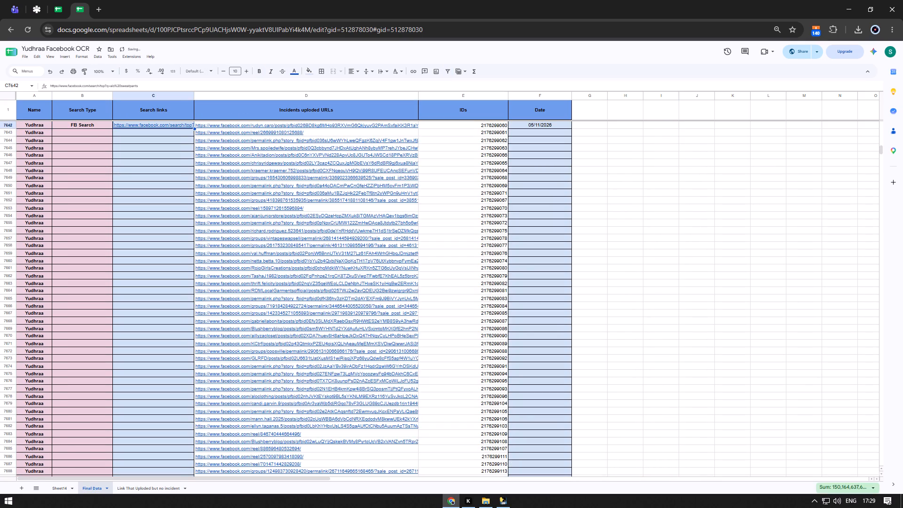
pyautogui.press('Right')
pyautogui.hotkey('ctrl', 'shift', 'Down')
pyautogui.hotkey('ctrl', 'x')
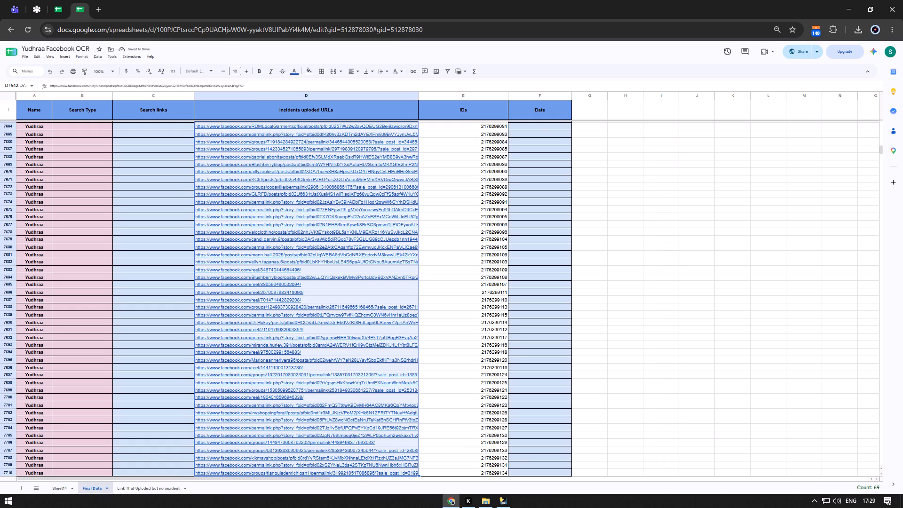
pyautogui.hotkey('ctrl', 'c')
pyautogui.hotkey('ctrl', 'c')
pyautogui.hotkey('ctrl', 'c')
pyautogui.hotkey('ctrl', 'shift', 'Tab')
pyautogui.press('Return')
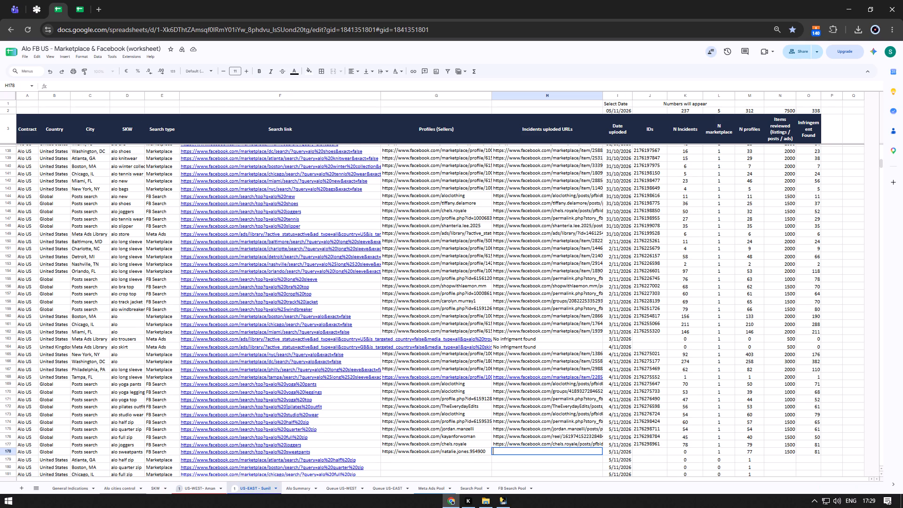
pyautogui.hotkey('ctrl', 'shift', 'v')
pyautogui.press('Return')
pyautogui.press('Up')
# Copy the matching incident IDs from Final Data into the IDs cell of the alo sweatpants row in the Alo FB US worksheet.
pyautogui.press('Right')
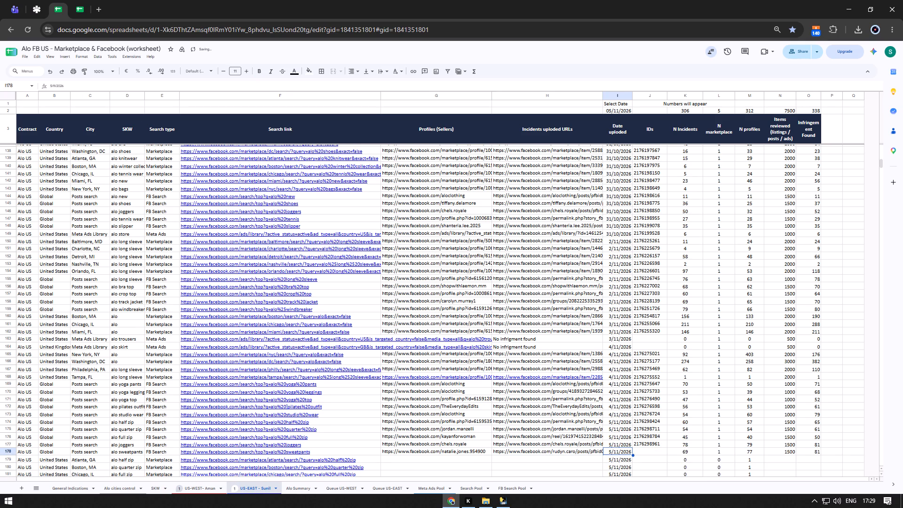
pyautogui.press('Right')
pyautogui.hotkey('ctrl', 'Tab')
pyautogui.press('Right')
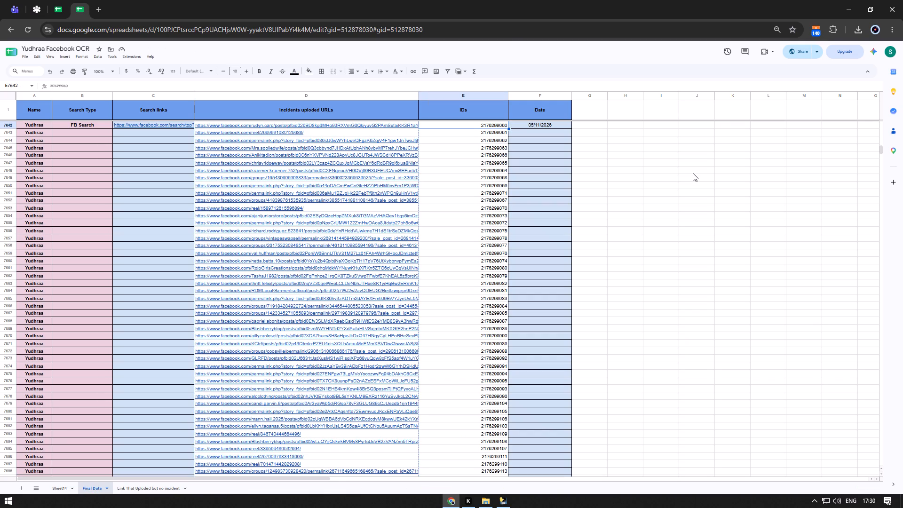
pyautogui.press('Up')
pyautogui.press('Down')
pyautogui.hotkey('ctrl', 'shift', 'Down')
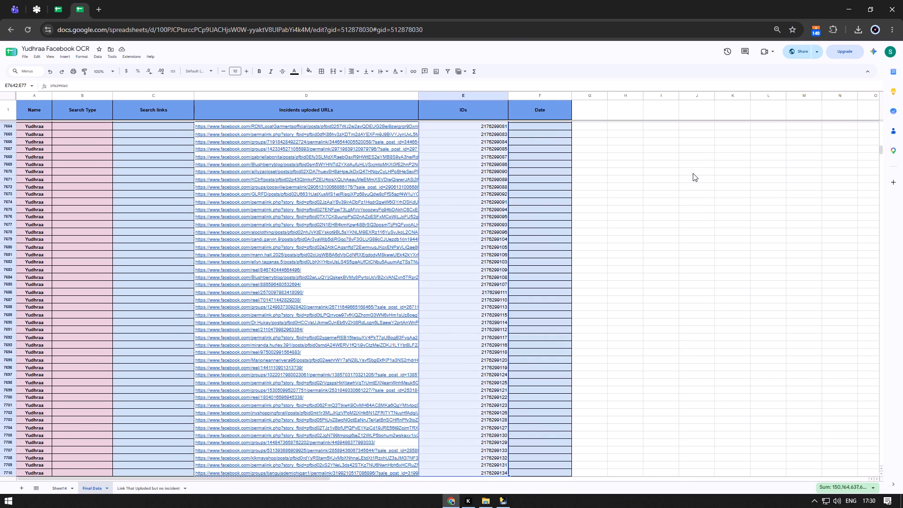
pyautogui.hotkey('ctrl', 'c')
pyautogui.hotkey('ctrl', 'c')
pyautogui.hotkey('ctrl', 'shift', 'Tab')
pyautogui.press('Return')
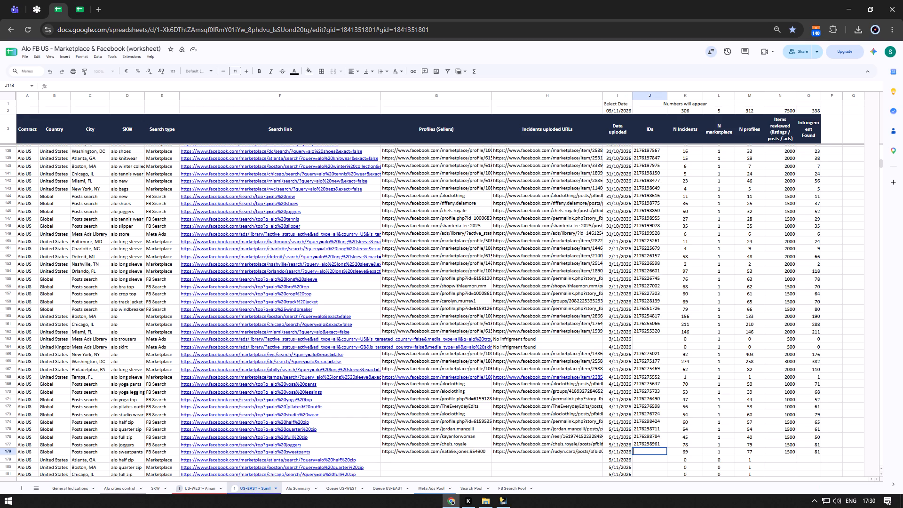
pyautogui.hotkey('ctrl', 'shift', 'v')
pyautogui.press('Return')
pyautogui.press('Up')
pyautogui.press('Right')
pyautogui.press('Left')
pyautogui.press('Left')
pyautogui.press('Left')
pyautogui.press('Left')
pyautogui.press('Down')
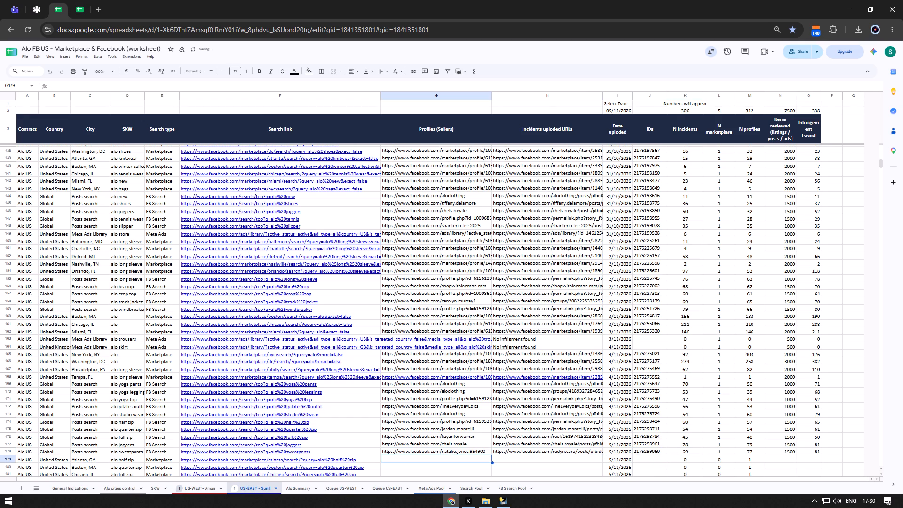
# Merge the Date column cells from row 7642 to row 7710 in the Final Data sheet.
pyautogui.hotkey('ctrl', 'Tab')
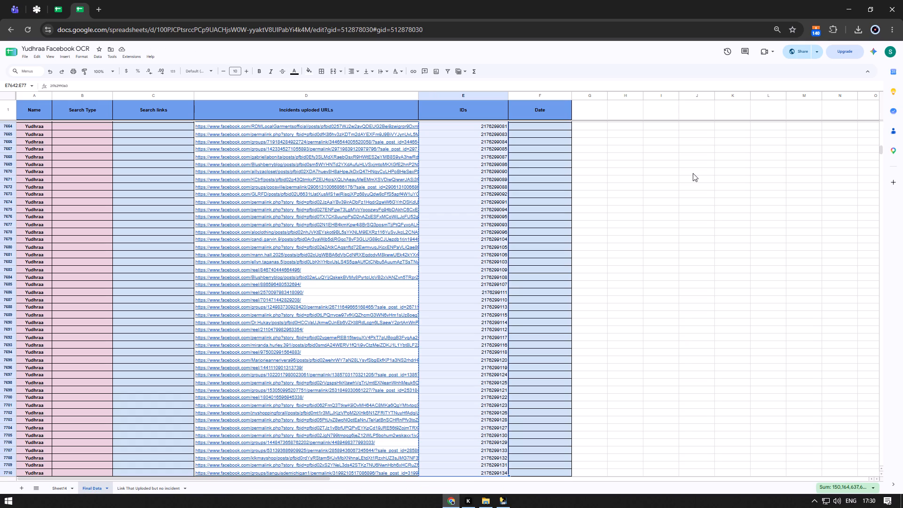
pyautogui.hotkey('ctrl', 'Down')
pyautogui.press('Right')
pyautogui.hotkey('ctrl', 'shift', 'Up')
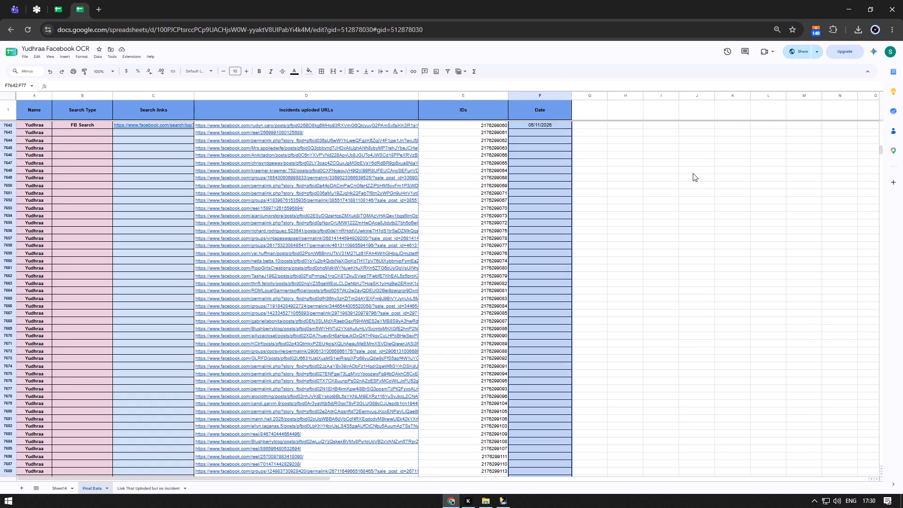
pyautogui.hotkey('alt', 'o')
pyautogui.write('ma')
# Merge the Search links column cells from row 7642 to row 7710.
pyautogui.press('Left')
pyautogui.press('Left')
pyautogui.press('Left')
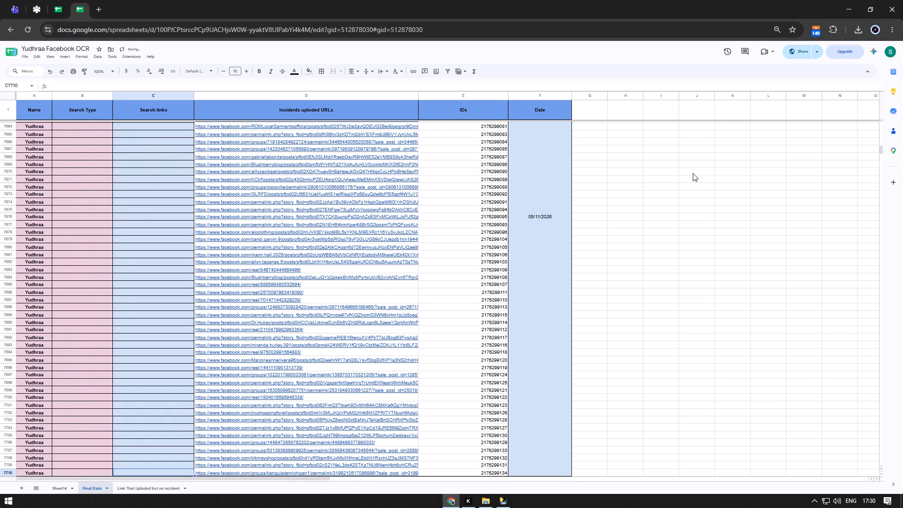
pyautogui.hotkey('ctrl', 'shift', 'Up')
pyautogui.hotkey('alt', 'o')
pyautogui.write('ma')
# Merge the Search Type column cells from row 7642 to row 7710.
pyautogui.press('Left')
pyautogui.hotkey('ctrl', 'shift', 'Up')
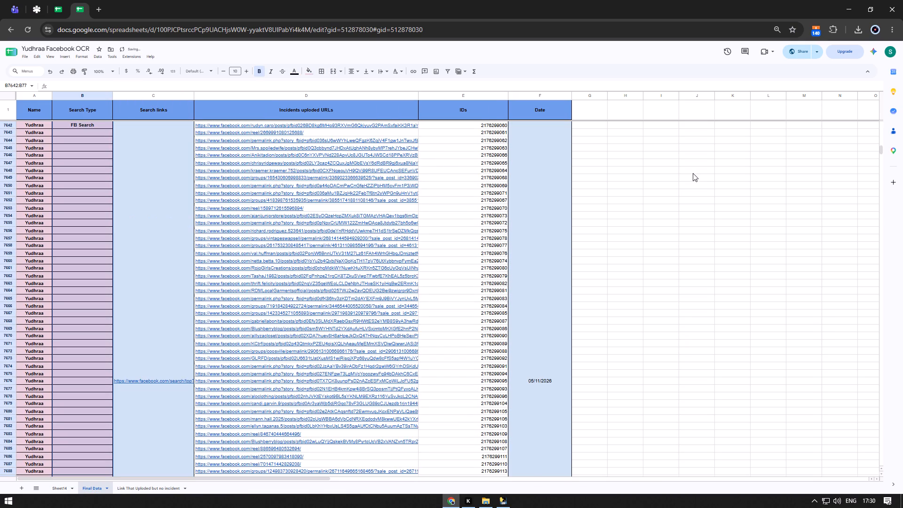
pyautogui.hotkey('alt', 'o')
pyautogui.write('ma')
# Enter Marketplace as the search type in row 7711.
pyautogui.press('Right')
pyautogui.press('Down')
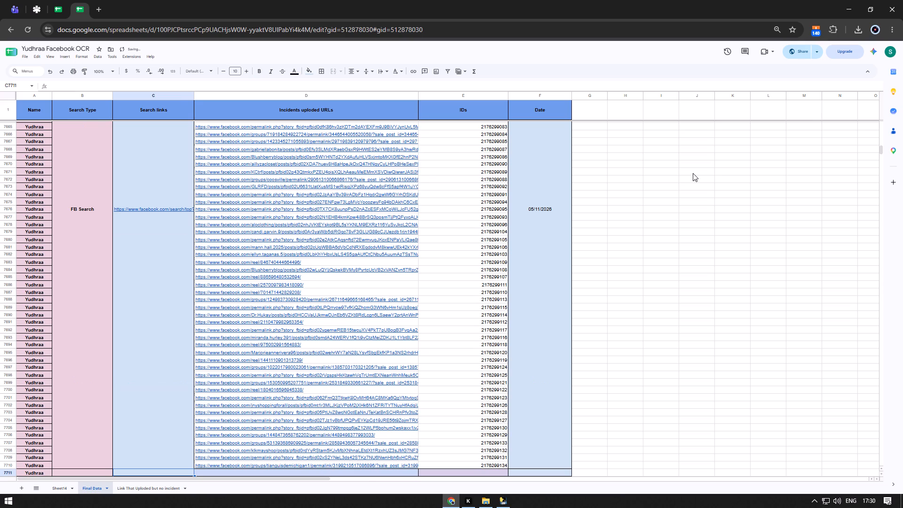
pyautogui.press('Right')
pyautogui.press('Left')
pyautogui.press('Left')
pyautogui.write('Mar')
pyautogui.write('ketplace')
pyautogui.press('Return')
# Enter the date 05/11/2026 in row 7711 and centre it horizontally.
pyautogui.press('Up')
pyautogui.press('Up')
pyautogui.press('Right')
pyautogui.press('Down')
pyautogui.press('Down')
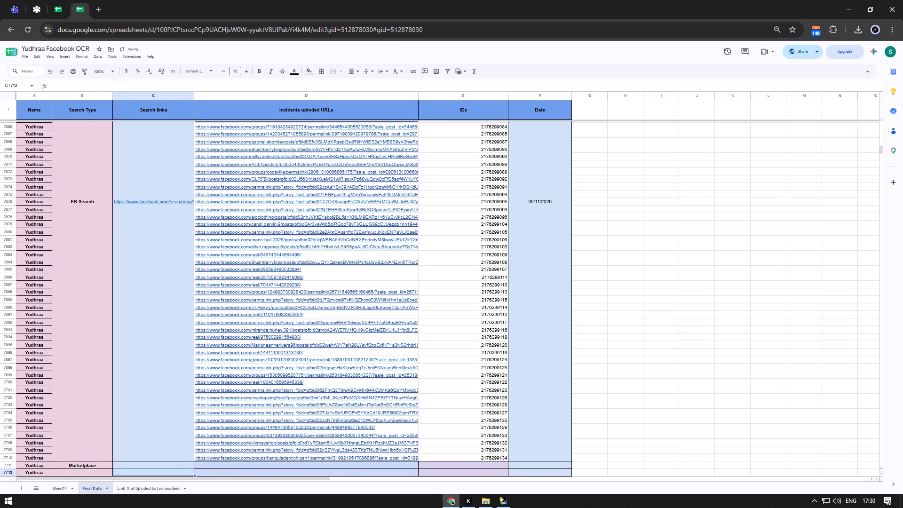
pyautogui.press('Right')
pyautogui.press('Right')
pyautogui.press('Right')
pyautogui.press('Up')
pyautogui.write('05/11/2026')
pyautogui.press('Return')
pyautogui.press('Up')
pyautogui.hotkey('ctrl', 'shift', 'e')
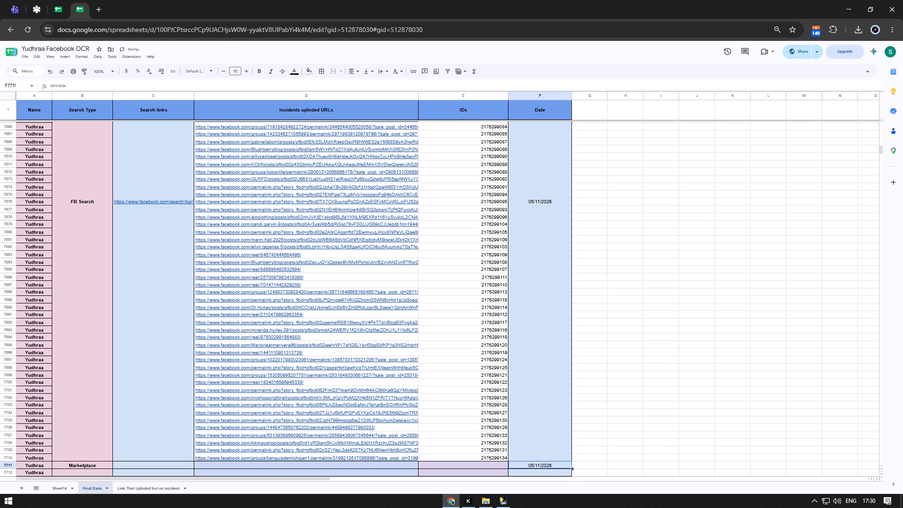
# Copy the Atlanta alo half zip search link from the Alo FB US worksheet into row 7711's Search links cell and left-align it.
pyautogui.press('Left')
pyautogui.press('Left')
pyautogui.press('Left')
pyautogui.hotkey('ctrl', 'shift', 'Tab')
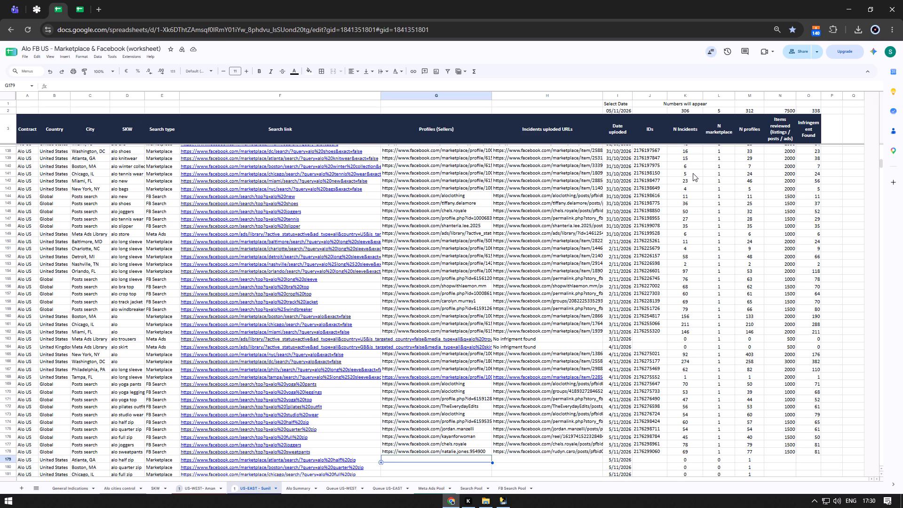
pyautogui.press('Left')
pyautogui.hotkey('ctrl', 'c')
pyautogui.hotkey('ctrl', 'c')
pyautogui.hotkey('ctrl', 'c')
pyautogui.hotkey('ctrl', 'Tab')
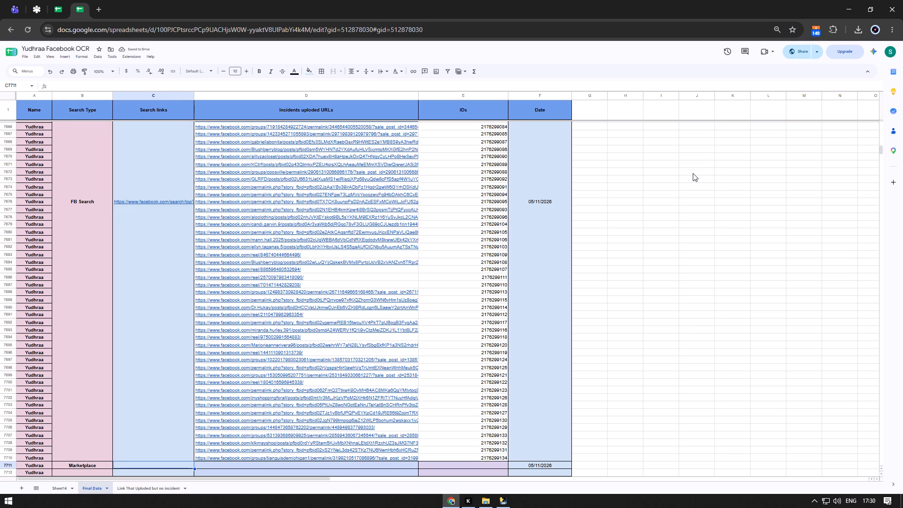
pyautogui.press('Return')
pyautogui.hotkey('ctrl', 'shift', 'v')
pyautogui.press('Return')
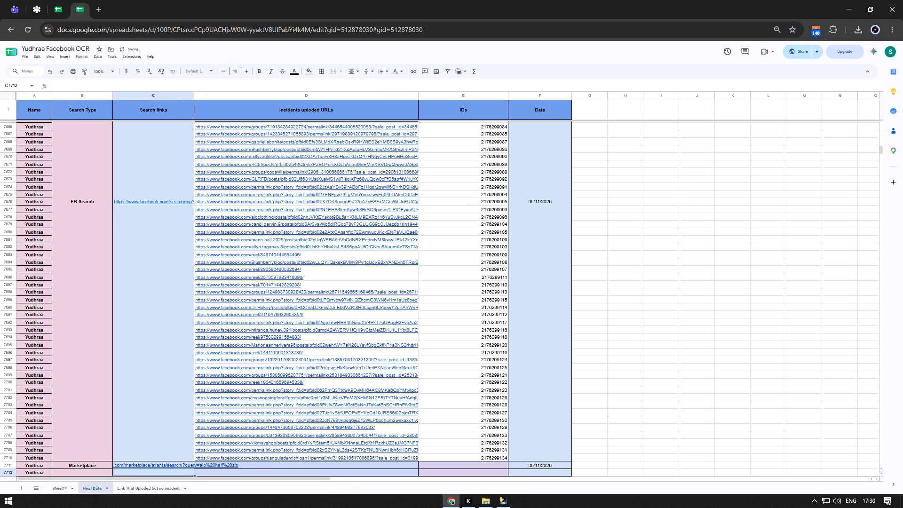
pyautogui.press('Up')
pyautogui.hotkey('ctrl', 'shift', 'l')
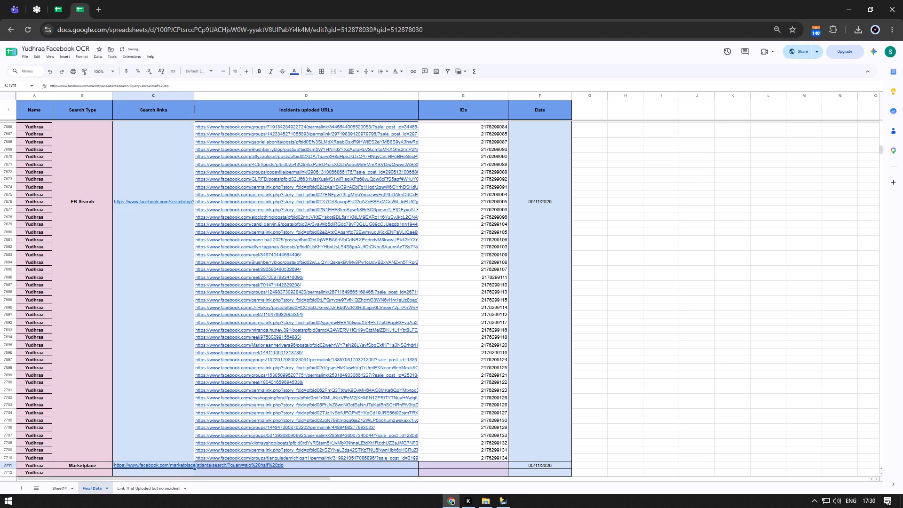
# Centre the IDs column cells horizontally from row 6696 to row 7711.
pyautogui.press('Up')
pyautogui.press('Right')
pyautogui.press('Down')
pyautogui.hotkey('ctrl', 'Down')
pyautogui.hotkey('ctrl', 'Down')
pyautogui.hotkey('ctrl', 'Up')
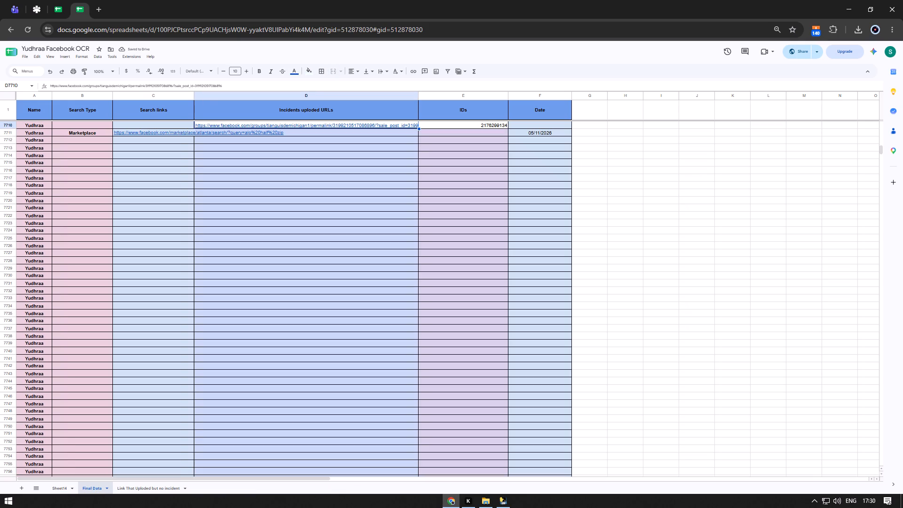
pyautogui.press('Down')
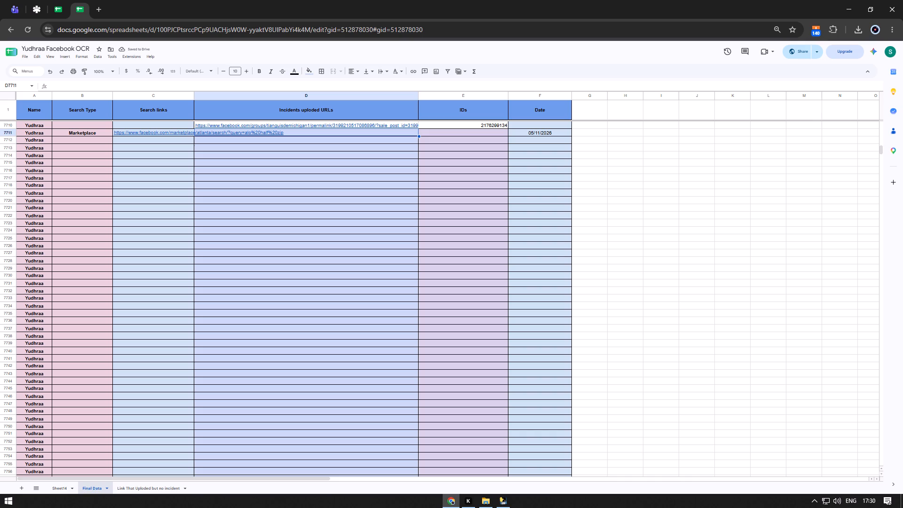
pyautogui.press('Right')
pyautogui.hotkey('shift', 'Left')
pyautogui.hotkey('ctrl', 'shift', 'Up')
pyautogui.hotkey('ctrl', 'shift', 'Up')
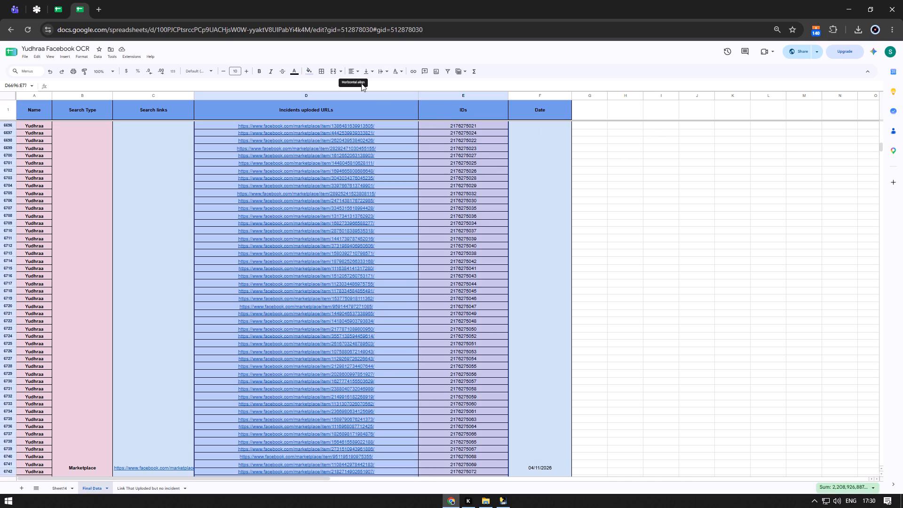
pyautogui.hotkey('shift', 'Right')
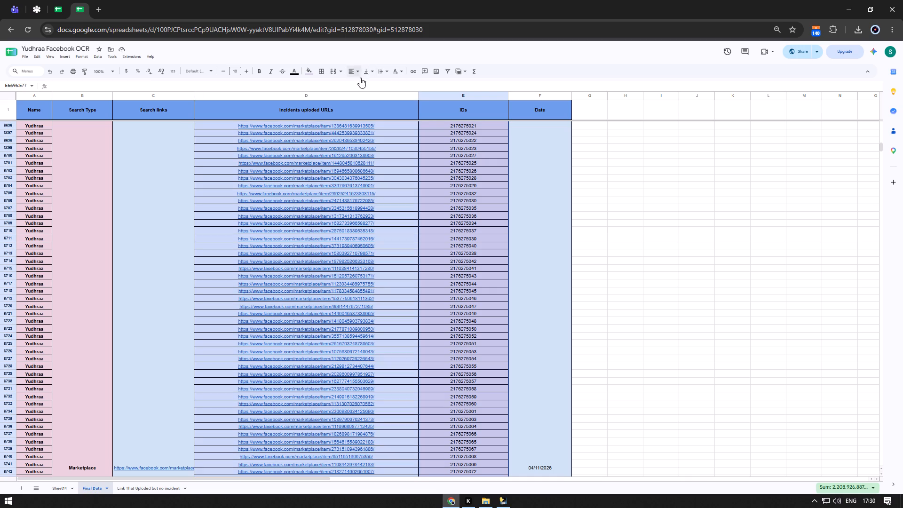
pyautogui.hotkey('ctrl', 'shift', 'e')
# Apply all borders to the Incidents uploaded URLs and IDs cells from row 6696 to row 7711.
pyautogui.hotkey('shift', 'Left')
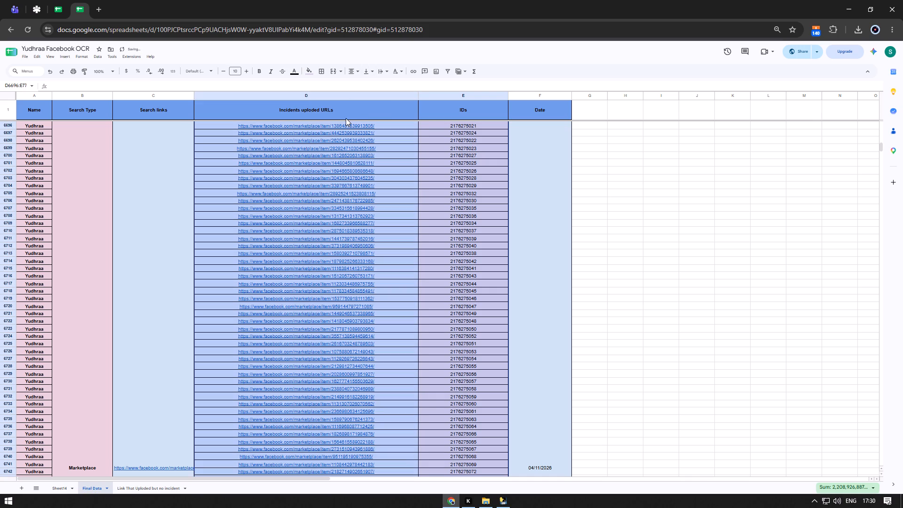
pyautogui.click(318, 71)
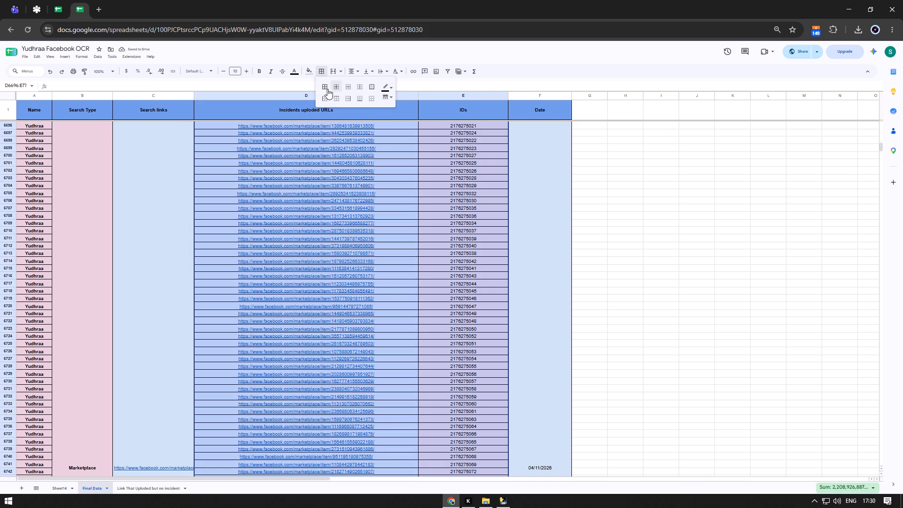
pyautogui.click(325, 88)
# Fill the IDs cells from row 6696 to row 7710 with the column's light purple colour.
pyautogui.click(380, 159)
pyautogui.hotkey('ctrl', 'Down')
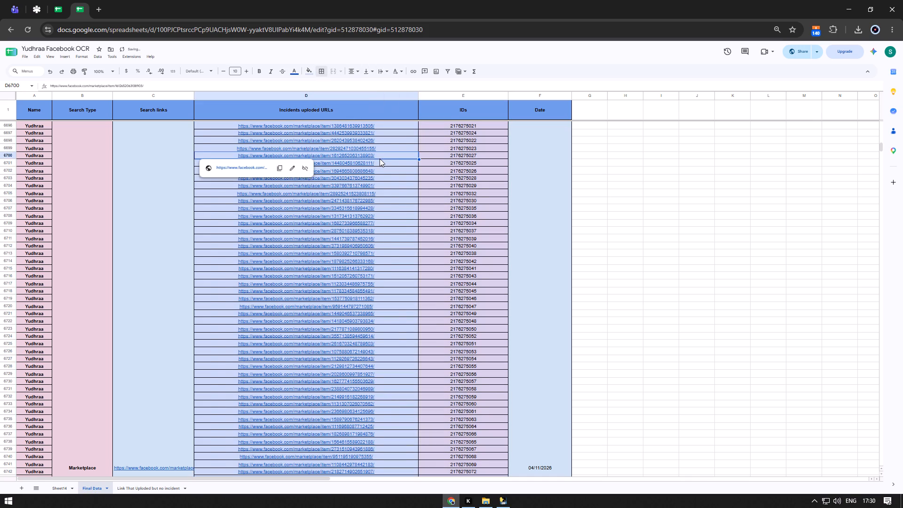
pyautogui.press('Right')
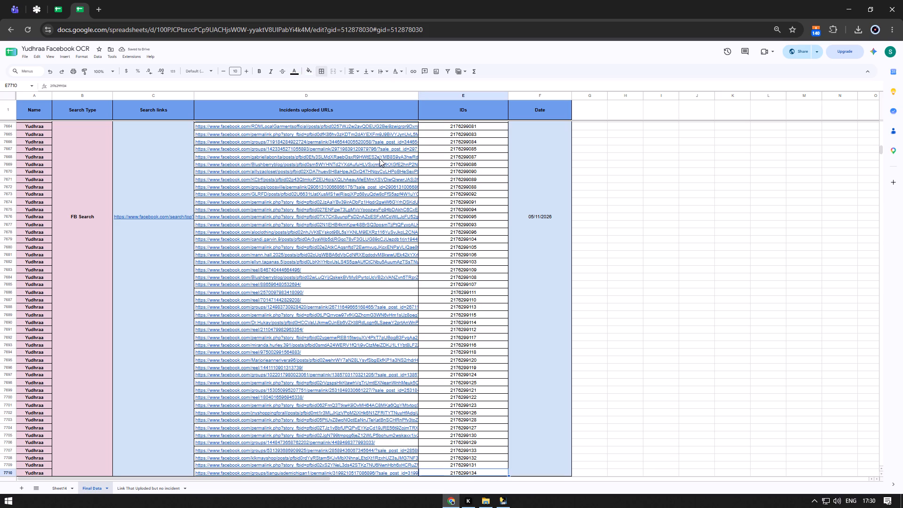
pyautogui.hotkey('ctrl', 'shift', 'Up')
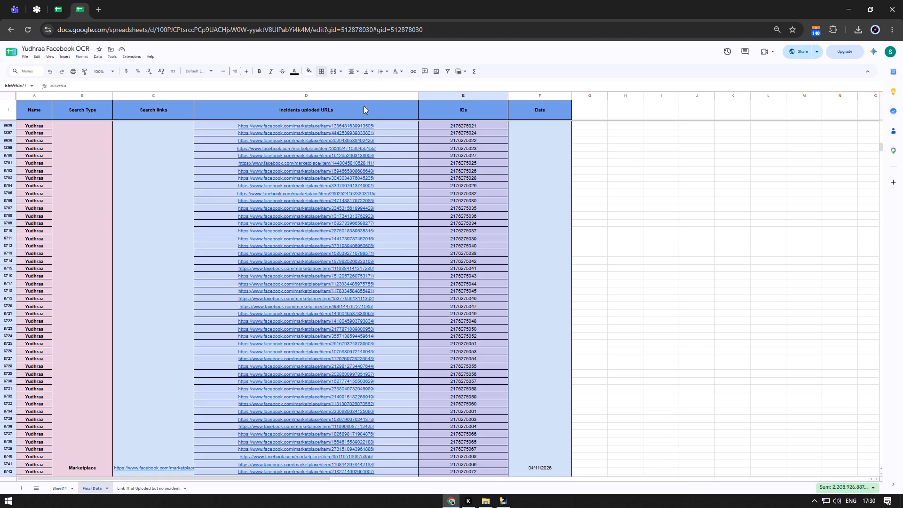
pyautogui.click(311, 70)
pyautogui.click(372, 112)
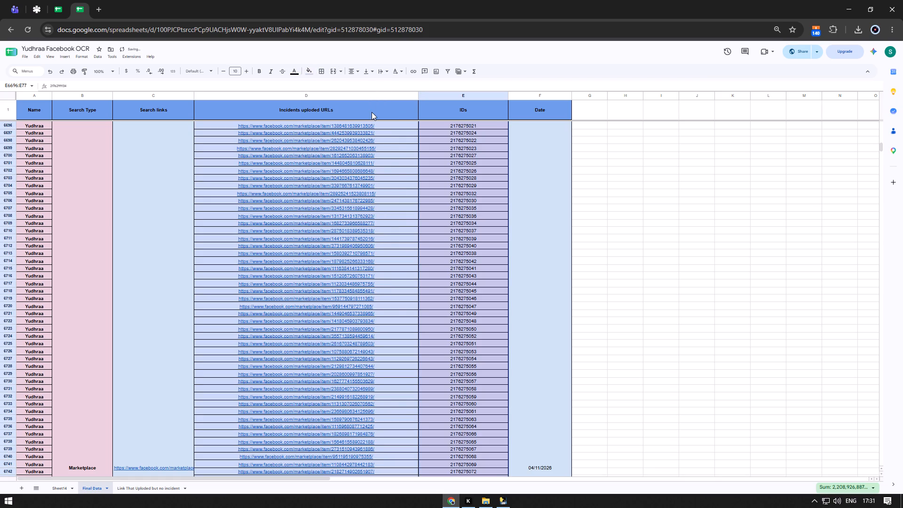
# Fill the Incidents uploaded URLs cells from row 2259 to row 7711 with light cornflower blue 3.
pyautogui.press('Down')
pyautogui.press('Left')
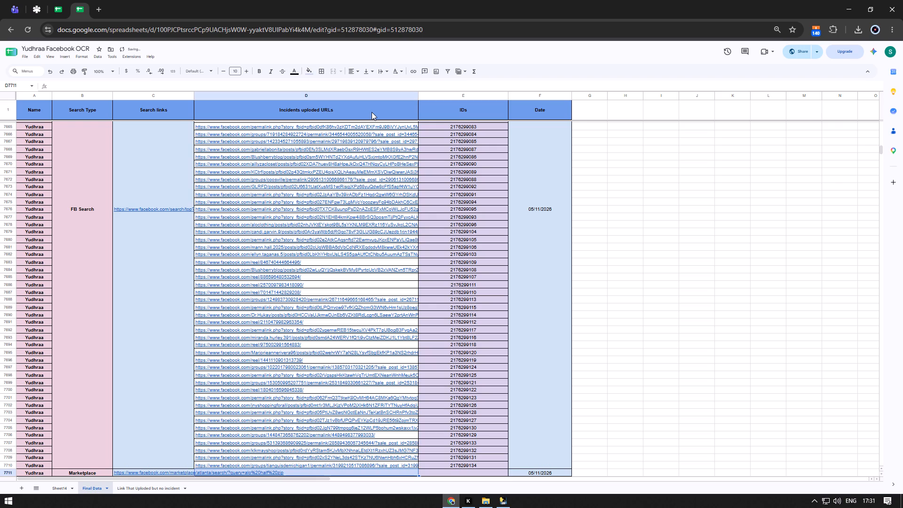
pyautogui.hotkey('ctrl', 'shift', 'Up')
pyautogui.hotkey('ctrl', 'shift', 'Up')
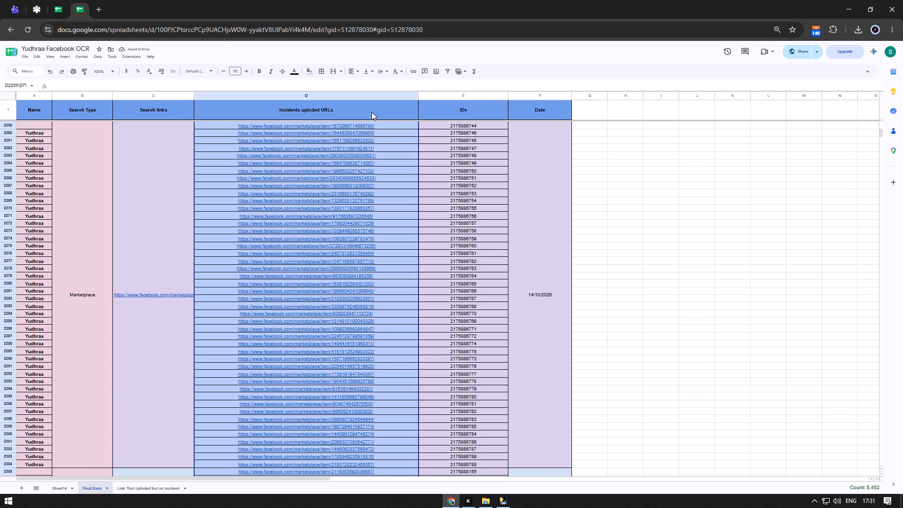
pyautogui.click(308, 72)
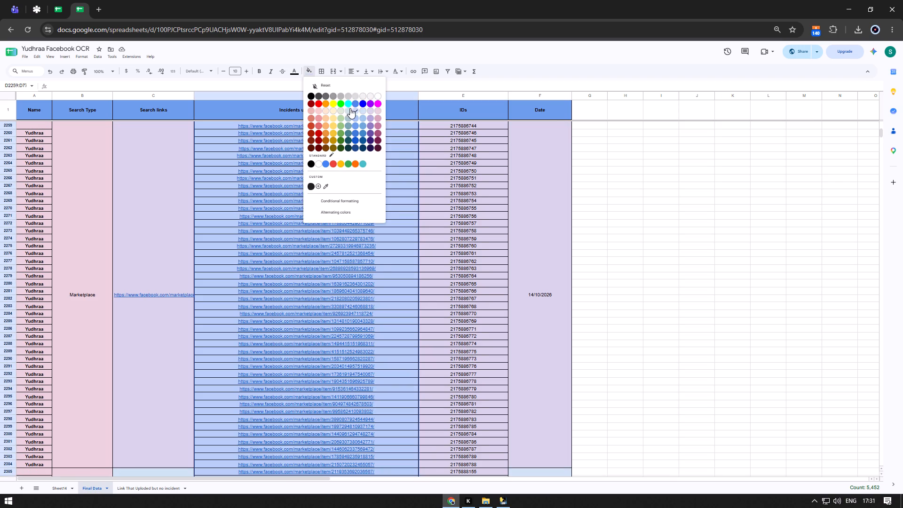
pyautogui.click(354, 111)
pyautogui.press('Down')
pyautogui.press('Down')
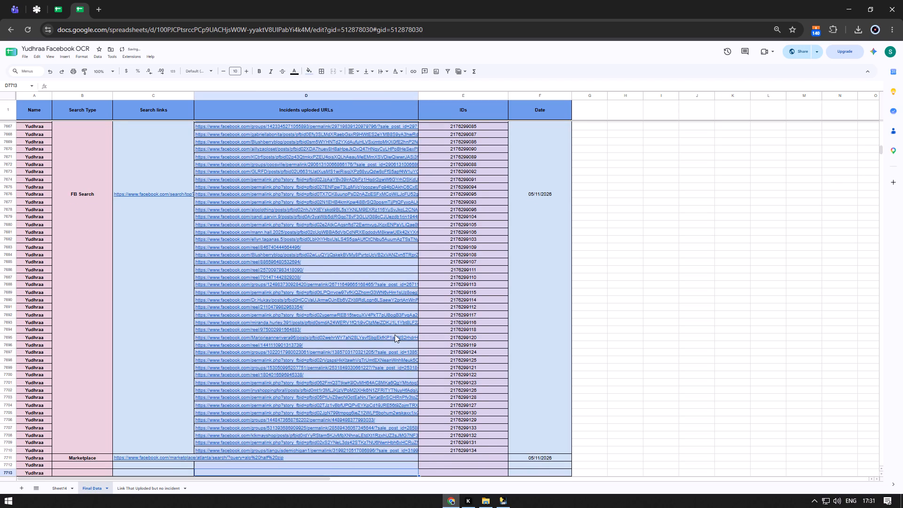
# Check the formatting of the empty rows below row 7711 in Final Data, ending at row 7711's Incidents uploaded URLs cell.
pyautogui.press('Down')
pyautogui.press('Down')
pyautogui.press('Down')
pyautogui.press('Down')
pyautogui.press('Down')
pyautogui.press('Down')
pyautogui.press('Down')
pyautogui.press('Down')
pyautogui.press('Down')
pyautogui.press('Down')
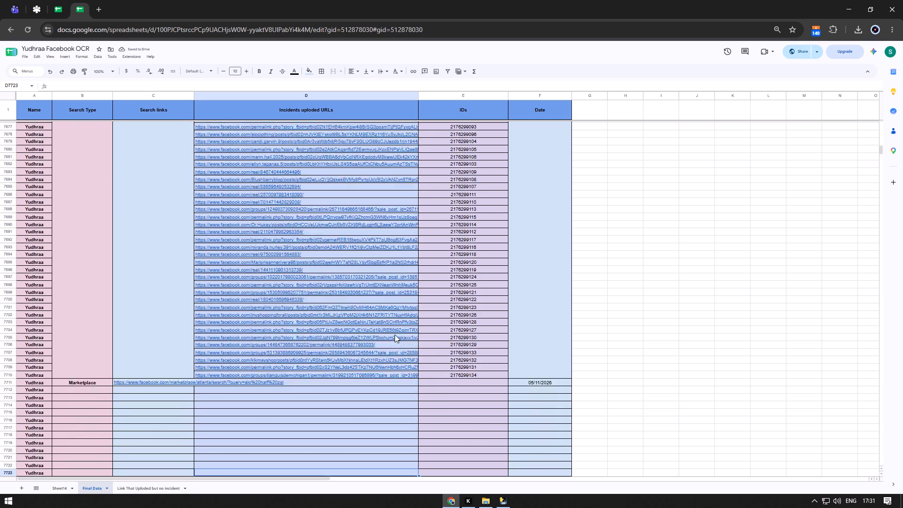
pyautogui.press('Down')
pyautogui.press('Down')
pyautogui.press('Down')
pyautogui.press('Down')
pyautogui.press('Down')
pyautogui.press('Down')
pyautogui.press('Down')
pyautogui.press('Down')
pyautogui.press('Down')
pyautogui.press('Down')
pyautogui.press('Down')
pyautogui.press('Down')
pyautogui.press('Down')
pyautogui.press('Down')
pyautogui.press('Down')
pyautogui.press('Down')
pyautogui.press('Down')
pyautogui.press('Down')
pyautogui.press('Down')
pyautogui.press('Down')
pyautogui.press('Down')
pyautogui.press('Down')
pyautogui.press('Down')
pyautogui.press('Down')
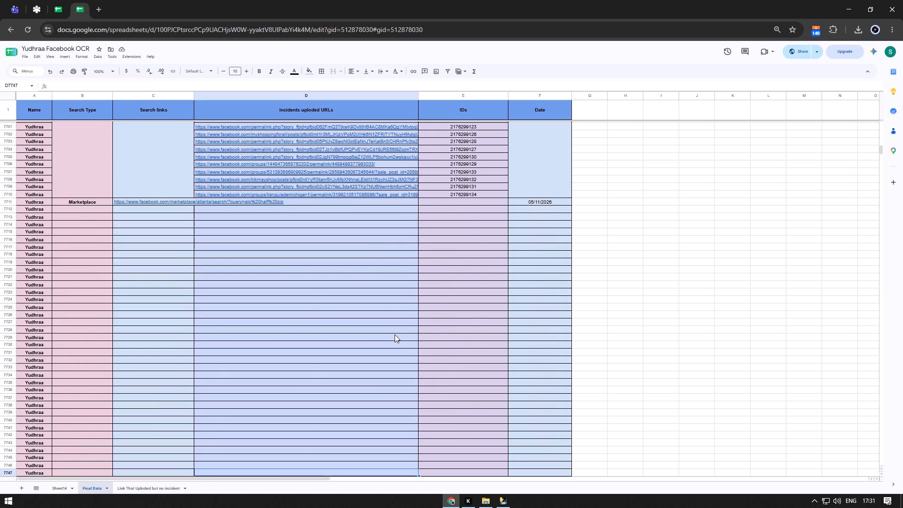
pyautogui.hotkey('ctrl', 'Up')
pyautogui.press('Down')
# Copy the Atlanta alo half zip search link from row 179 of the Alo FB US worksheet.
pyautogui.hotkey('ctrl', 'shift', 'Tab')
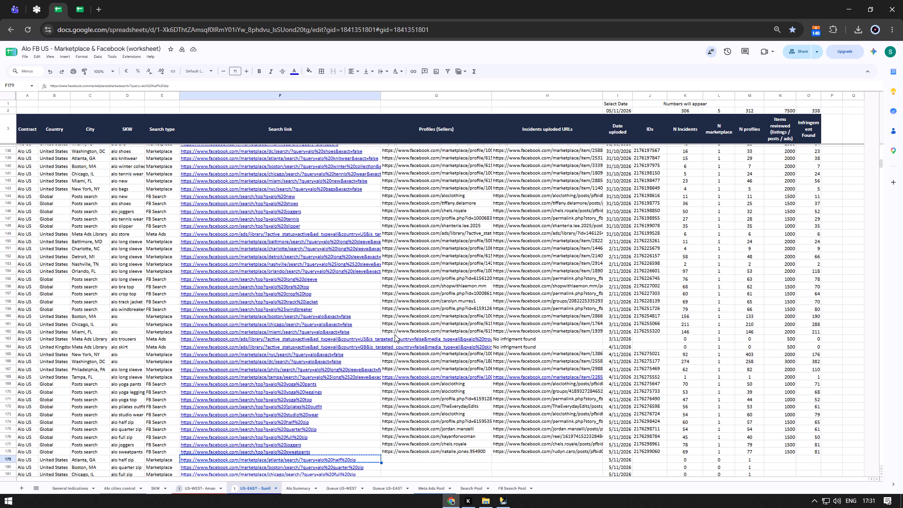
pyautogui.hotkey('ctrl', 'c')
pyautogui.hotkey('ctrl', 'c')
pyautogui.hotkey('ctrl', 'c')
# Open the Facebook Tool runner page in a new tab.
pyautogui.hotkey('ctrl', 'd')
pyautogui.hotkey('shift', 'Tab')
pyautogui.press('Return')
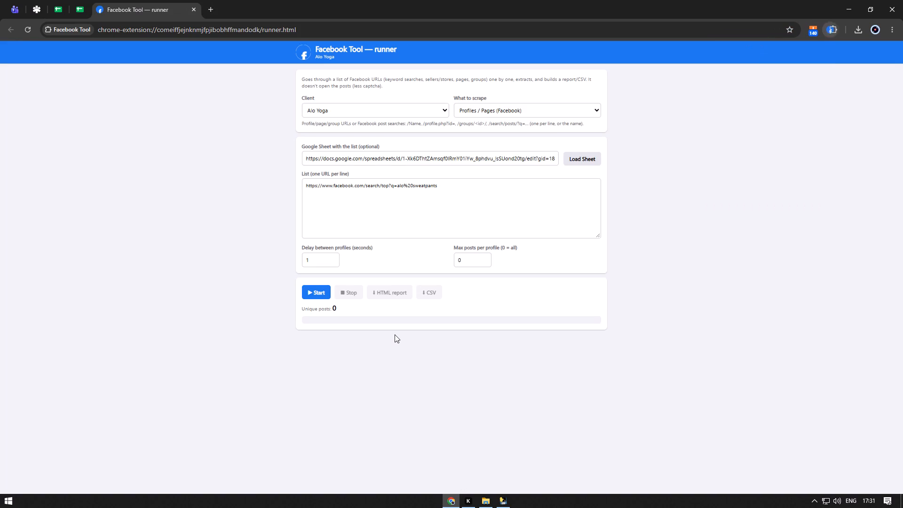
# Set What to scrape to Marketplace — search by region for the Alo Yoga client.
pyautogui.press('Tab')
pyautogui.press('Tab')
pyautogui.press('Down')
pyautogui.press('Up')
pyautogui.press('Up')
pyautogui.press('Up')
pyautogui.press('Up')
pyautogui.press('Up')
pyautogui.press('Up')
pyautogui.press('Up')
pyautogui.press('Up')
pyautogui.press('Up')
pyautogui.press('Tab')
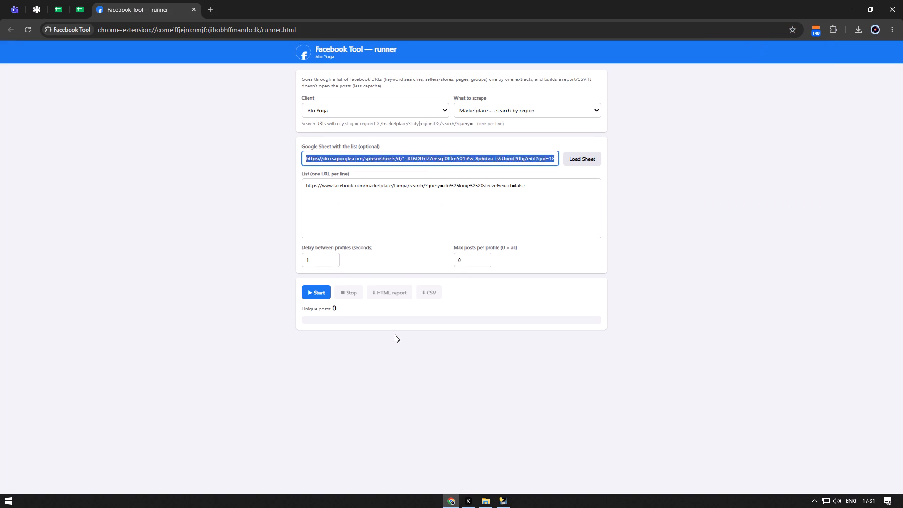
# Replace the URL list contents with the copied Atlanta marketplace search link for alo half zip.
pyautogui.press('Tab')
pyautogui.press('Tab')
pyautogui.hotkey('ctrl', 'a')
pyautogui.hotkey('ctrl', 'v')
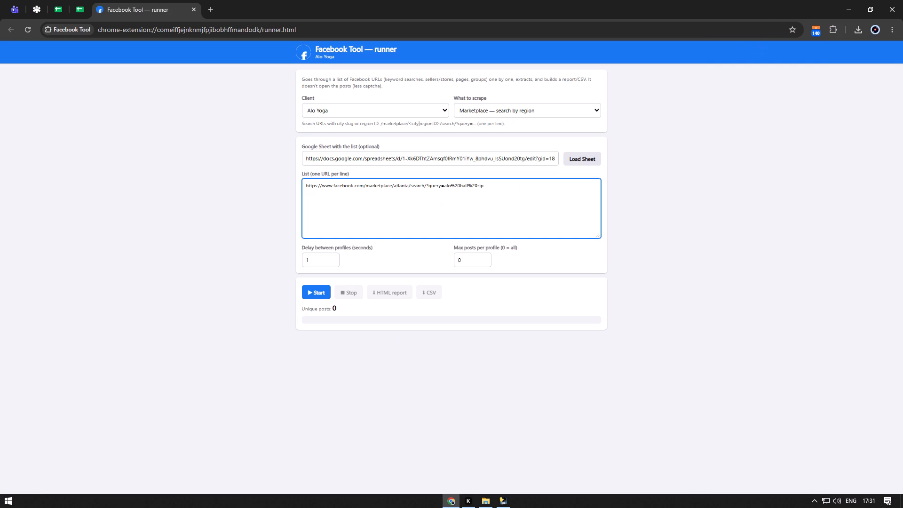
# Set the maximum posts per profile to 300 and start the scraping run.
pyautogui.press('Tab')
pyautogui.press('Tab')
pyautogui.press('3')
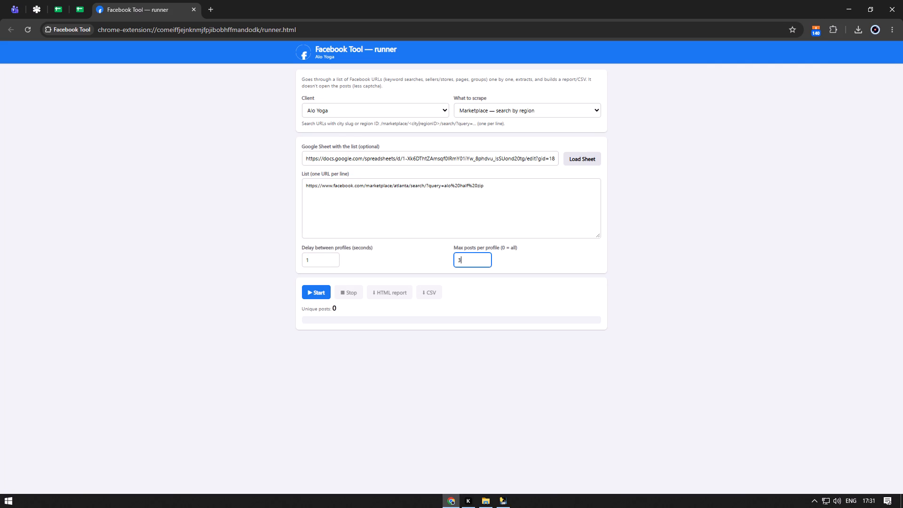
pyautogui.press('BackSpace')
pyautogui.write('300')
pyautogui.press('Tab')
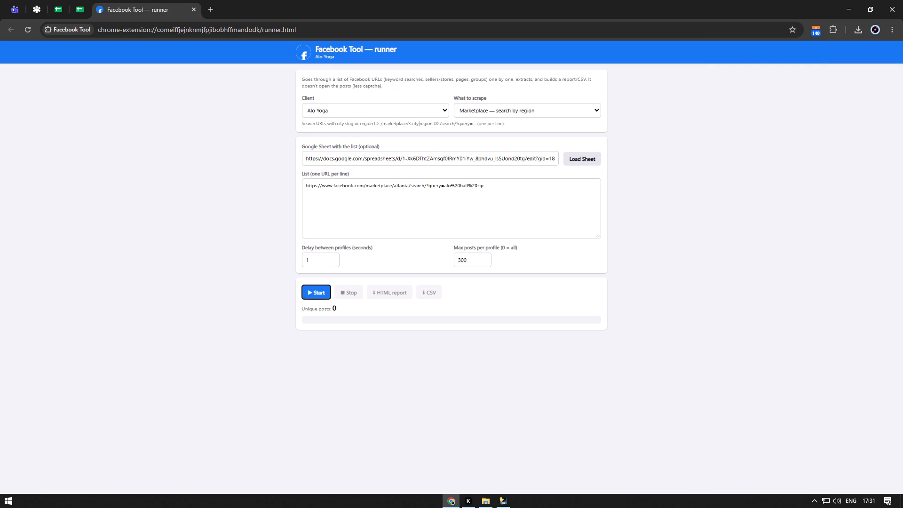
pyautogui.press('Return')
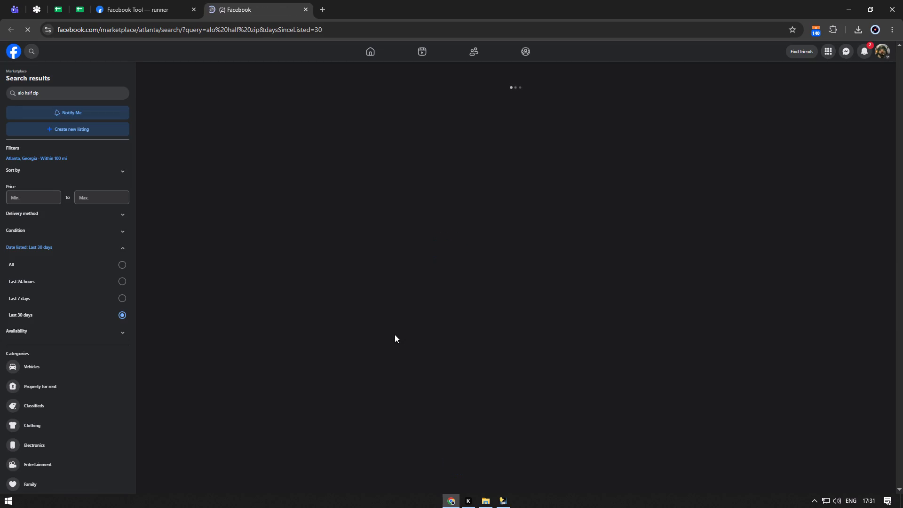
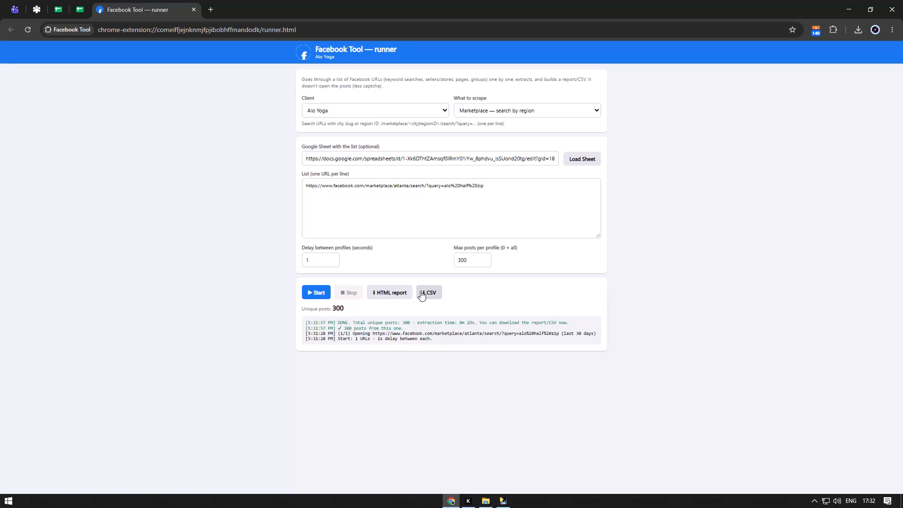
# Download the Atlanta alo half zip results as CSV, and replace the finished FB-OCR session with a new one for that file.
pyautogui.click(420, 291)
pyautogui.hotkey('alt', 'Tab')
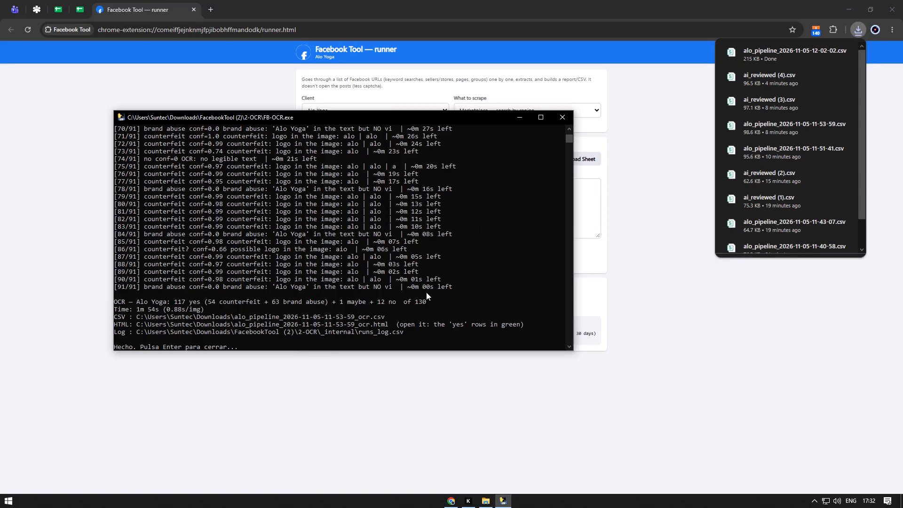
pyautogui.press('Return')
pyautogui.hotkey('alt', 'Tab')
pyautogui.press('Return')
# In Chrome, copy the Boston alo quarter zip marketplace search link from the US-EAST sheet of the Alo FB US worksheet.
pyautogui.hotkey('alt', 'Tab')
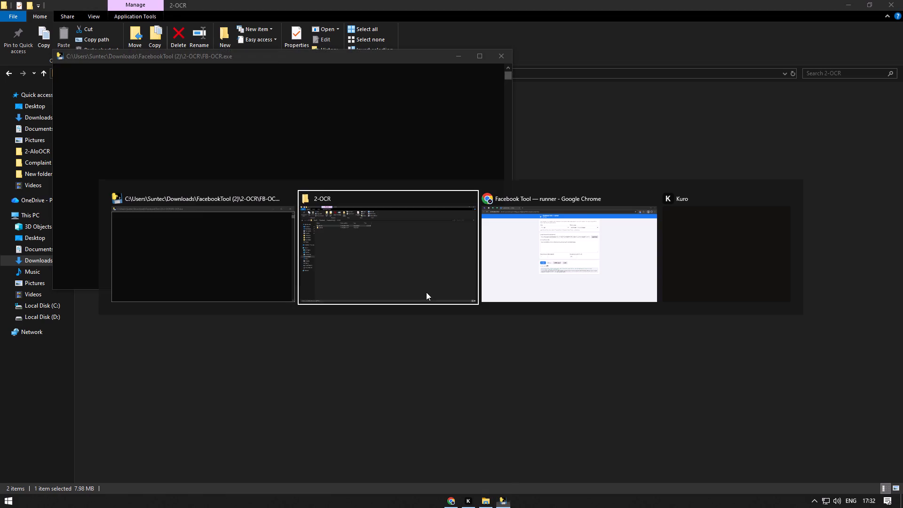
pyautogui.hotkey('alt', 'Tab')
pyautogui.click(86, 0)
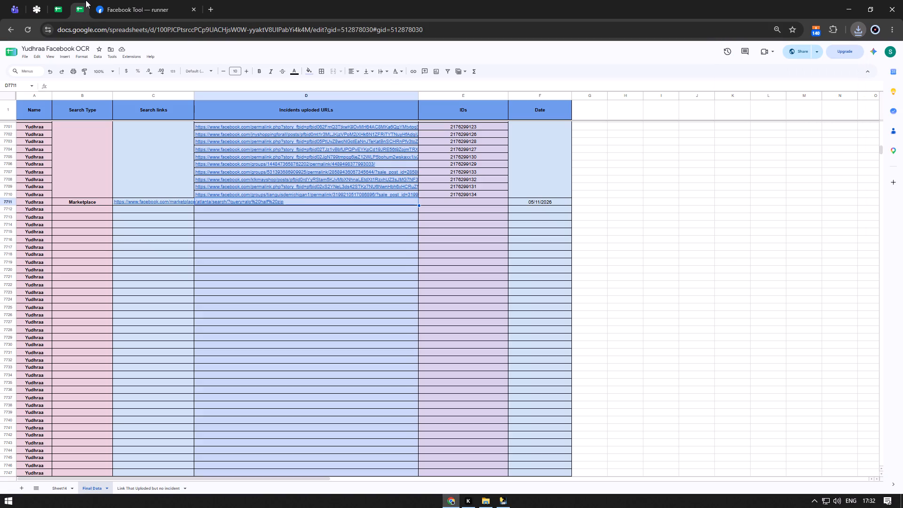
pyautogui.hotkey('ctrl', 'shift', 'Tab')
pyautogui.press('Down')
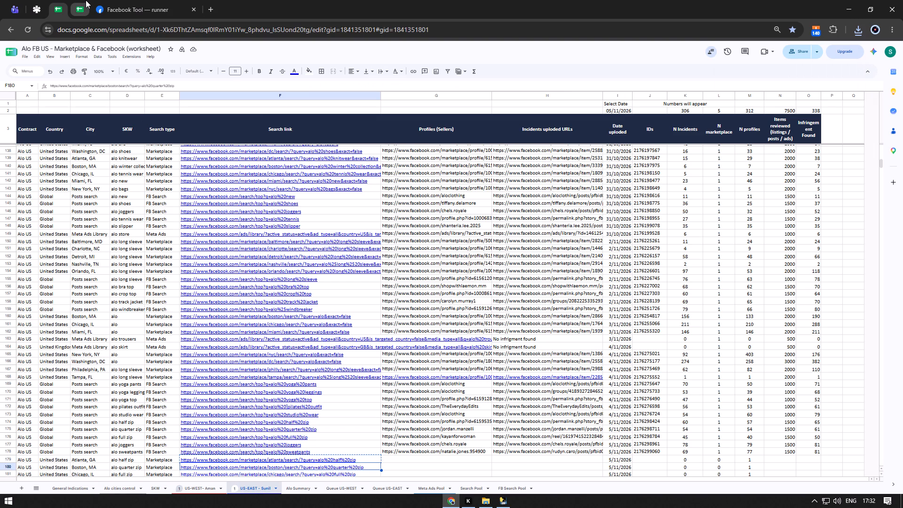
pyautogui.hotkey('ctrl', 'c')
pyautogui.hotkey('ctrl', 'c')
pyautogui.hotkey('ctrl', 'c')
pyautogui.hotkey('ctrl', 'Tab')
pyautogui.hotkey('ctrl', 'Tab')
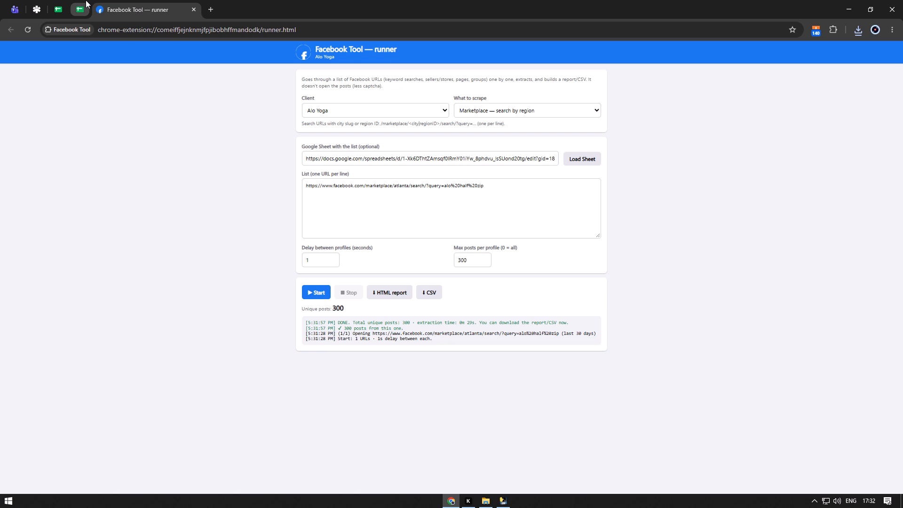
# Open another Facebook Tool runner and replace its URL list with the copied Boston alo quarter zip link.
pyautogui.hotkey('ctrl', 'd')
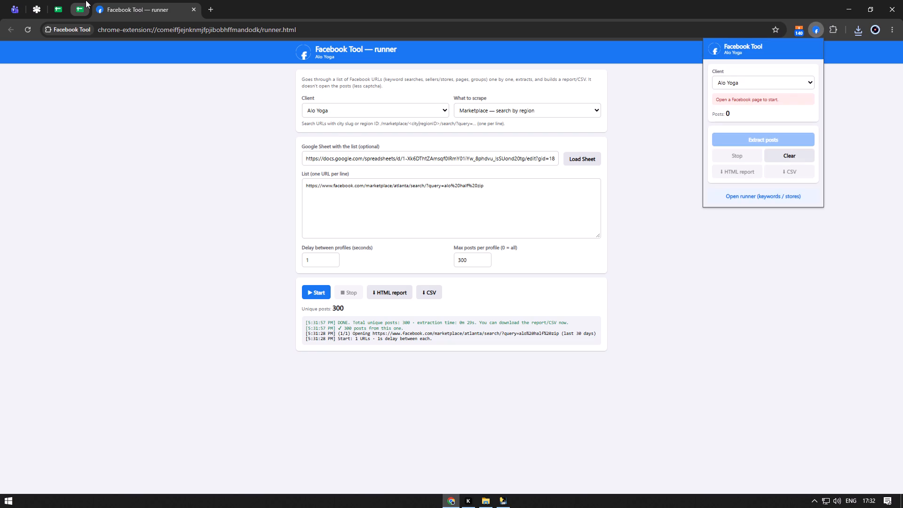
pyautogui.hotkey('shift', 'Tab')
pyautogui.press('Return')
pyautogui.press('Tab')
pyautogui.press('Tab')
pyautogui.press('Tab')
pyautogui.press('Tab')
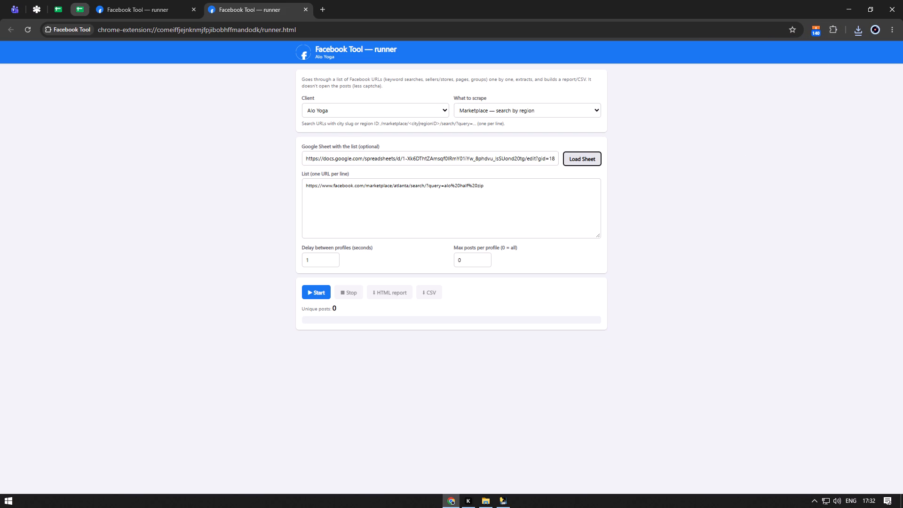
pyautogui.press('Tab')
pyautogui.hotkey('ctrl', 'a')
pyautogui.hotkey('ctrl', 'v')
# Set the maximum posts per profile to 310 and start scraping the Boston search.
pyautogui.press('Tab')
pyautogui.press('Tab')
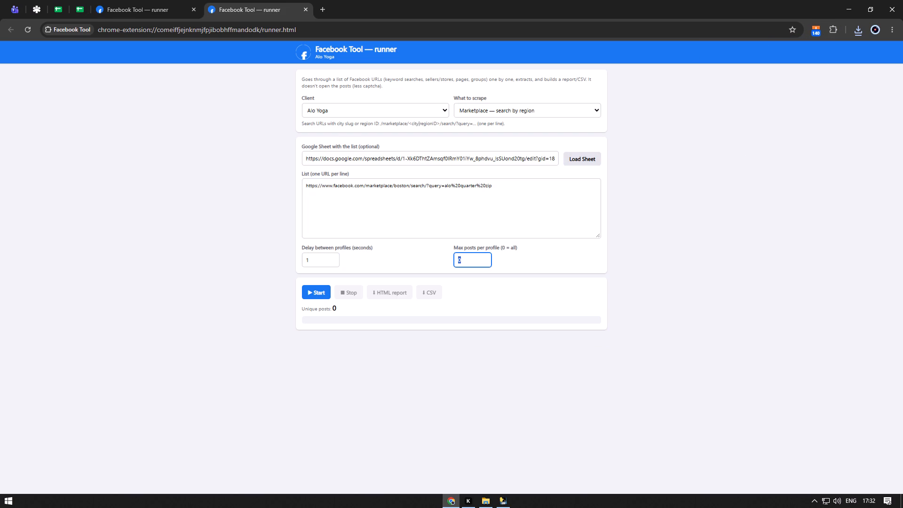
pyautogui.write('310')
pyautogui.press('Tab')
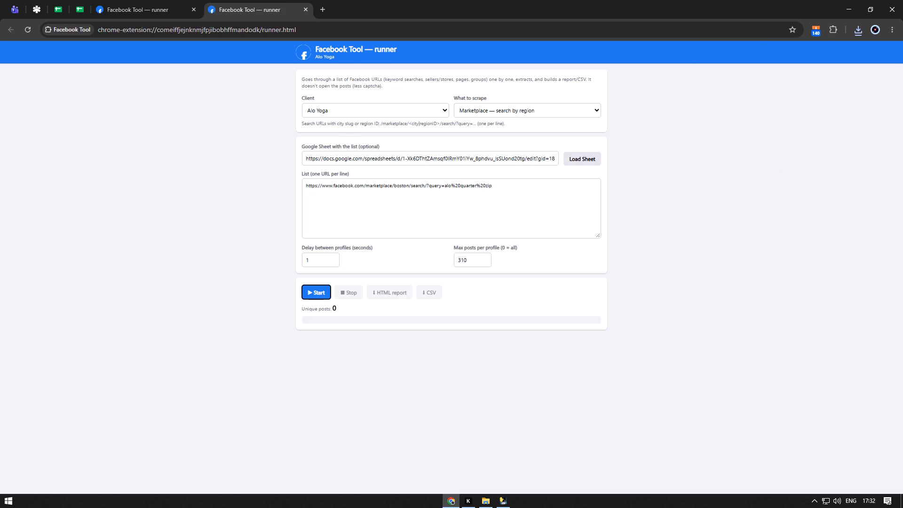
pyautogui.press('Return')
pyautogui.click(146, 0)
pyautogui.click(242, 0)
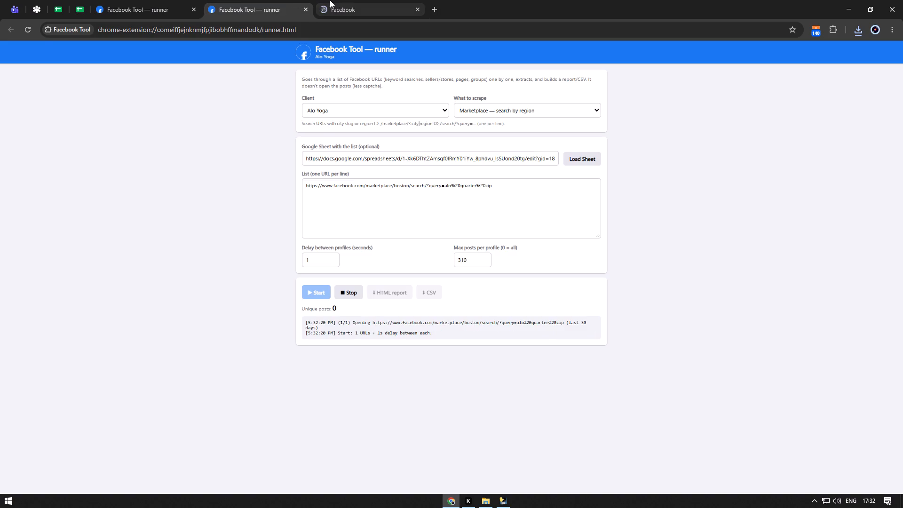
pyautogui.click(351, 0)
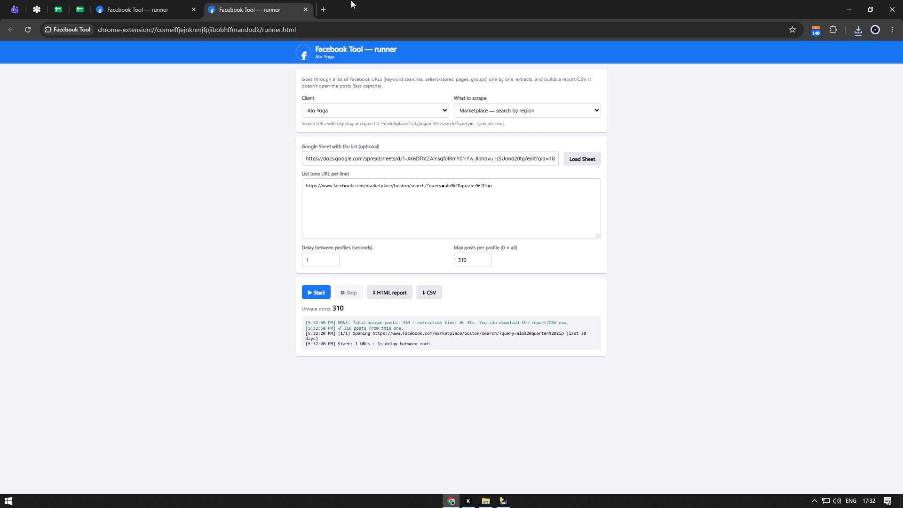
# Download the Boston alo quarter zip results as CSV and start FB-OCR from the 2-OCR folder for that file.
pyautogui.click(425, 296)
pyautogui.hotkey('alt', 'Tab')
pyautogui.hotkey('alt', 'Tab')
pyautogui.press('Return')
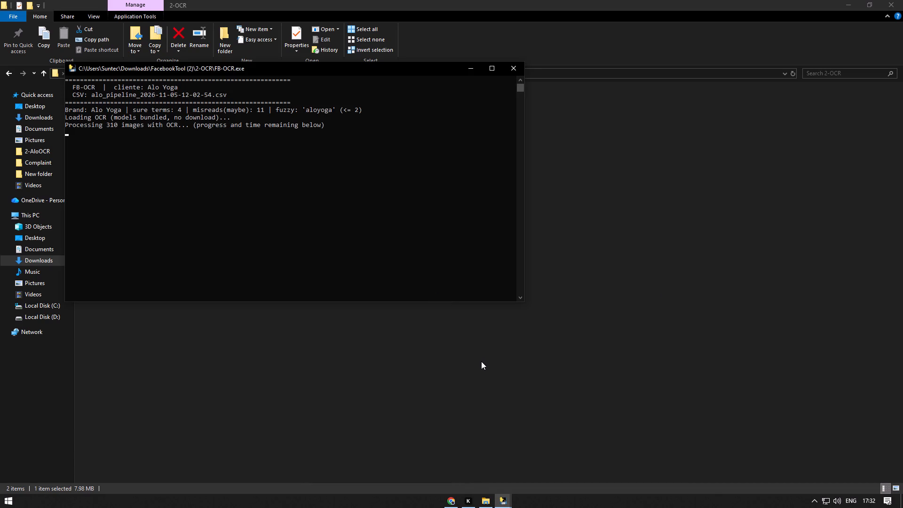
# Return to Chrome and copy the Chicago alo full zip marketplace search link from the Alo FB US worksheet.
pyautogui.hotkey('alt', 'Tab')
pyautogui.hotkey('alt', 'Tab')
pyautogui.click(74, 0)
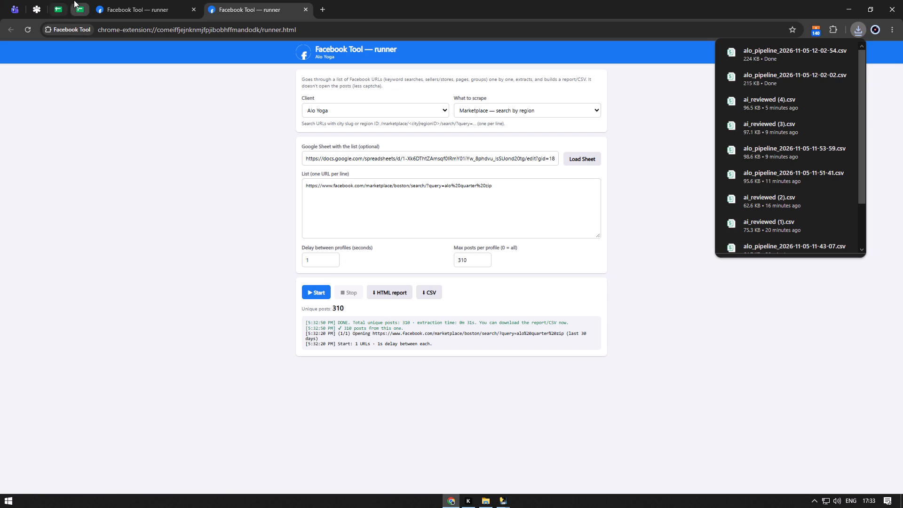
pyautogui.click(50, 0)
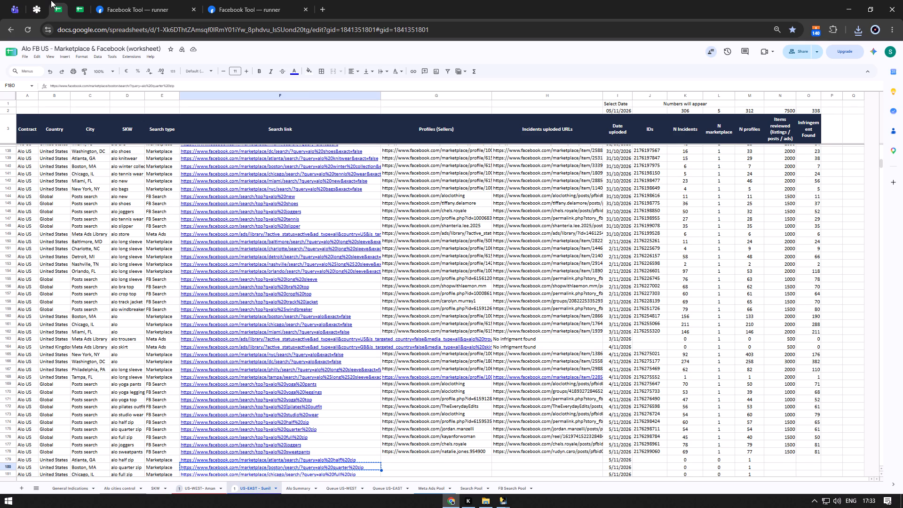
pyautogui.press('Down')
pyautogui.hotkey('ctrl', 'c')
pyautogui.hotkey('ctrl', 'c')
pyautogui.hotkey('ctrl', 'c')
# Duplicate the Boston runner and replace the copy's URL list with the Chicago alo full zip link.
pyautogui.hotkey('ctrl', 'd')
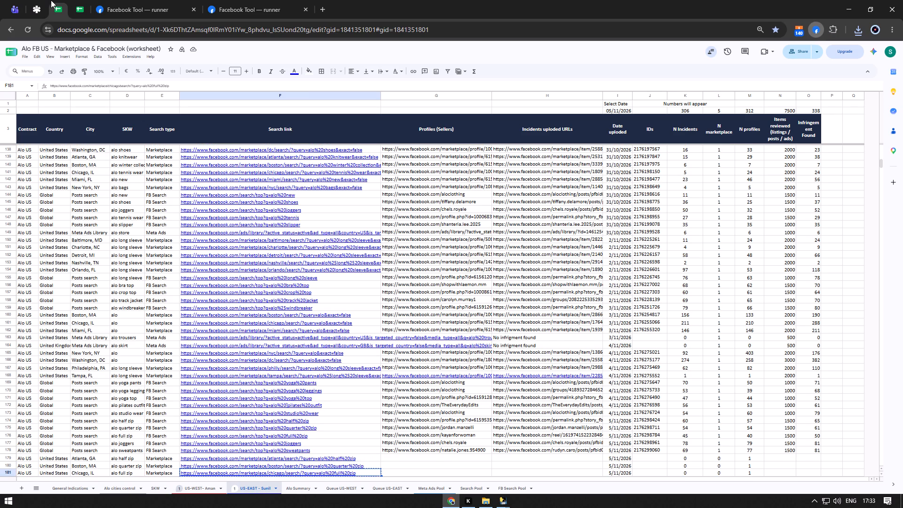
pyautogui.rightClick(240, 0)
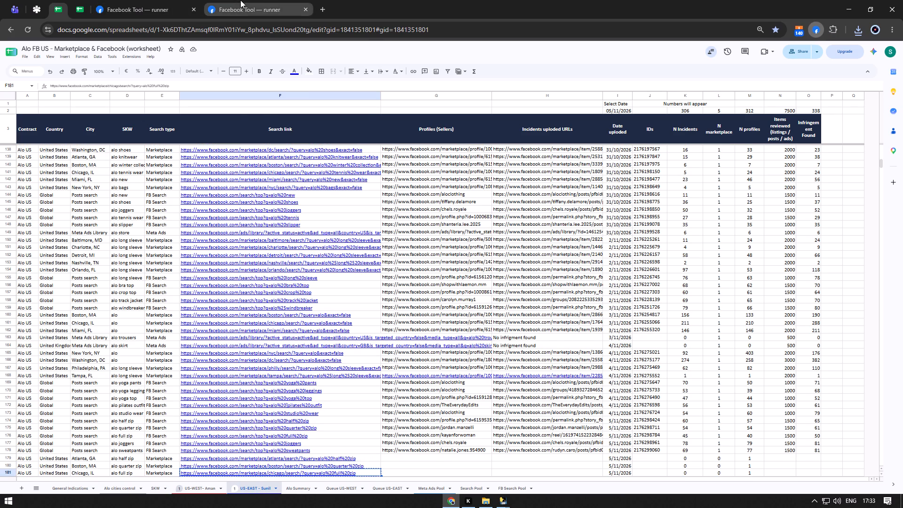
pyautogui.click(279, 86)
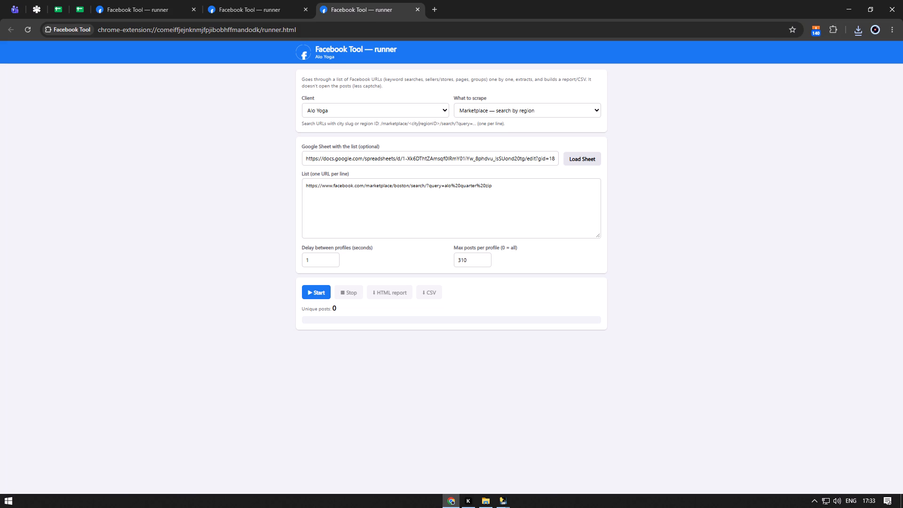
pyautogui.moveTo(530, 193); pyautogui.dragTo(205, 193)
pyautogui.hotkey('ctrl', 'v')
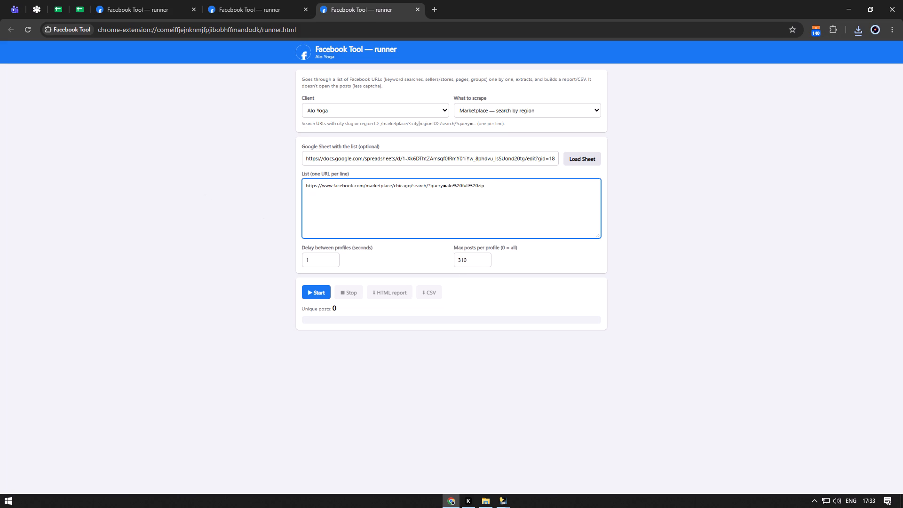
# Set the maximum posts per profile to 320 and start scraping the Chicago search.
pyautogui.click(467, 262)
pyautogui.press('Left')
pyautogui.press('BackSpace')
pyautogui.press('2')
pyautogui.press('Tab')
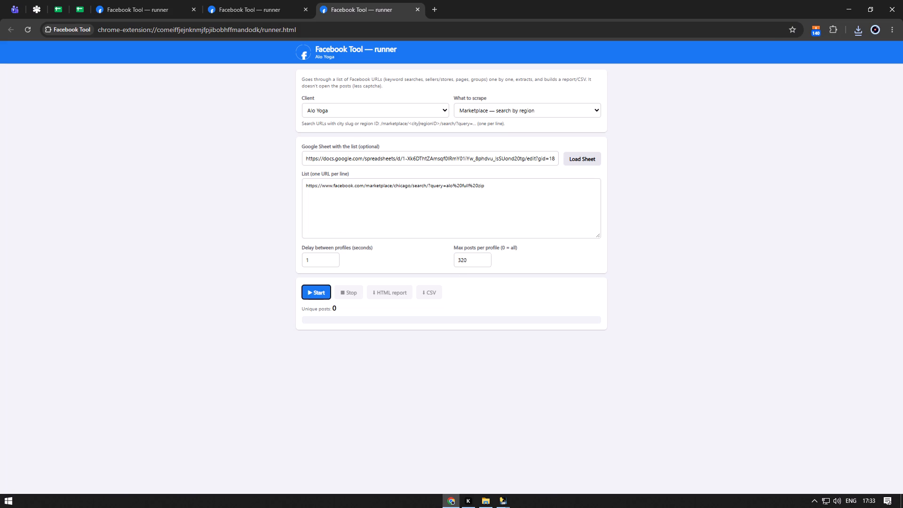
pyautogui.press('Return')
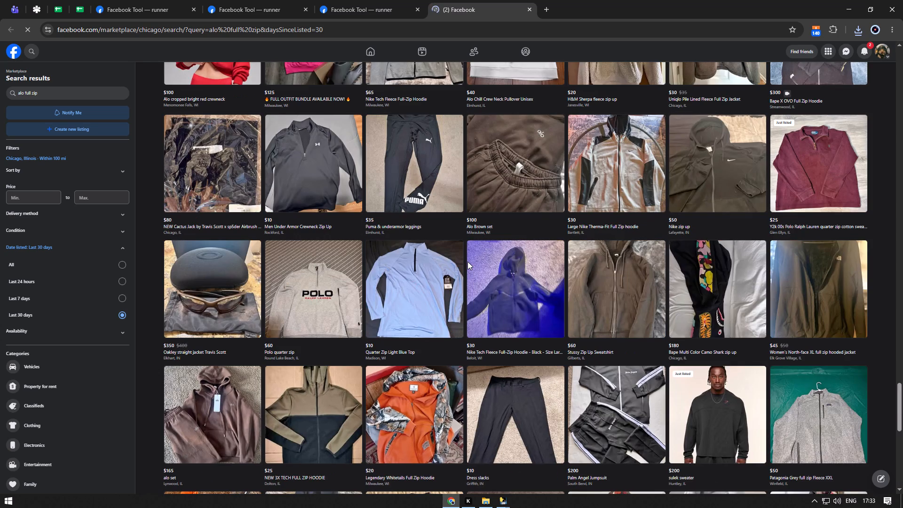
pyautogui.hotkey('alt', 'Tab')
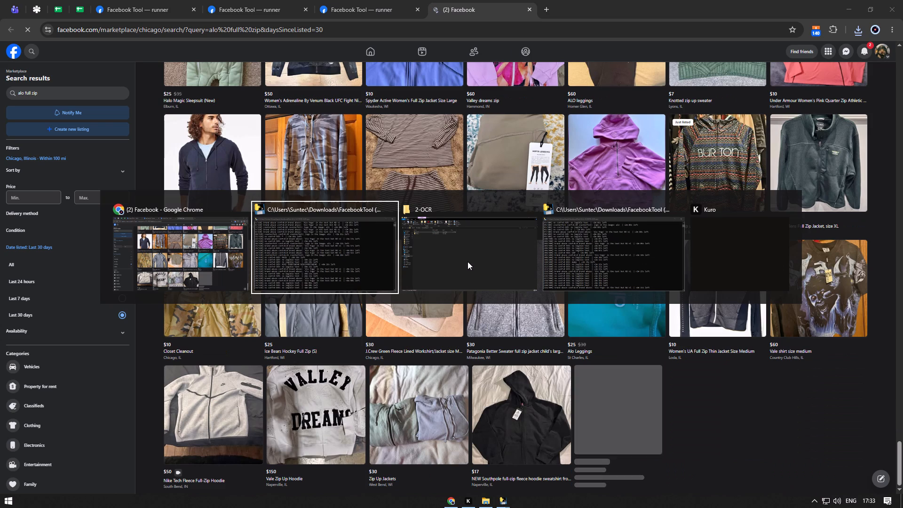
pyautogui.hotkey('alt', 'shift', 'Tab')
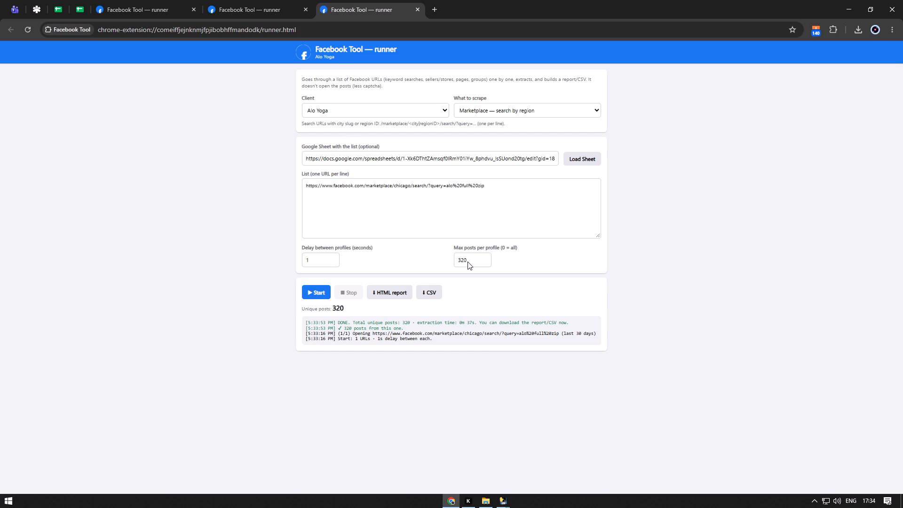
# Download the Chicago alo full zip results as CSV and start FB-OCR from the 2-OCR folder for that file.
pyautogui.click(433, 295)
pyautogui.hotkey('alt', 'Tab')
pyautogui.hotkey('alt', 'Tab')
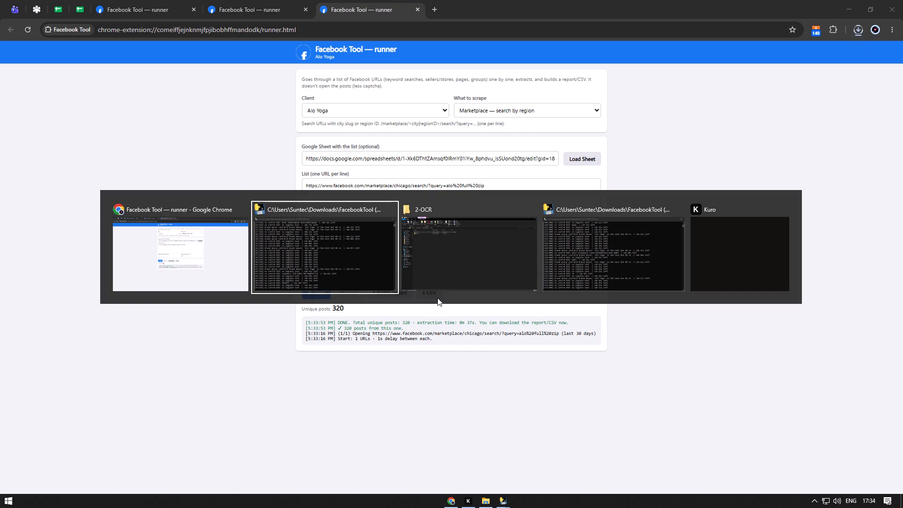
pyautogui.press('Return')
# Go through the running FB-OCR windows to check the OCR progress of the Atlanta, Boston and Chicago files.
pyautogui.hotkey('alt', 'Tab')
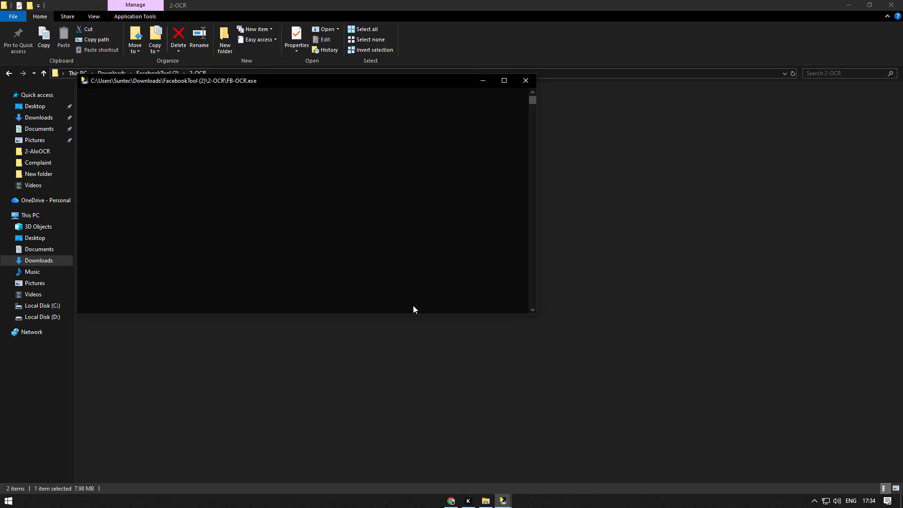
pyautogui.hotkey('alt', 'Tab')
pyautogui.hotkey('alt', 'Tab')
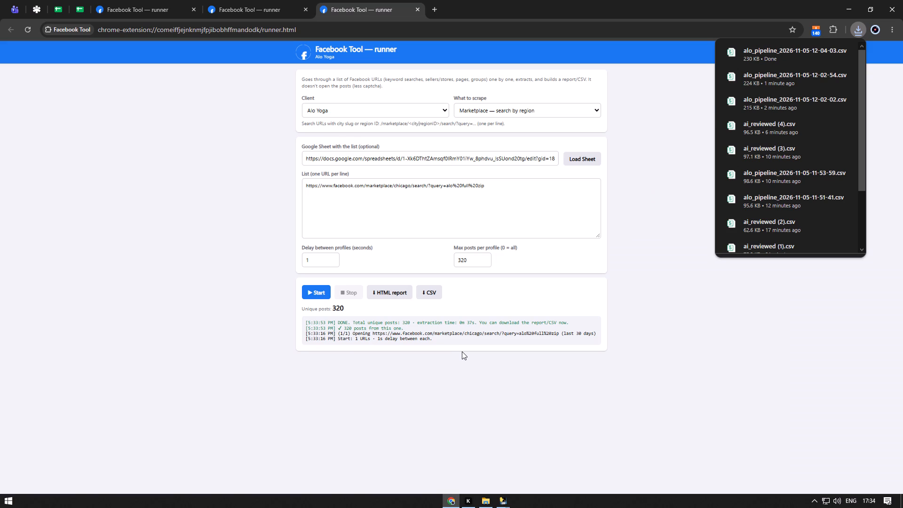
pyautogui.hotkey('alt', 'Tab')
pyautogui.hotkey('alt', 'Tab')
pyautogui.hotkey('alt', 'Tab')
pyautogui.hotkey('alt', 'Tab')
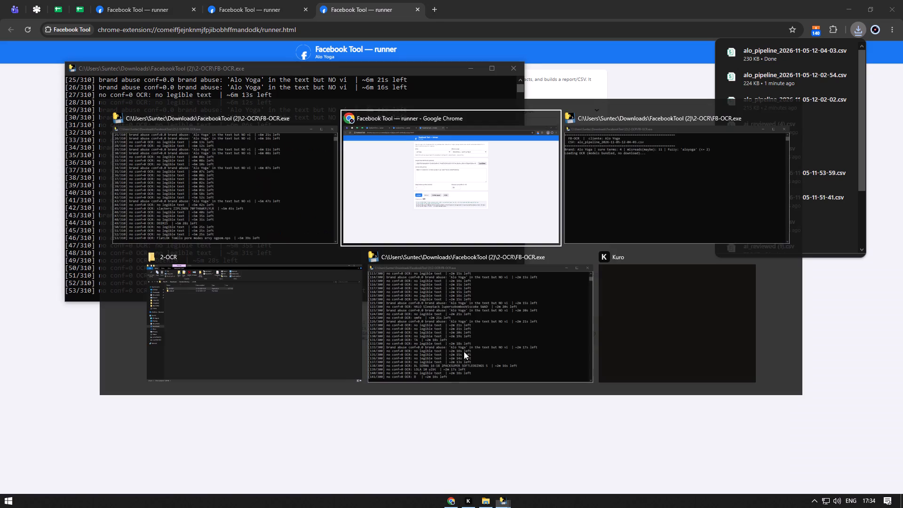
pyautogui.hotkey('alt', 'Tab')
pyautogui.hotkey('alt', 'Tab')
pyautogui.hotkey('alt', 'Tab')
pyautogui.hotkey('alt', 'Tab')
pyautogui.hotkey('alt', 'Tab')
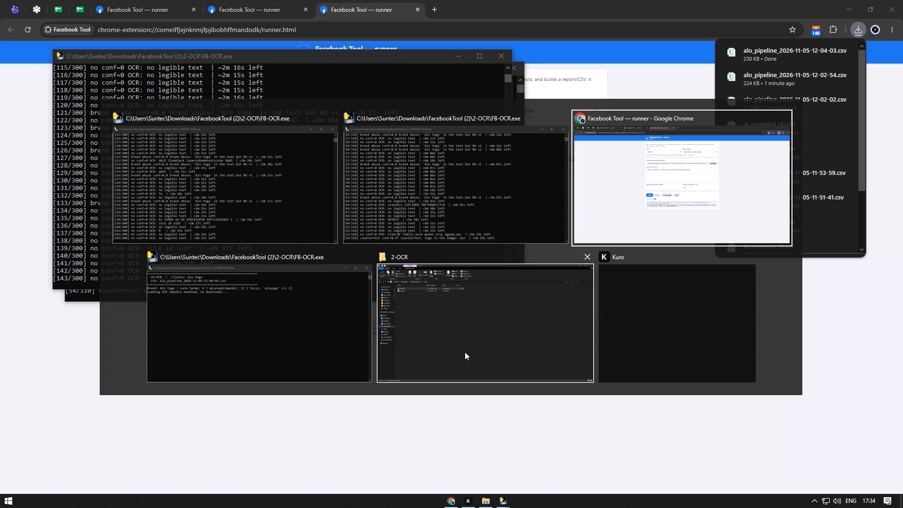
pyautogui.hotkey('alt', 'Tab')
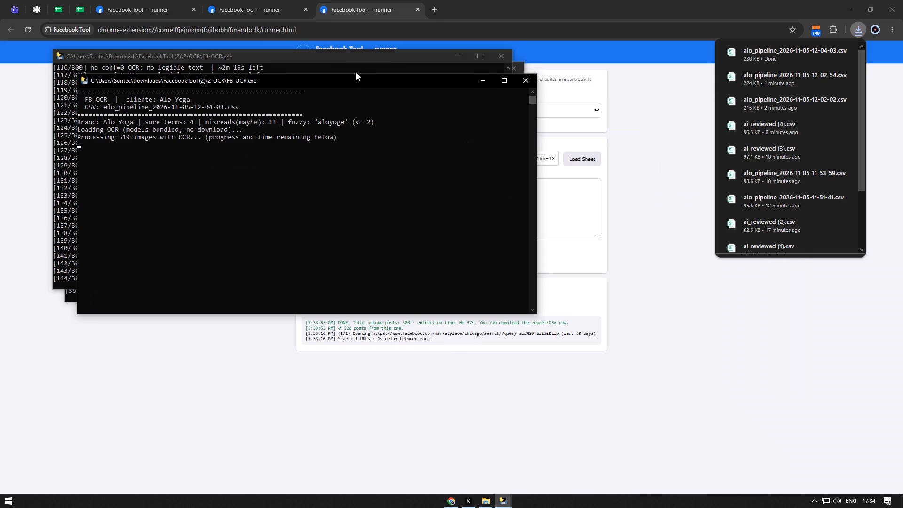
# Spread the three overlapping FB-OCR console windows apart so the progress of each OCR run can be followed.
pyautogui.moveTo(356, 72); pyautogui.dragTo(543, 157)
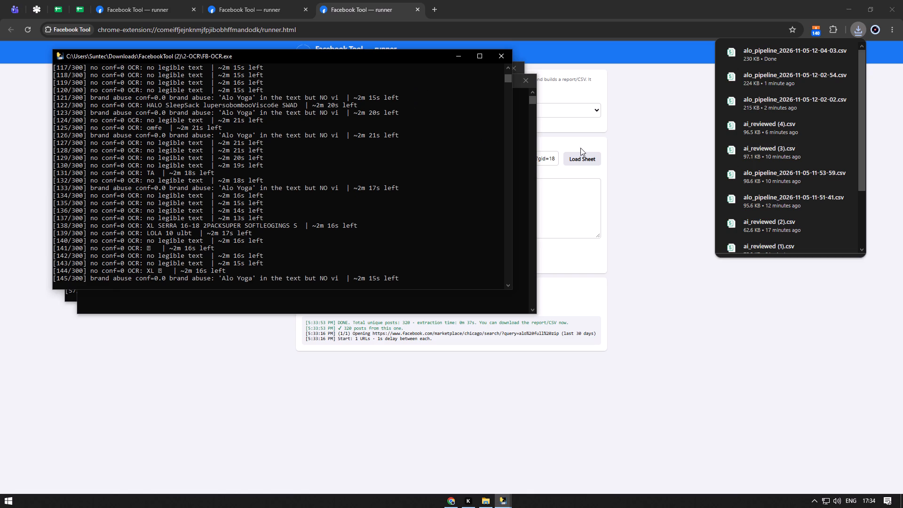
pyautogui.moveTo(382, 57); pyautogui.dragTo(784, 231)
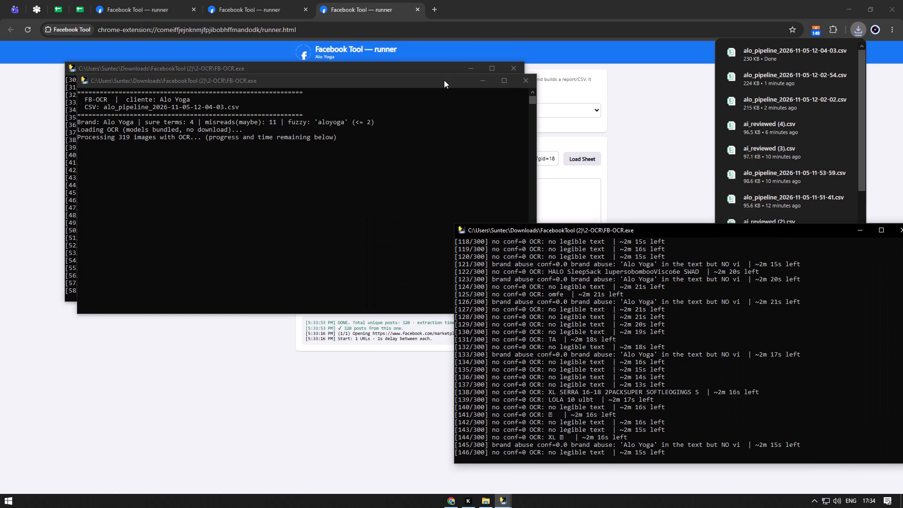
pyautogui.moveTo(431, 79); pyautogui.dragTo(353, 224)
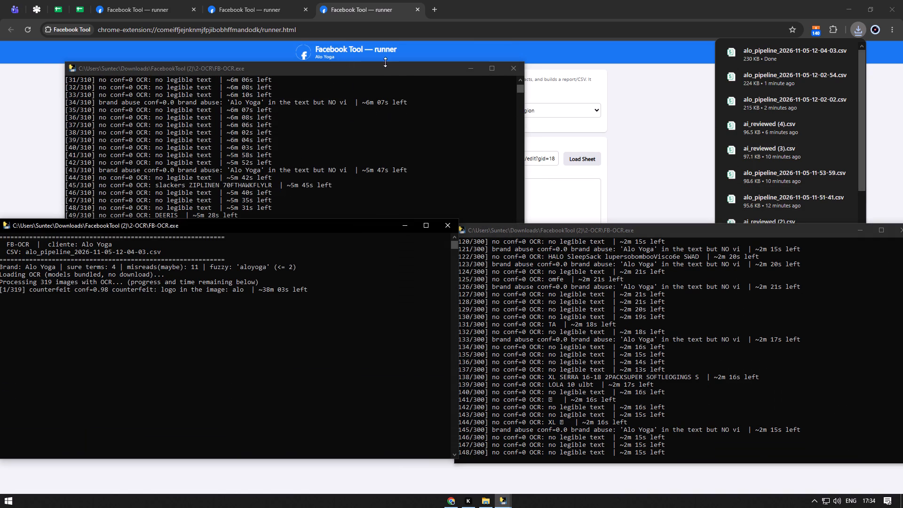
pyautogui.moveTo(385, 69); pyautogui.dragTo(358, 15)
pyautogui.click(583, 314)
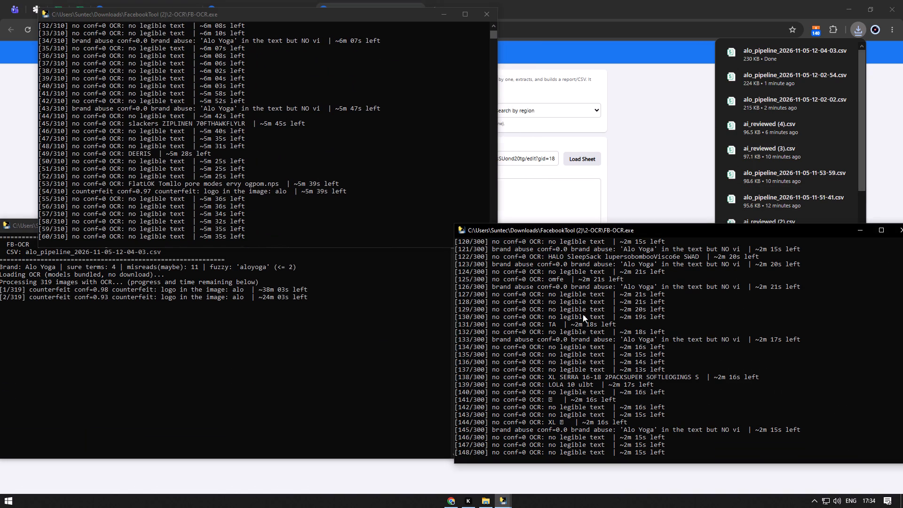
pyautogui.moveTo(26, 226); pyautogui.dragTo(48, 222)
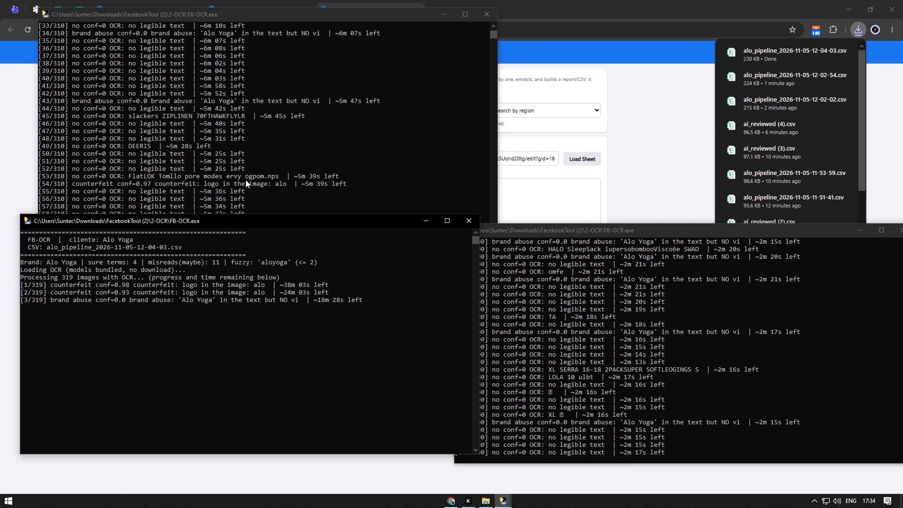
pyautogui.click(296, 161)
pyautogui.click(627, 341)
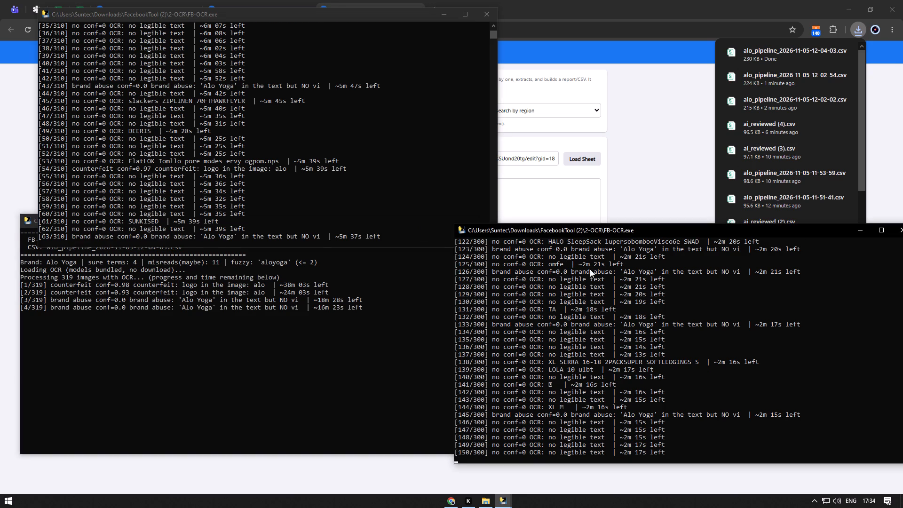
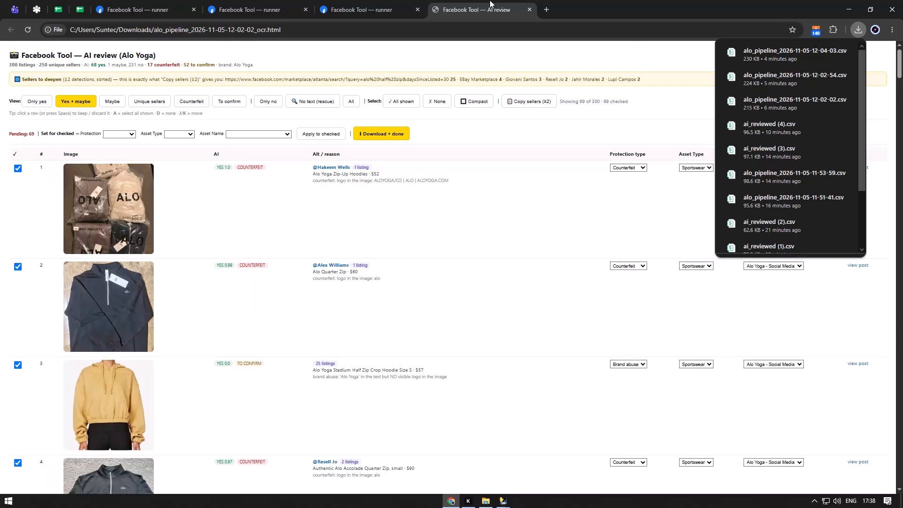
# Place the Atlanta AI review page beside the first runner page, and download its checked listings as done.
pyautogui.moveTo(490, 0); pyautogui.dragTo(272, 0)
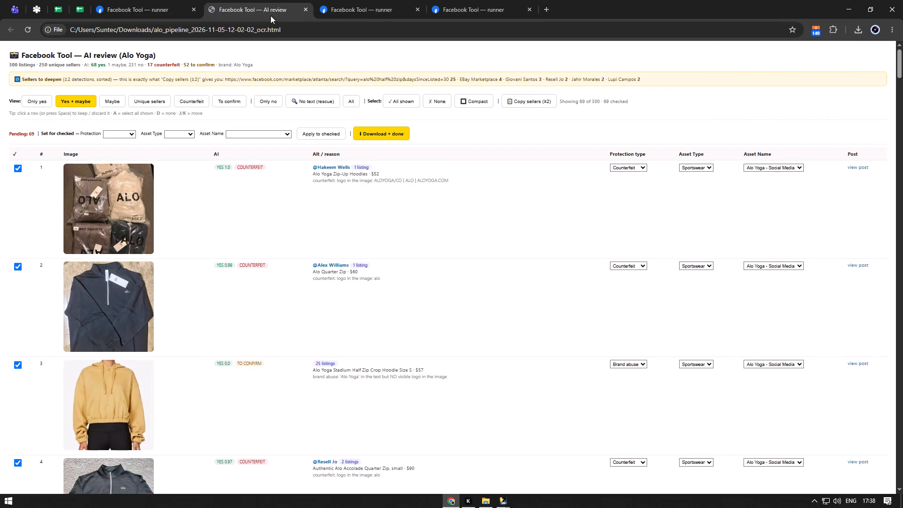
pyautogui.click(371, 138)
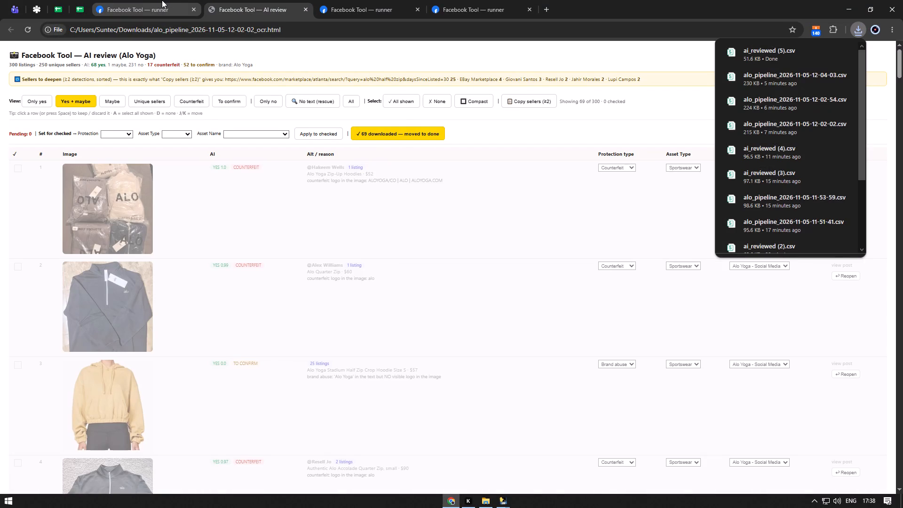
# Import ai_reviewed (5).csv into the empty sheet of Yudhraa Facebook OCR, appending it to the current sheet.
pyautogui.click(78, 0)
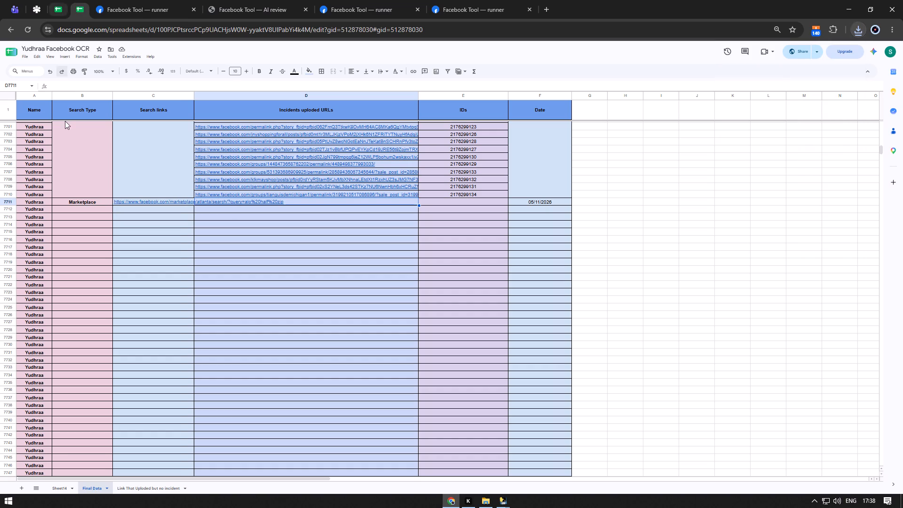
pyautogui.click(59, 491)
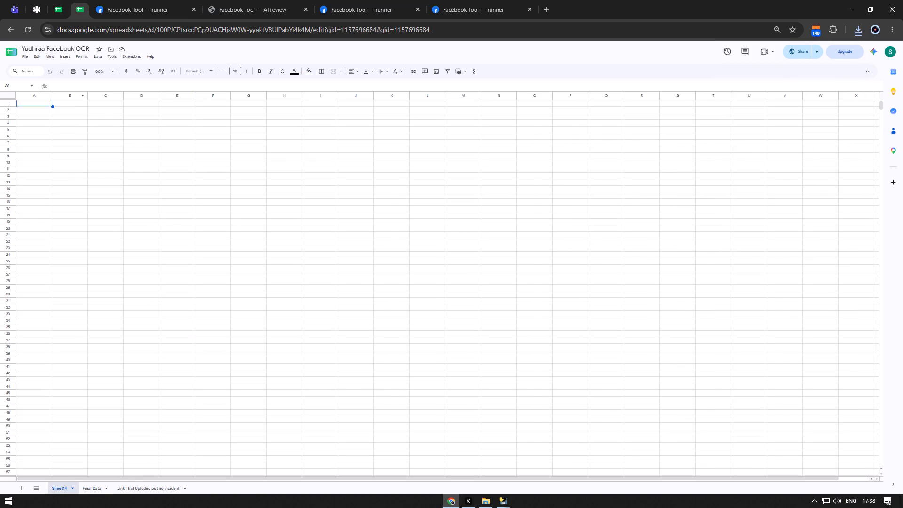
pyautogui.click(26, 61)
pyautogui.click(24, 58)
pyautogui.click(59, 95)
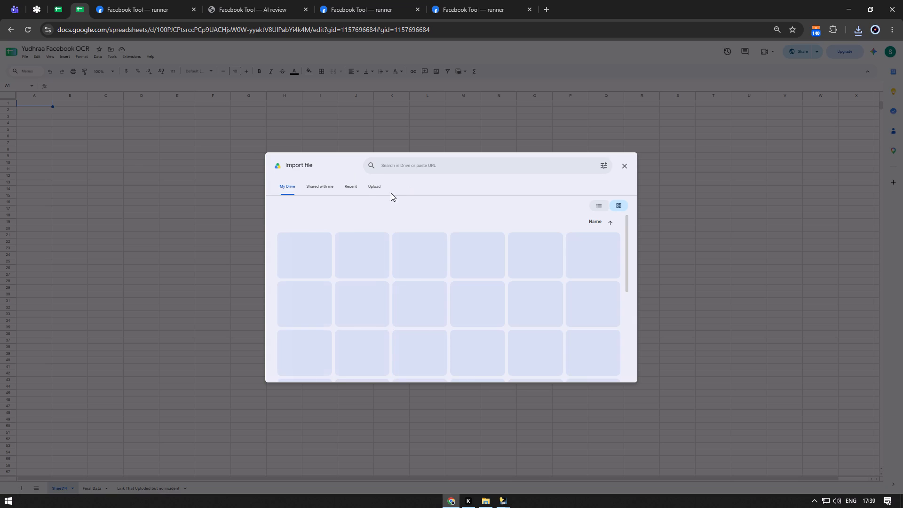
pyautogui.click(375, 185)
pyautogui.click(458, 312)
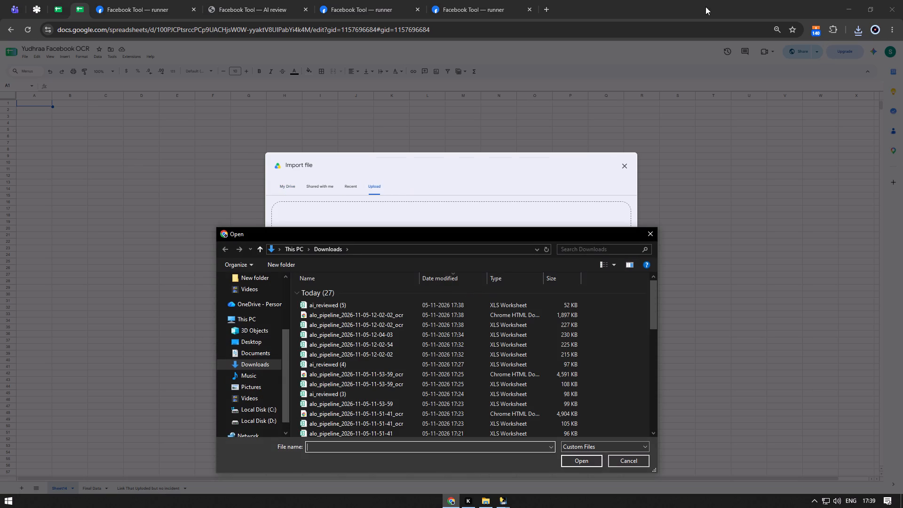
pyautogui.doubleClick(480, 304)
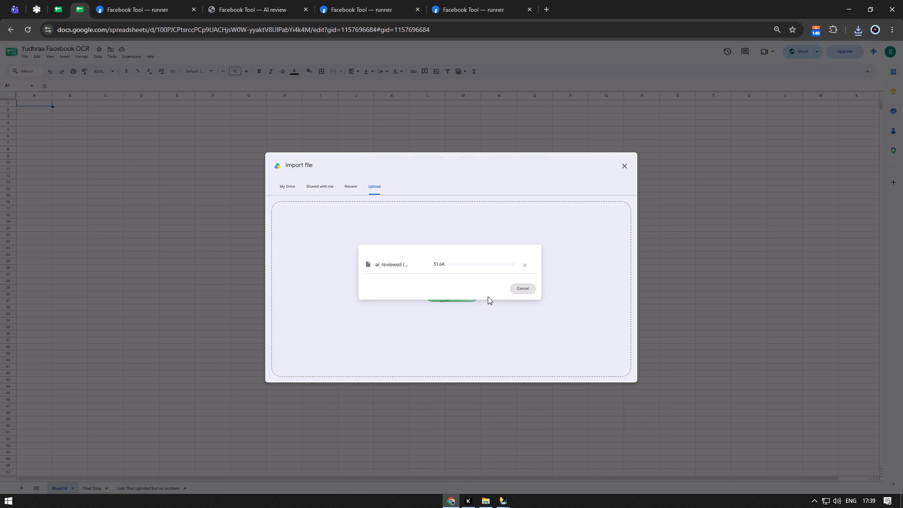
pyautogui.moveTo(445, 264); pyautogui.dragTo(437, 265)
pyautogui.click(437, 267)
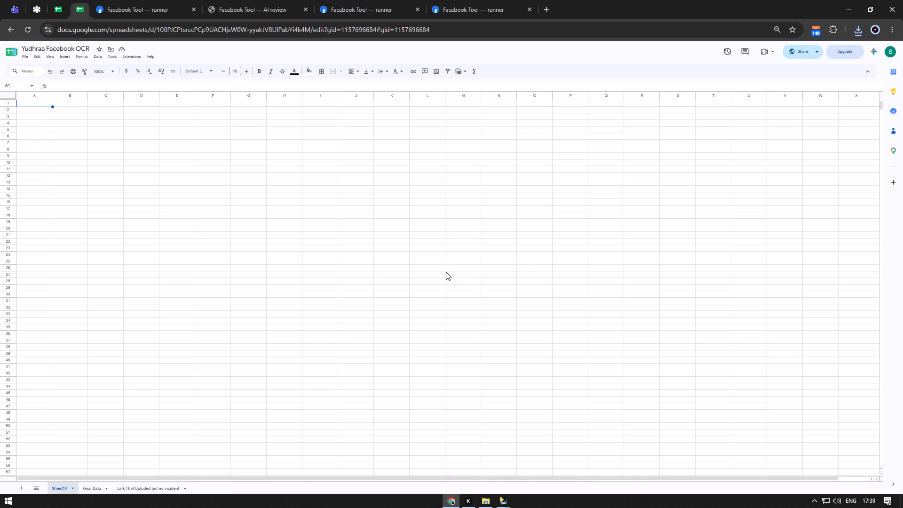
pyautogui.click(395, 265)
pyautogui.click(406, 316)
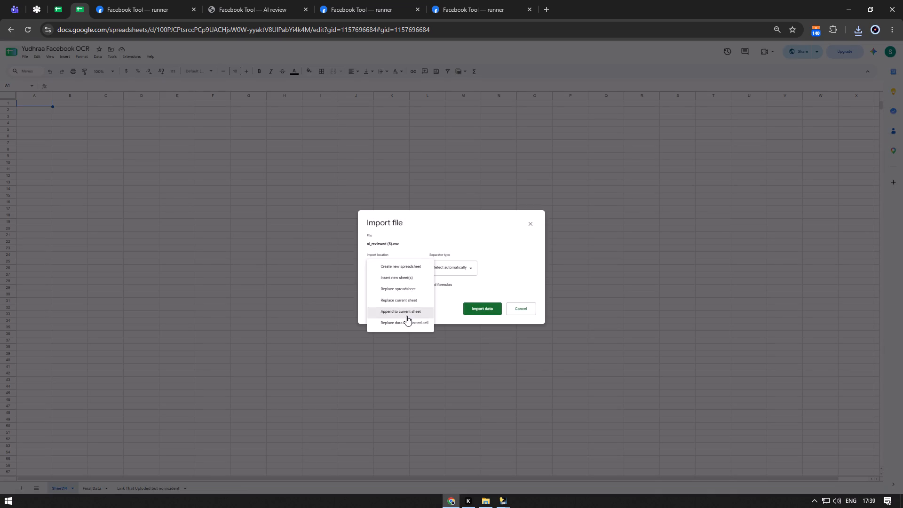
pyautogui.click(488, 307)
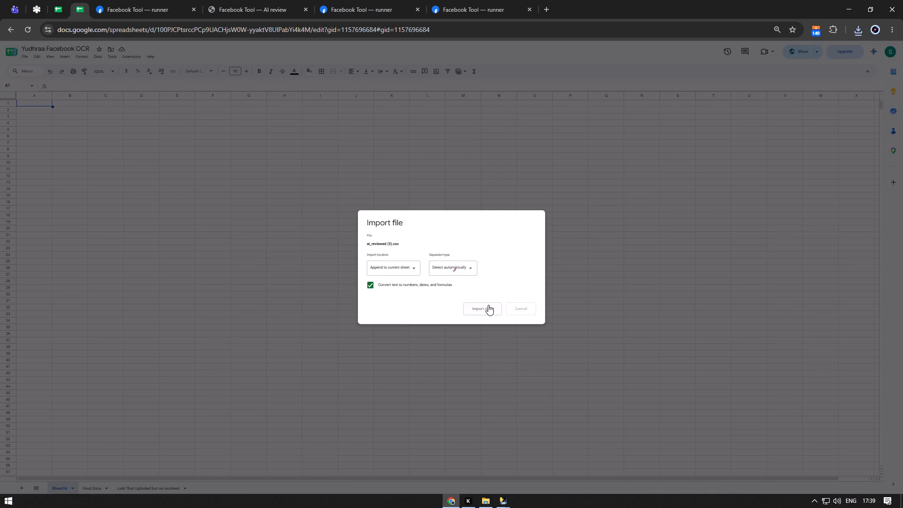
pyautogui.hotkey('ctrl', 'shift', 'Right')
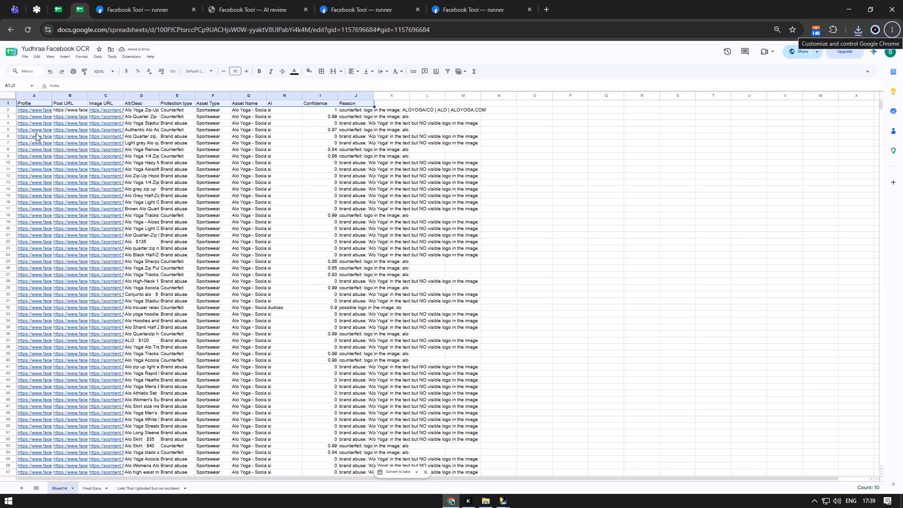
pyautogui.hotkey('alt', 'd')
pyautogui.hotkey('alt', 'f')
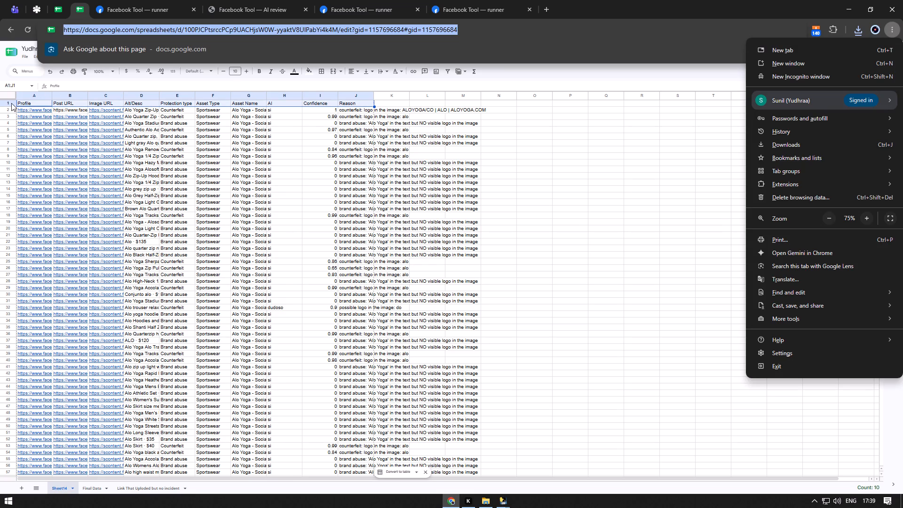
# Add a filter to the imported table and exclude the value "possible logo in the image: do" in the Reason column.
pyautogui.click(34, 103)
pyautogui.hotkey('ctrl', 'shift', 'Right')
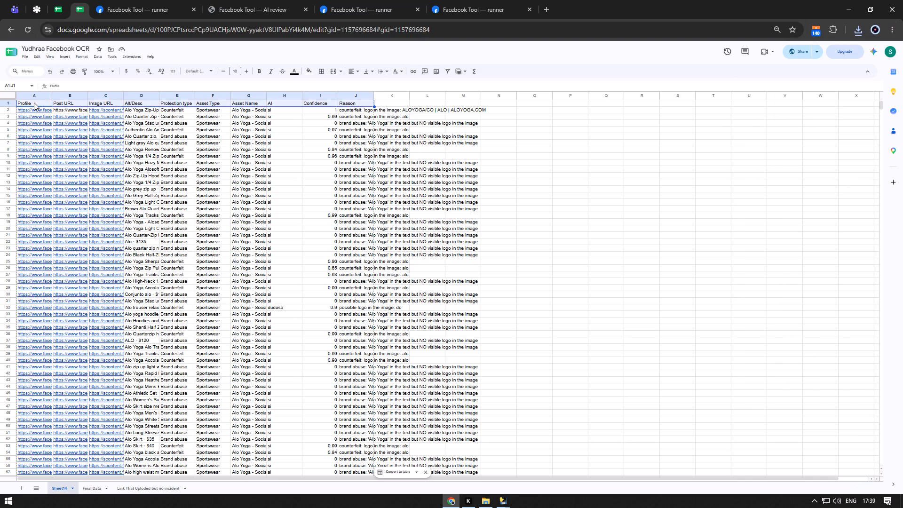
pyautogui.hotkey('alt', 'd')
pyautogui.hotkey('alt', 'f')
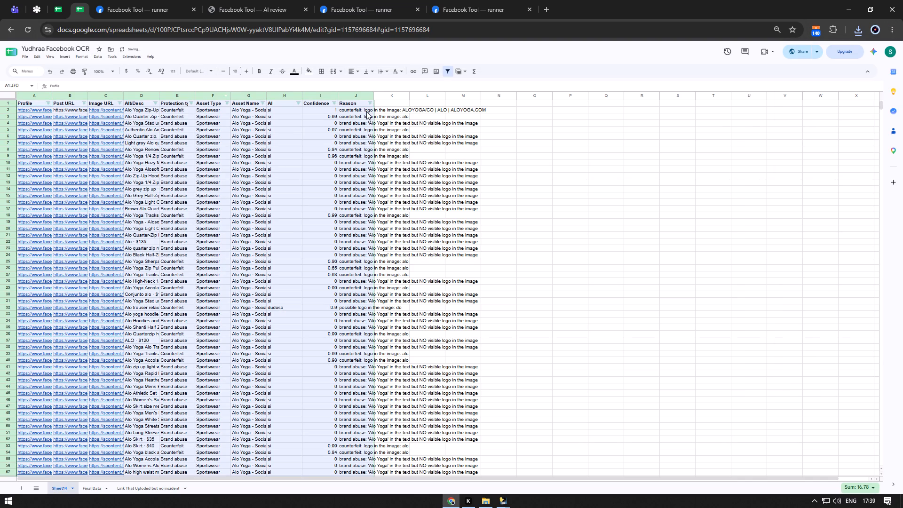
pyautogui.click(369, 103)
pyautogui.scroll(-12, 341, 240)
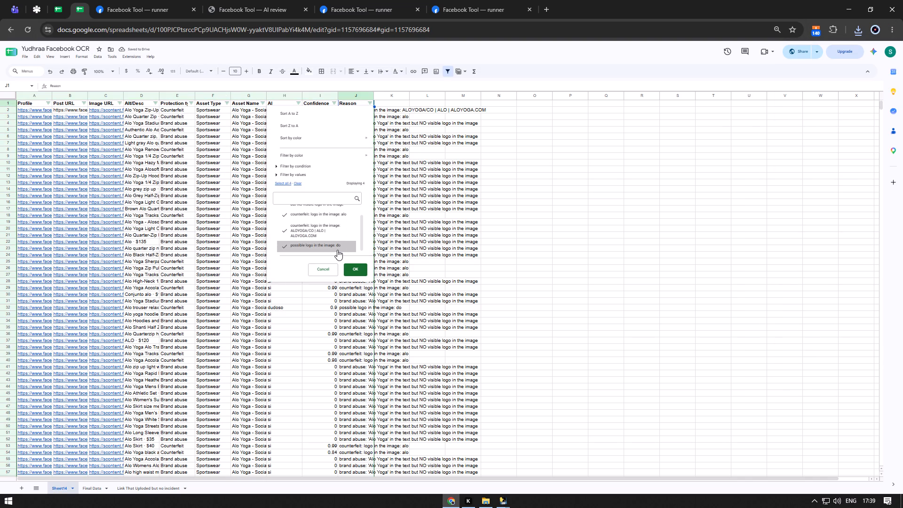
pyautogui.click(337, 247)
pyautogui.click(353, 270)
# Replace the detection links in the Red Points new incident form with the filtered Post URL values and save them.
pyautogui.click(66, 111)
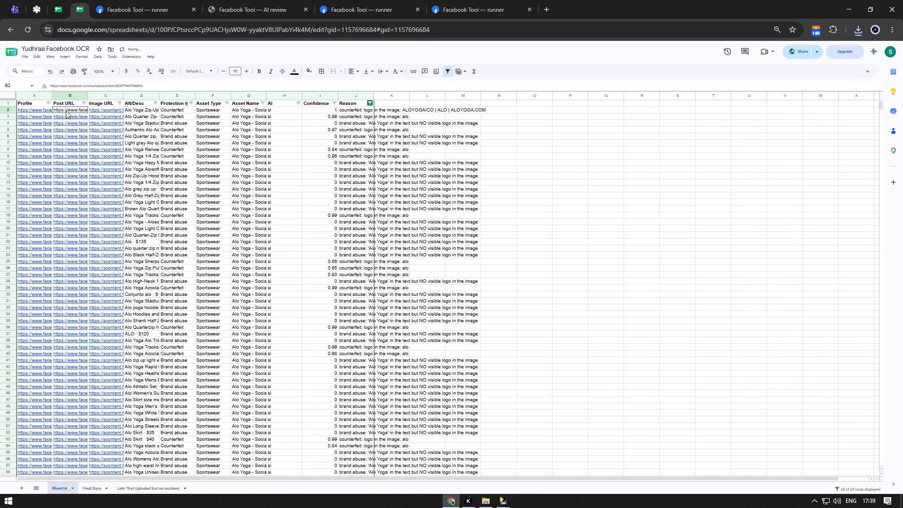
pyautogui.hotkey('ctrl', 'shift', 'Down')
pyautogui.hotkey('ctrl', 'c')
pyautogui.hotkey('ctrl', 'c')
pyautogui.hotkey('ctrl', 'c')
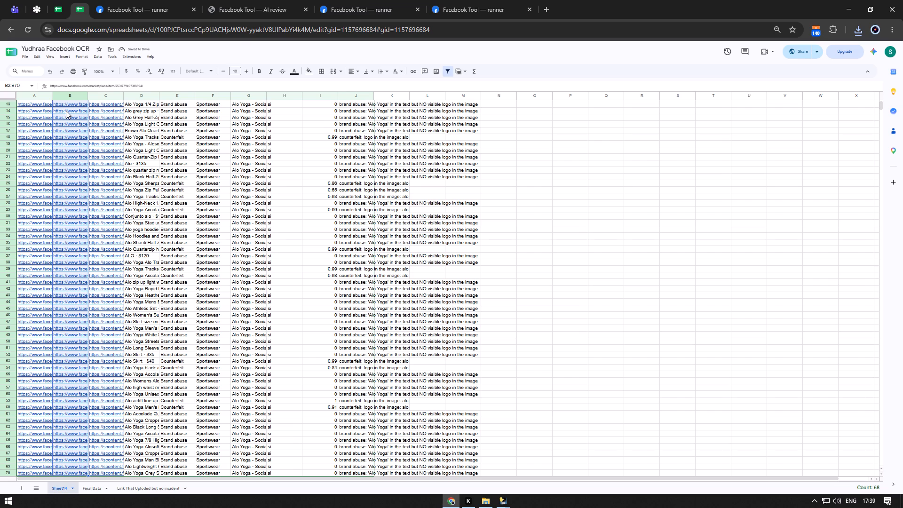
pyautogui.hotkey('ctrl', 'shift', 'Tab')
pyautogui.hotkey('ctrl', 'shift', 'Tab')
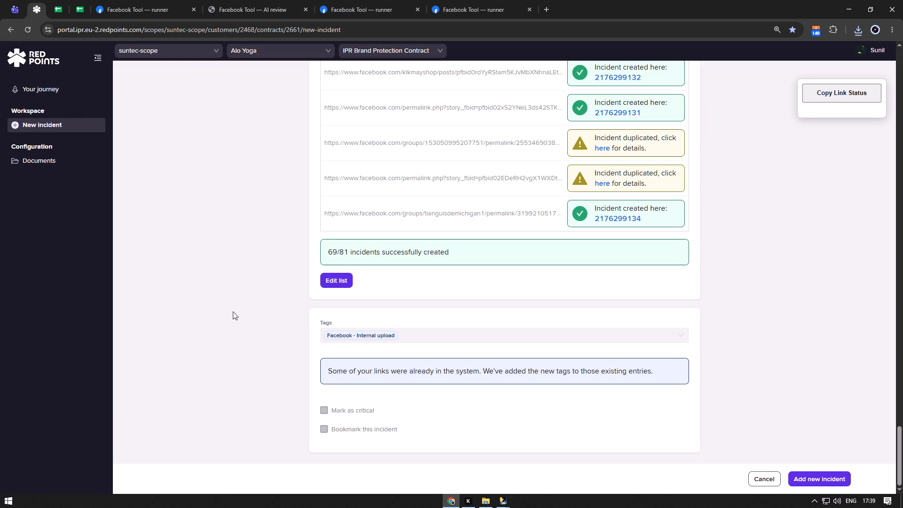
pyautogui.click(324, 286)
pyautogui.click(347, 262)
pyautogui.hotkey('ctrl', 'a')
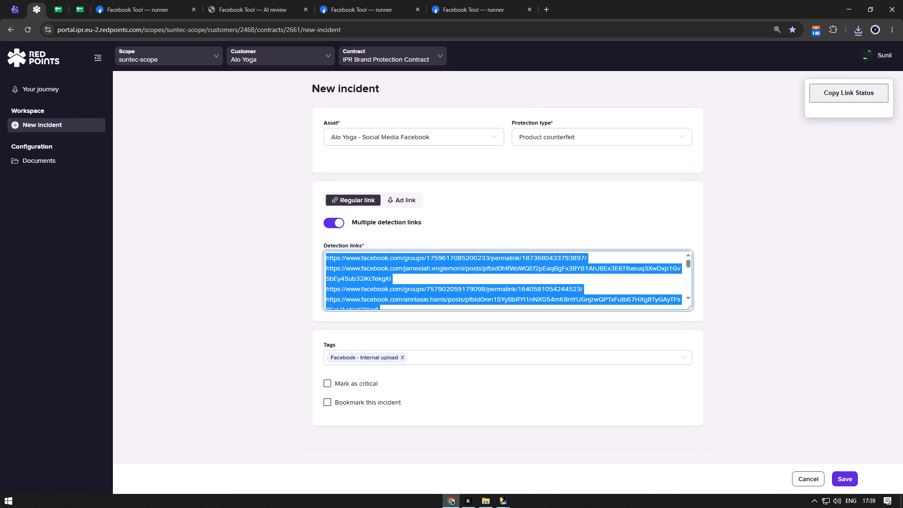
pyautogui.hotkey('ctrl', 'v')
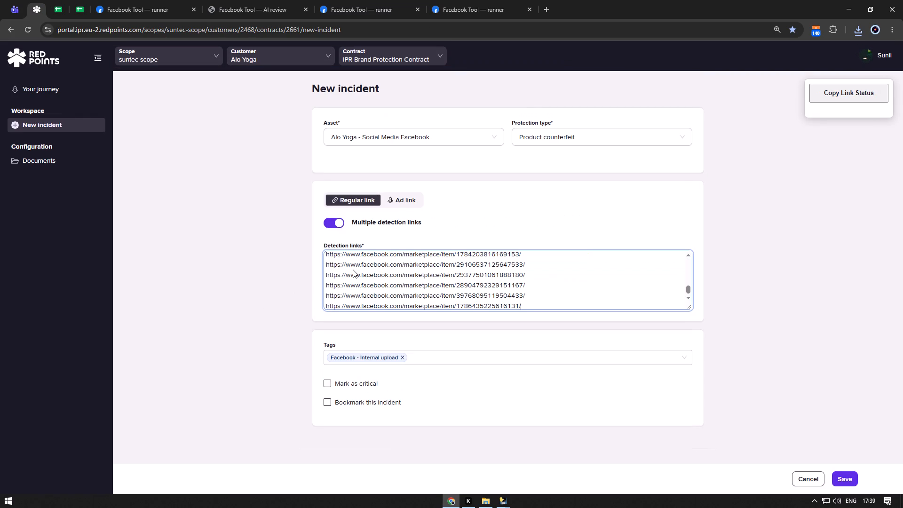
pyautogui.click(848, 481)
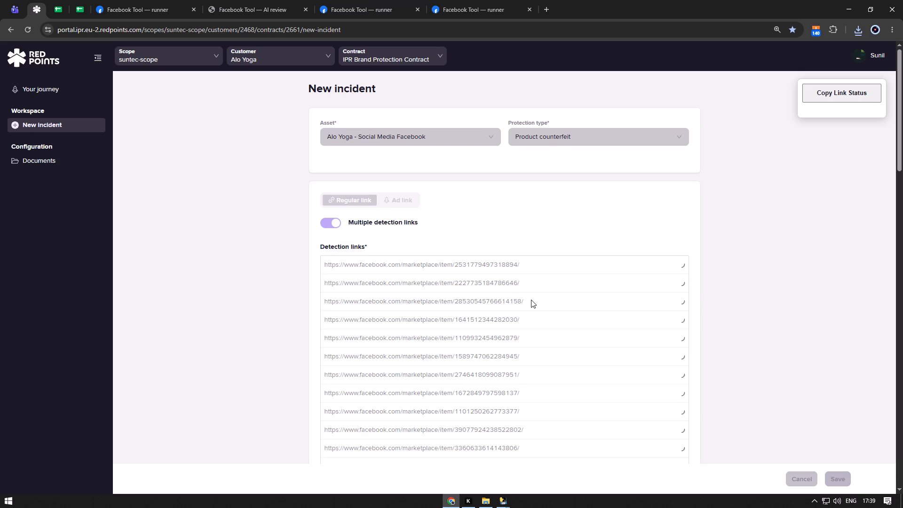
# Remove the duplicate links from the Profile column of the imported table, from row 2 to row 70.
pyautogui.click(74, 0)
pyautogui.press('Up')
pyautogui.press('Left')
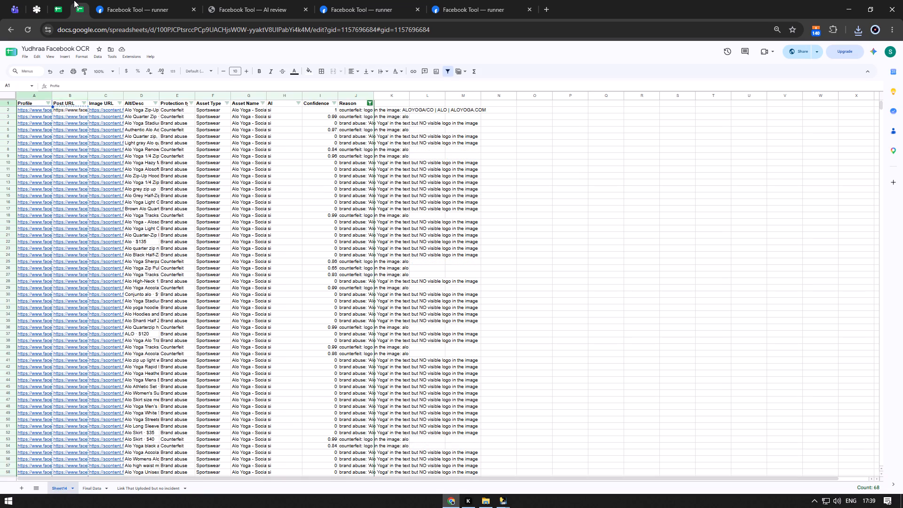
pyautogui.hotkey('ctrl', 'Down')
pyautogui.hotkey('ctrl', 'Up')
pyautogui.press('Down')
pyautogui.hotkey('ctrl', 'shift', 'Down')
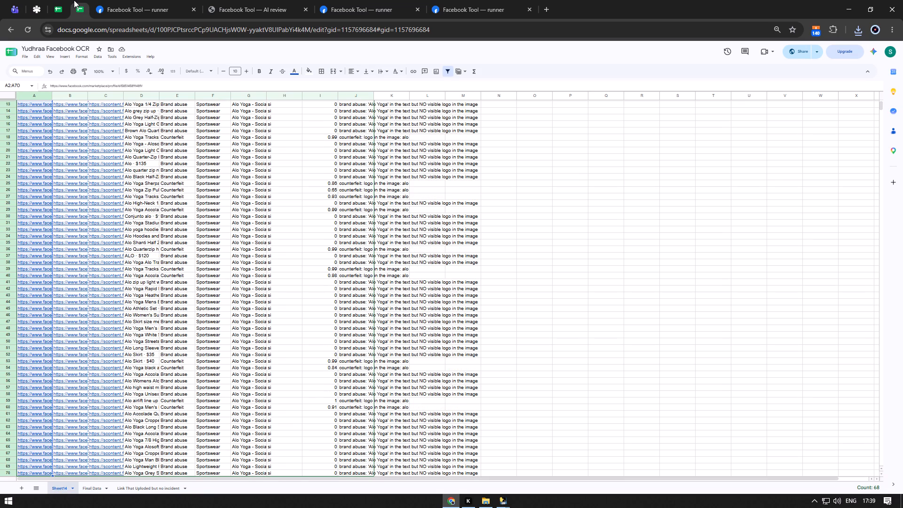
pyautogui.hotkey('alt', 'o')
pyautogui.press('Right')
pyautogui.press('Up')
pyautogui.press('Up')
pyautogui.press('Up')
pyautogui.press('Up')
pyautogui.press('Right')
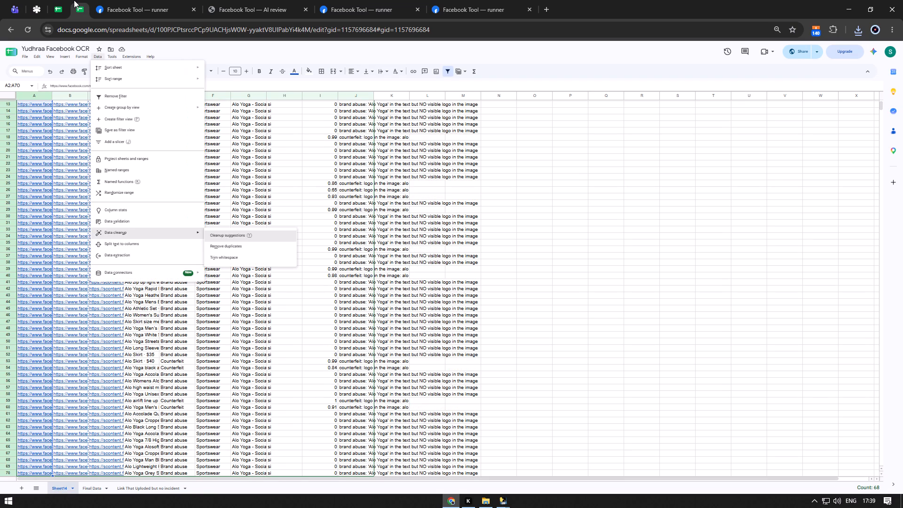
pyautogui.press('Up')
pyautogui.press('Up')
pyautogui.press('Return')
pyautogui.hotkey('shift', 'Tab')
pyautogui.press('Return')
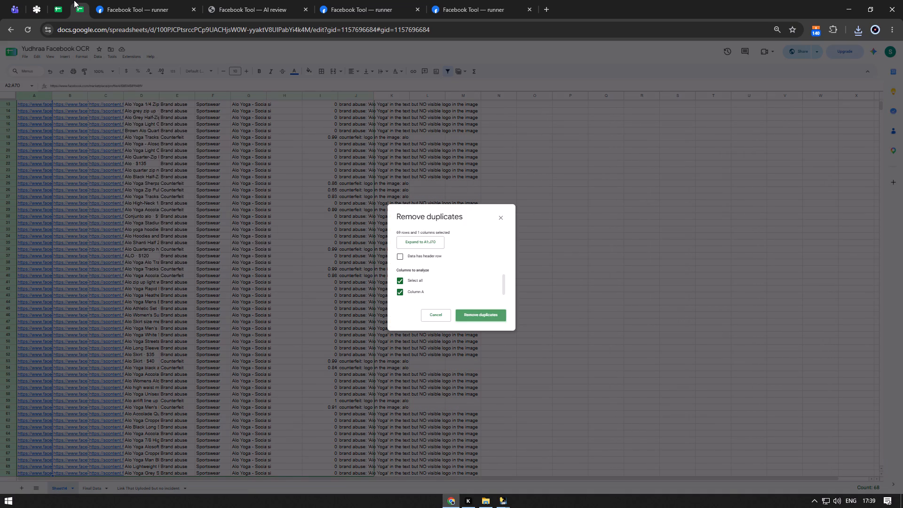
pyautogui.hotkey('shift', 'Tab')
pyautogui.press('Return')
# Paste the deduplicated profile links into the Profiles (Sellers) cell of the Atlanta alo half zip row in Alo FB US.
pyautogui.hotkey('ctrl', 'c')
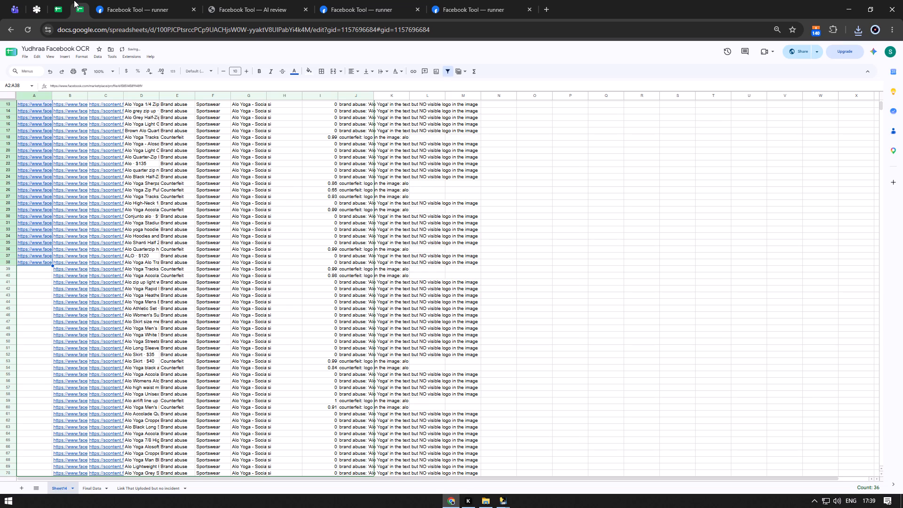
pyautogui.hotkey('ctrl', 'shift', 'Tab')
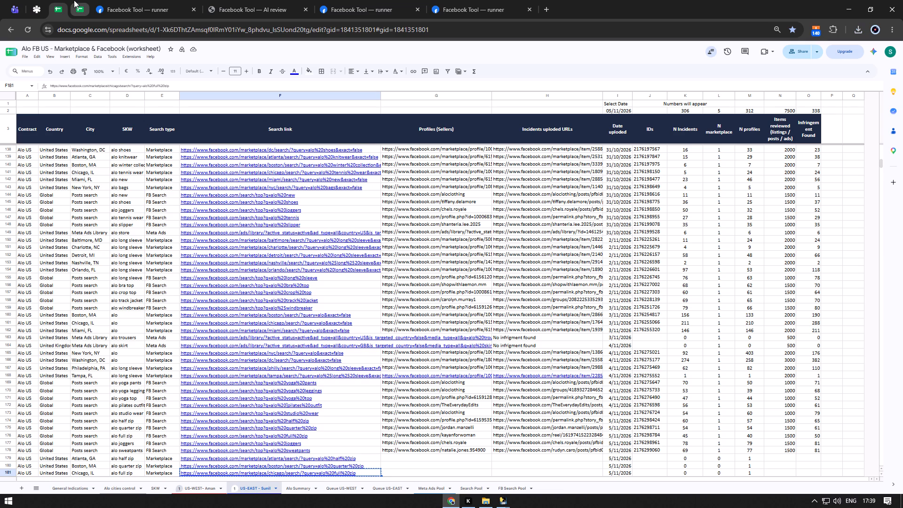
pyautogui.press('Up')
pyautogui.press('Right')
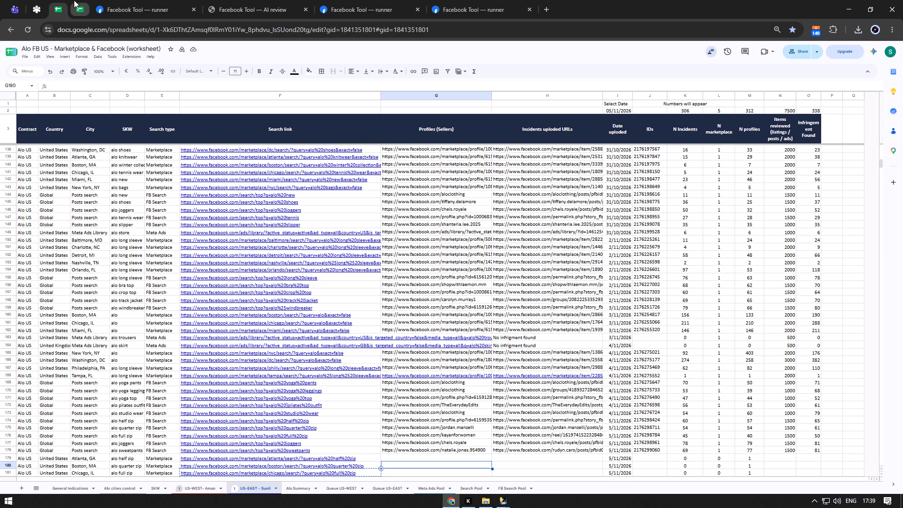
pyautogui.hotkey('ctrl', 'Up')
pyautogui.press('Down')
pyautogui.press('Return')
pyautogui.hotkey('ctrl', 'shift', 'v')
pyautogui.press('Return')
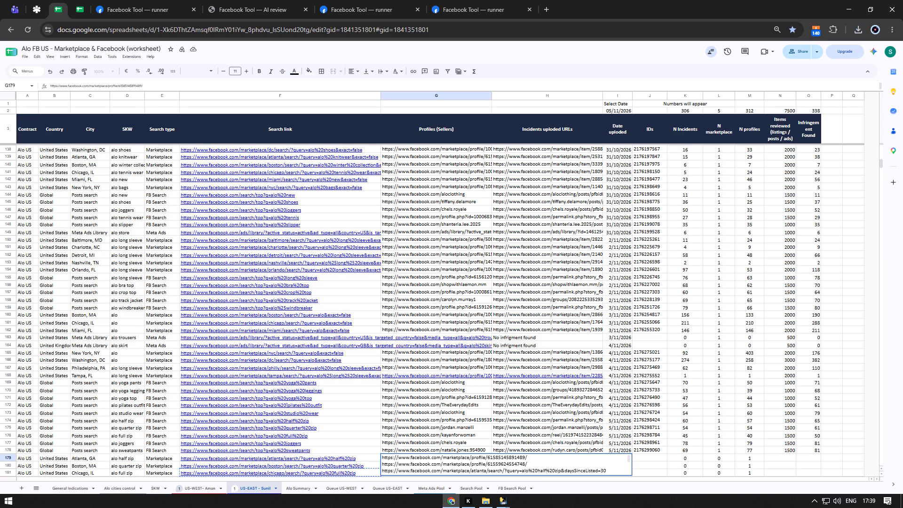
# Set the items reviewed to 2000 for the Atlanta alo half zip row.
pyautogui.press('Up')
pyautogui.press('Right')
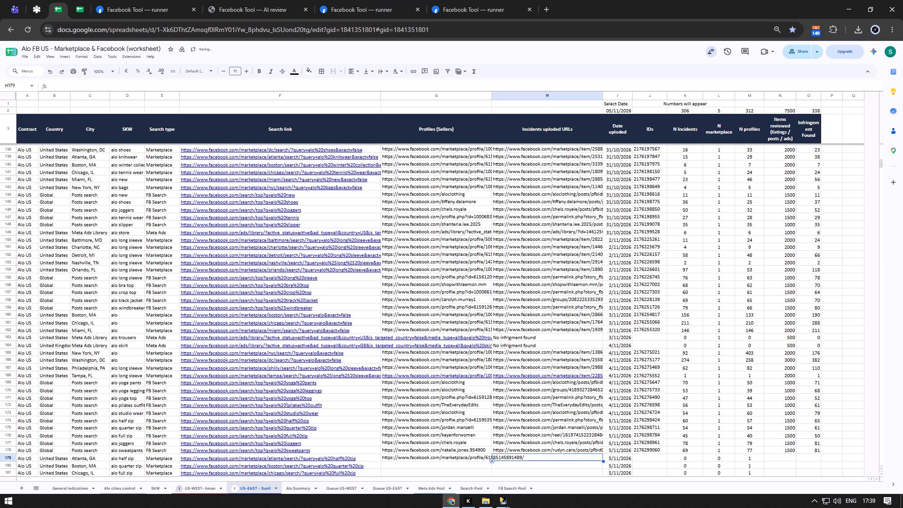
pyautogui.press('Right')
pyautogui.press('Right')
pyautogui.press('Right')
pyautogui.press('Right')
pyautogui.press('Right')
pyautogui.press('Right')
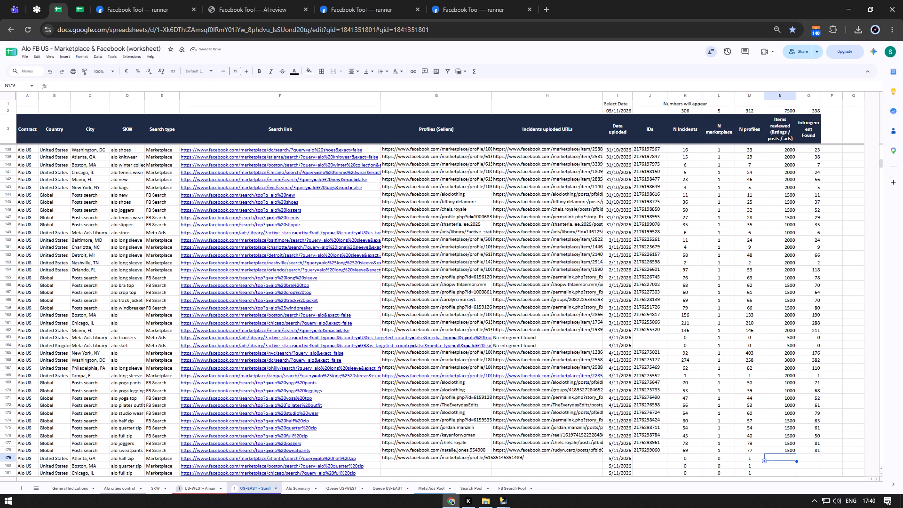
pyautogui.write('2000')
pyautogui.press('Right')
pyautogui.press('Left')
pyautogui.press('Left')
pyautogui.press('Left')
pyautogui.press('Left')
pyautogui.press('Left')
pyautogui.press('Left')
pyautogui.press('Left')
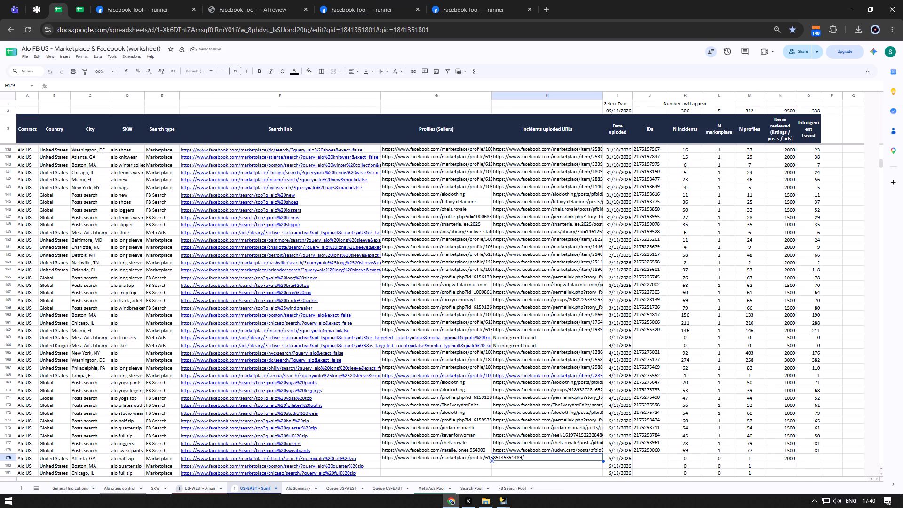
# Remove the filter from Sheet14 of the Yudhraa Facebook OCR spreadsheet and clear all of its contents.
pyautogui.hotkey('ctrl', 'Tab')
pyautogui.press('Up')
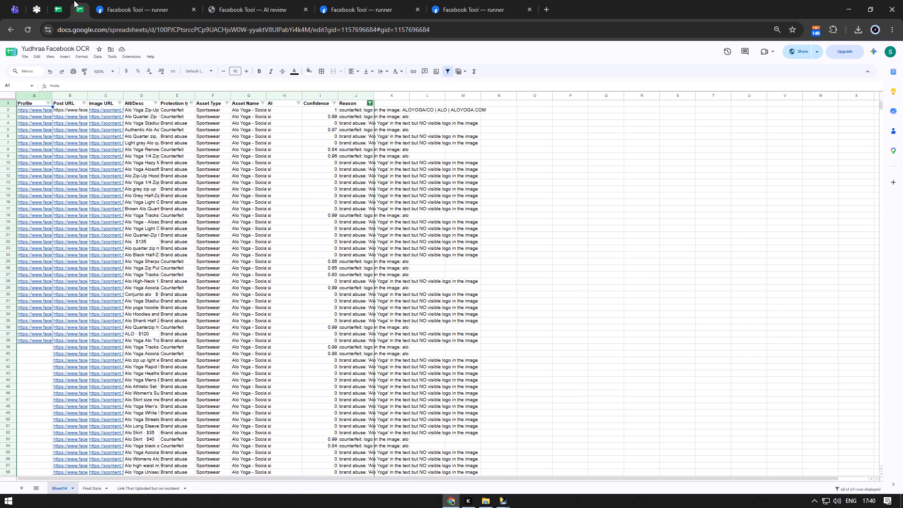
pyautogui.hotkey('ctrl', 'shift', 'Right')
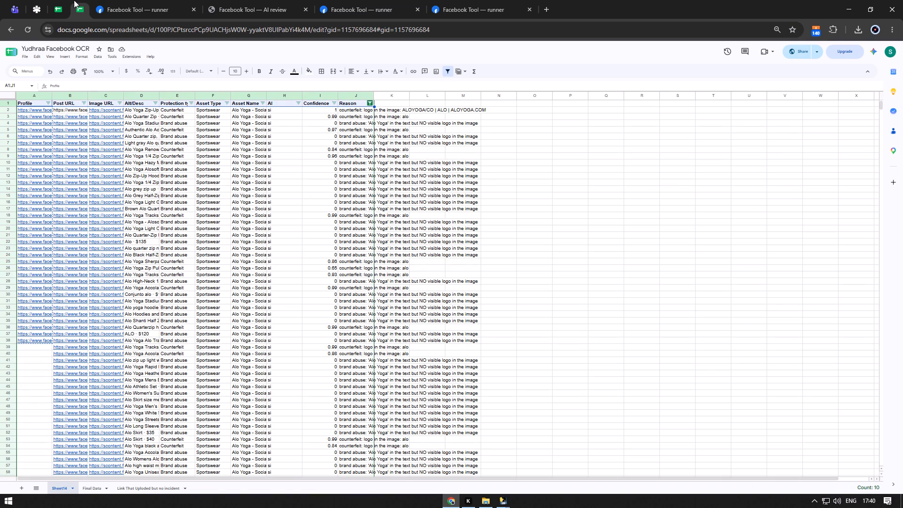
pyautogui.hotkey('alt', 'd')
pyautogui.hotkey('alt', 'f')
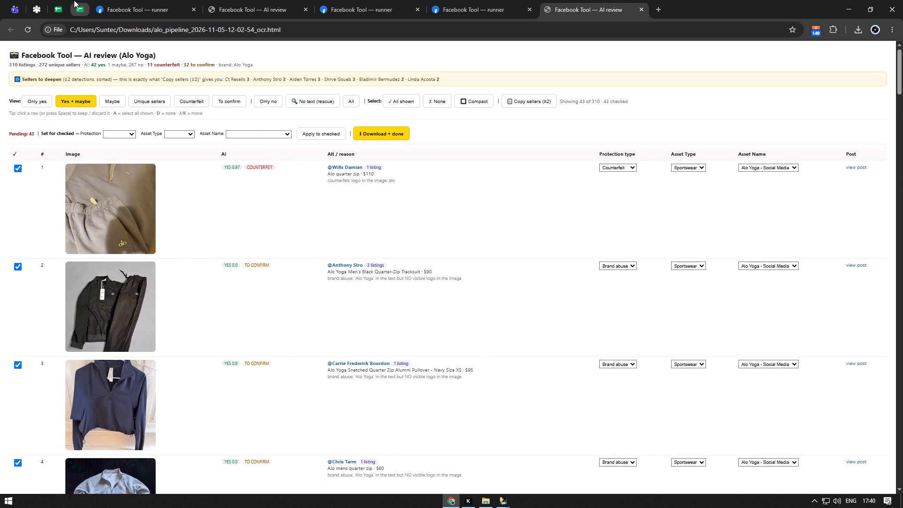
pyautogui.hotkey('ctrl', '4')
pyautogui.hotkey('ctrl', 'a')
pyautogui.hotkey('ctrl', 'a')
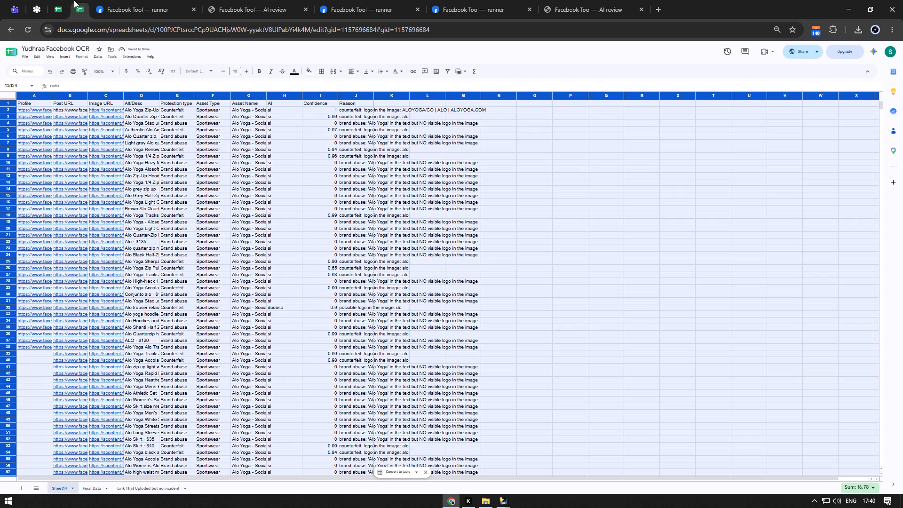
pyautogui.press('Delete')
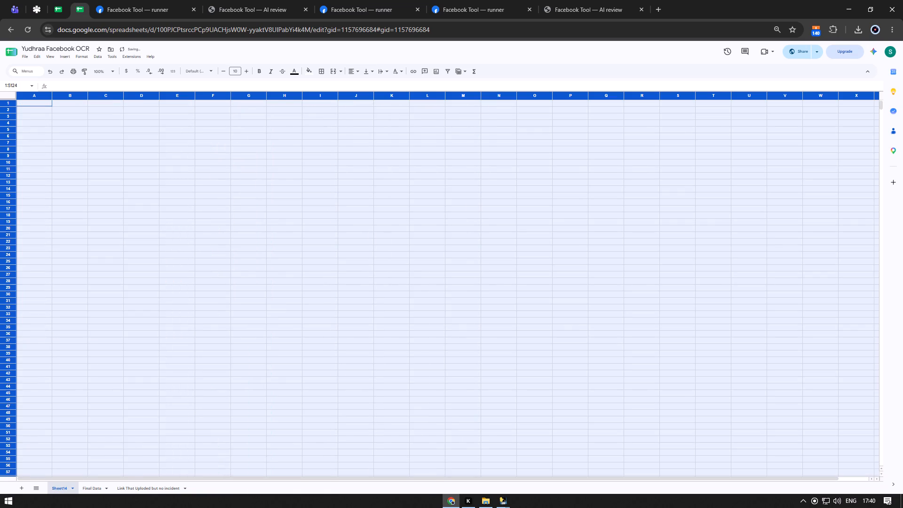
# Copy the link statuses from the Red Points new incident page and paste them at H7713 in Final Data.
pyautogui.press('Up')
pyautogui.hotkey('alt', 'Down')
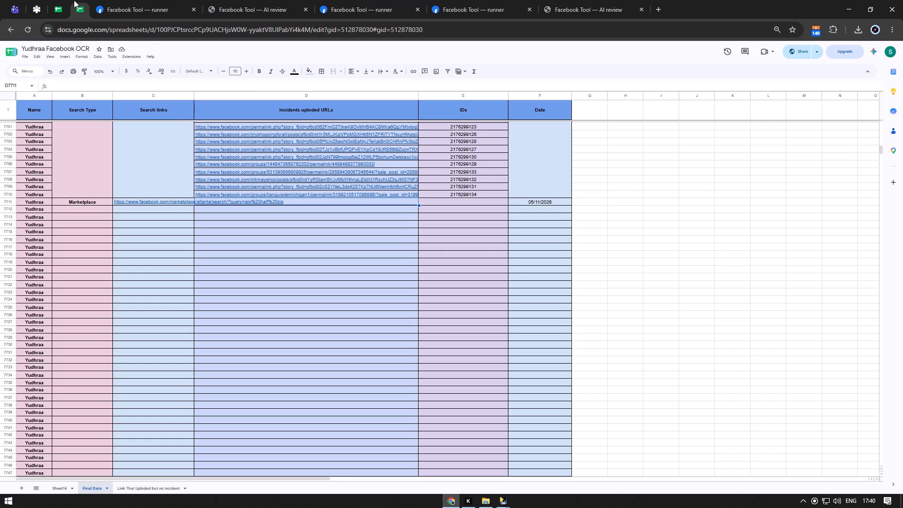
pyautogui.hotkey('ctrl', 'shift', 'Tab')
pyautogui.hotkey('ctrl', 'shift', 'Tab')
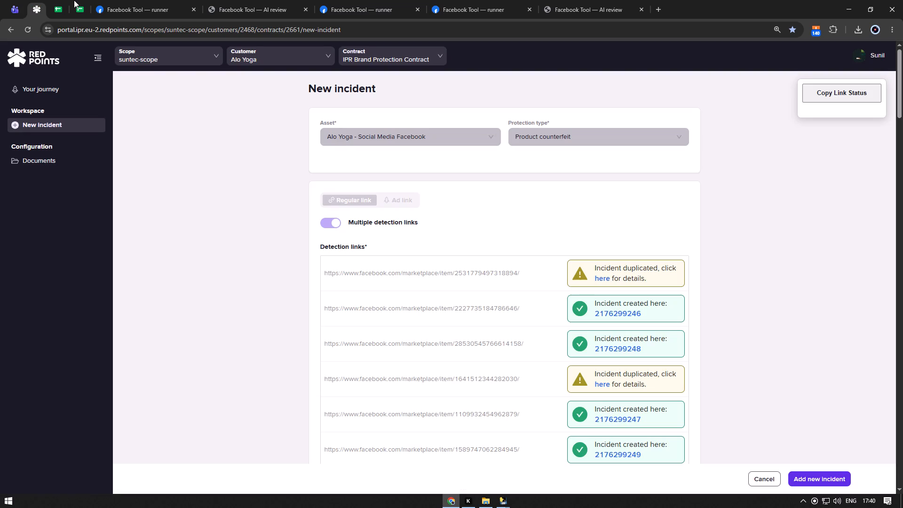
pyautogui.click(864, 100)
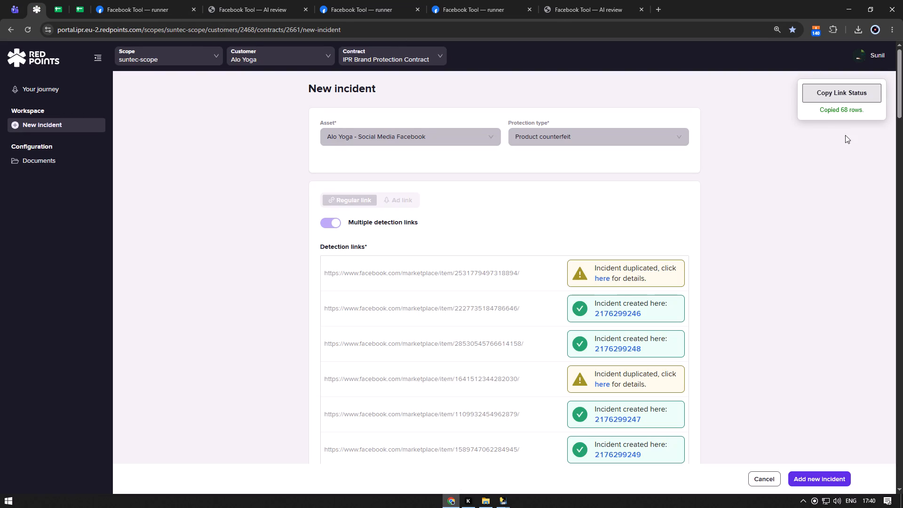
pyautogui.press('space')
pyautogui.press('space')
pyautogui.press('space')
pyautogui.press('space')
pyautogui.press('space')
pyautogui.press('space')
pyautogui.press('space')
pyautogui.click(607, 232)
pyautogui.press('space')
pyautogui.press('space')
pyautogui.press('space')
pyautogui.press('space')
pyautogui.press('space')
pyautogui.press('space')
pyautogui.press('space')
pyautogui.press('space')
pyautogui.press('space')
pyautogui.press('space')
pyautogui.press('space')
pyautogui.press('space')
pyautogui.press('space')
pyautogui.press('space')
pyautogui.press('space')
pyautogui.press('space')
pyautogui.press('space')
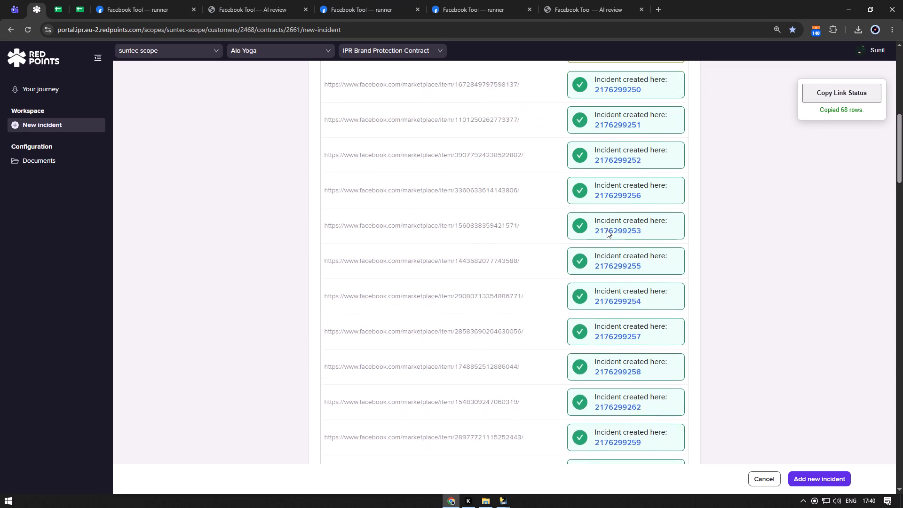
pyautogui.click(855, 94)
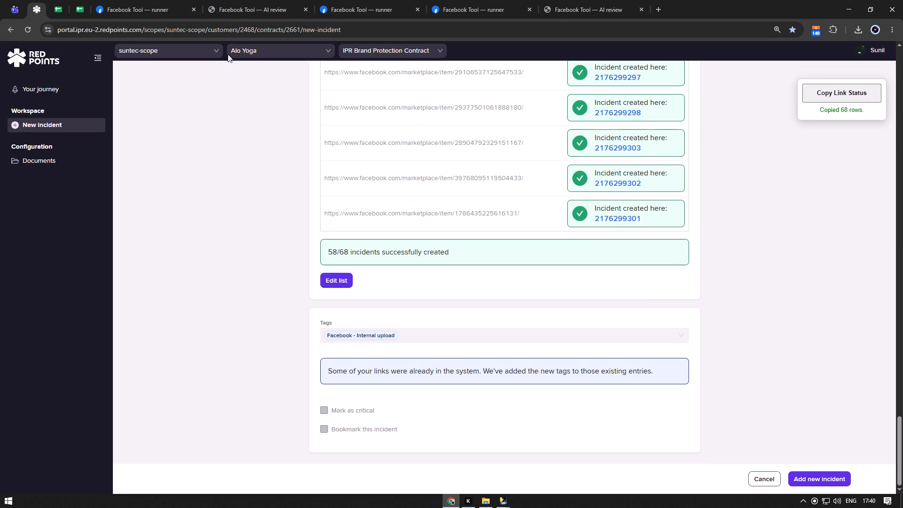
pyautogui.click(73, 0)
pyautogui.click(618, 218)
pyautogui.hotkey('ctrl', 'v')
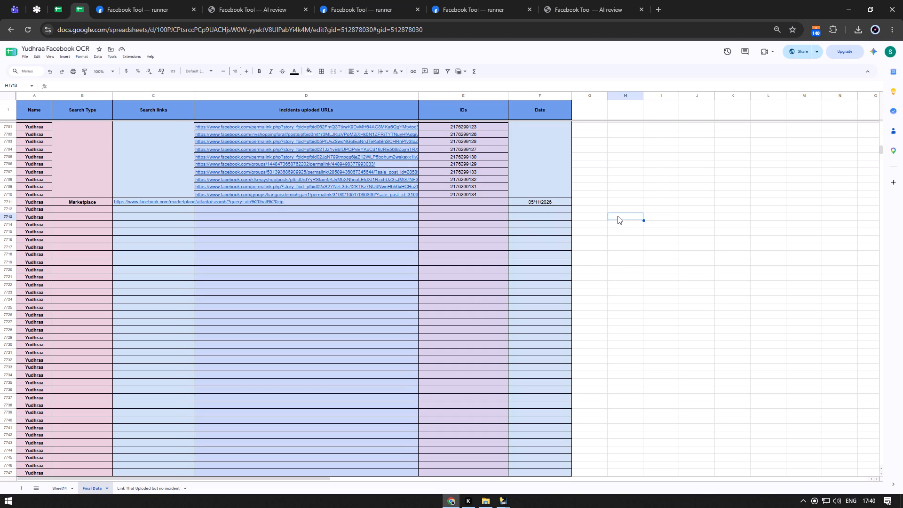
# Delete the pasted Status cells I7713:I7781, shifting the incident IDs left beside the links.
pyautogui.press('Right')
pyautogui.hotkey('ctrl', 'shift', 'Down')
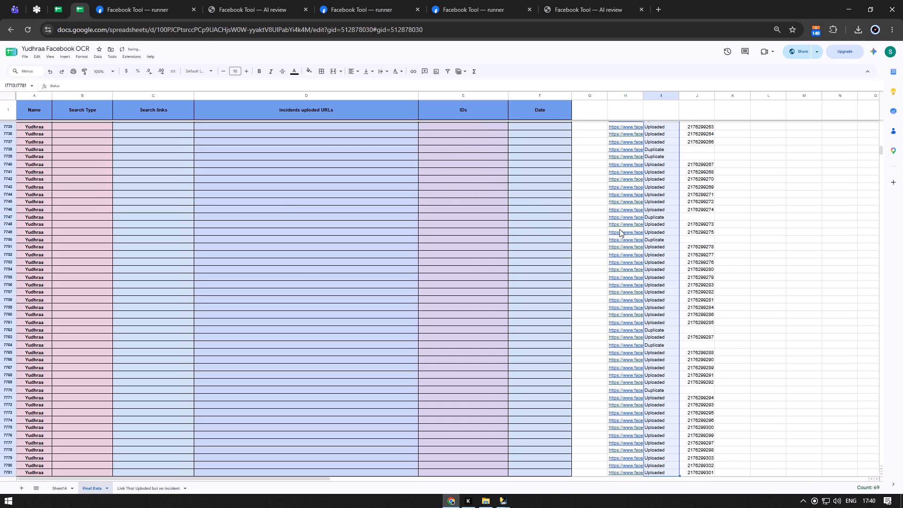
pyautogui.hotkey('ctrl', 'shift', 'x')
pyautogui.press('Up')
pyautogui.press('Up')
pyautogui.press('Up')
pyautogui.press('Up')
pyautogui.press('Up')
pyautogui.press('Up')
pyautogui.press('Up')
pyautogui.press('Up')
pyautogui.press('Up')
pyautogui.press('Up')
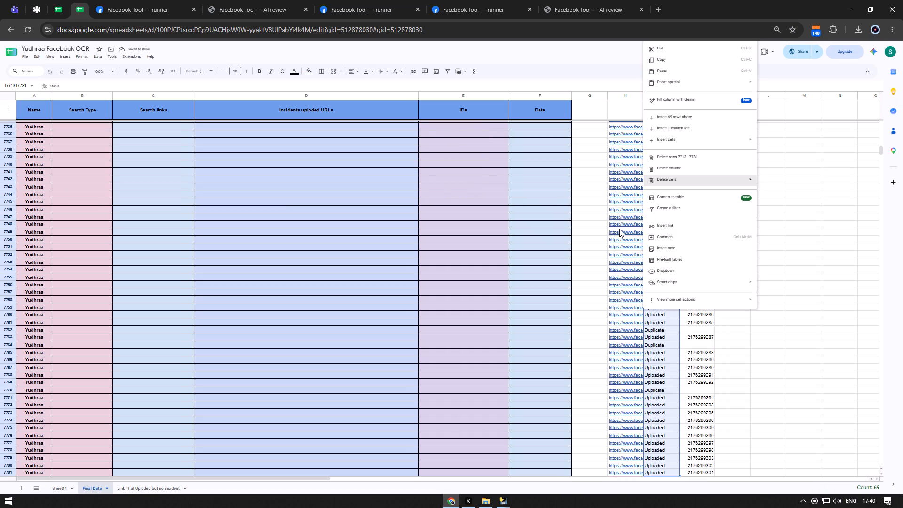
pyautogui.press('Up')
pyautogui.press('Return')
# Add a filter to the pasted Link and Incident Id's columns and show only rows with blank incident IDs.
pyautogui.press('Up')
pyautogui.press('Left')
pyautogui.press('Down')
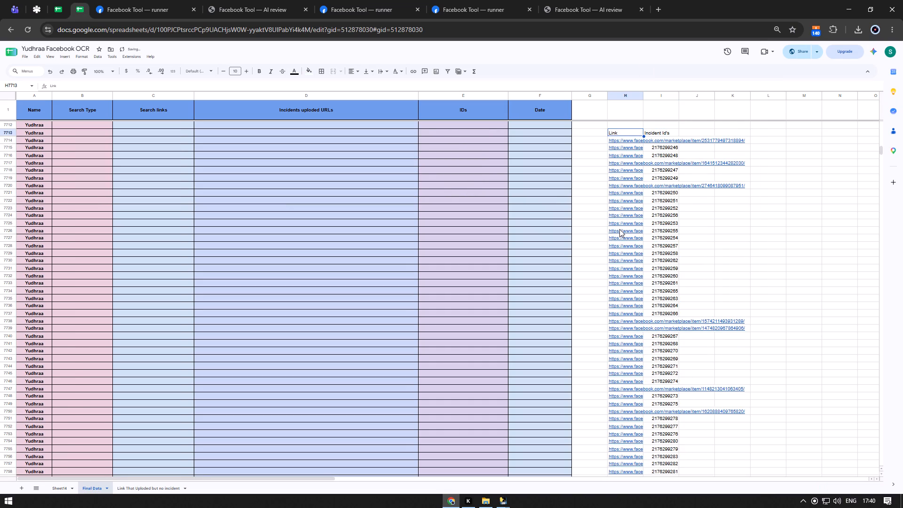
pyautogui.hotkey('ctrl', 'shift', 'Right')
pyautogui.hotkey('alt', 'd')
pyautogui.hotkey('alt', 'f')
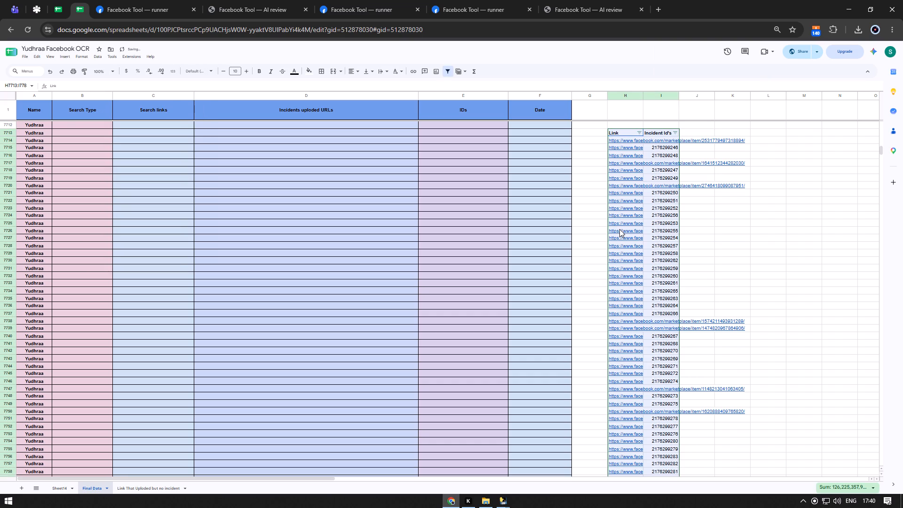
pyautogui.click(677, 132)
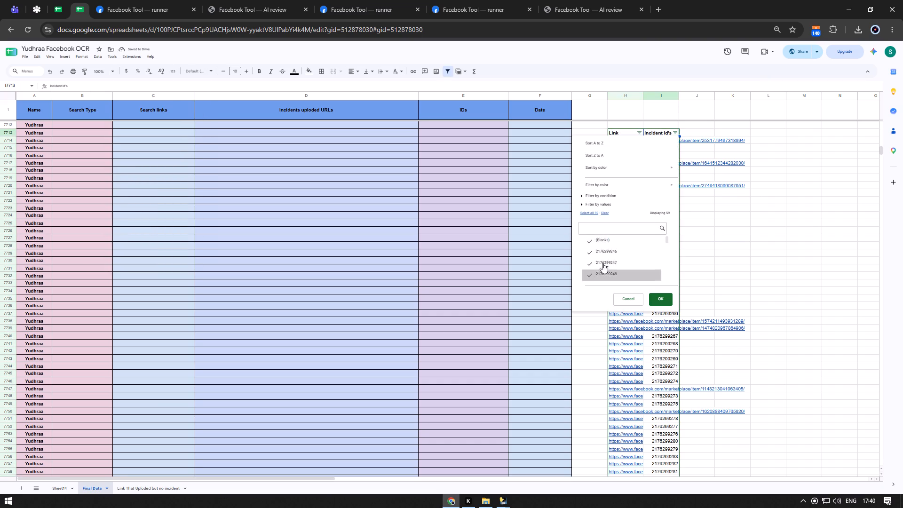
pyautogui.click(605, 213)
pyautogui.click(621, 238)
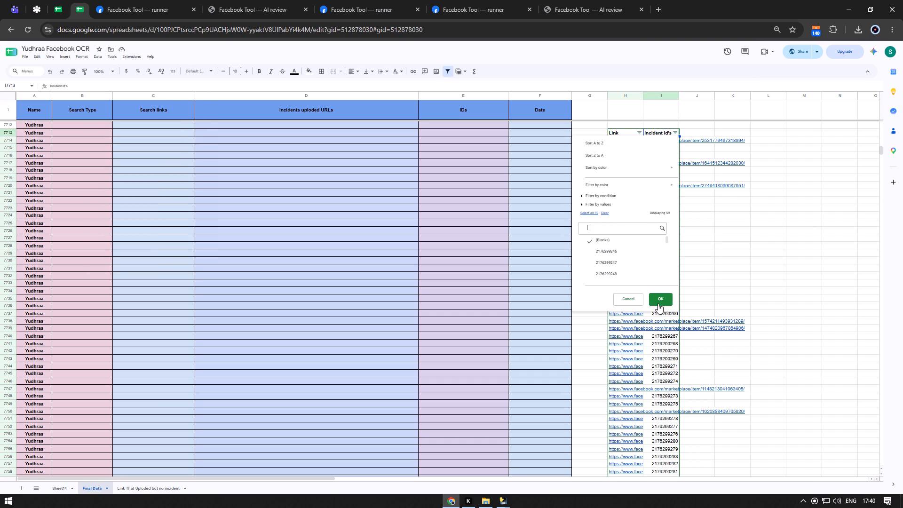
pyautogui.click(658, 303)
# Cut the filtered links that have no incident ID and delete their rows from Final Data.
pyautogui.press('Down')
pyautogui.press('Left')
pyautogui.hotkey('ctrl', 'shift', 'Down')
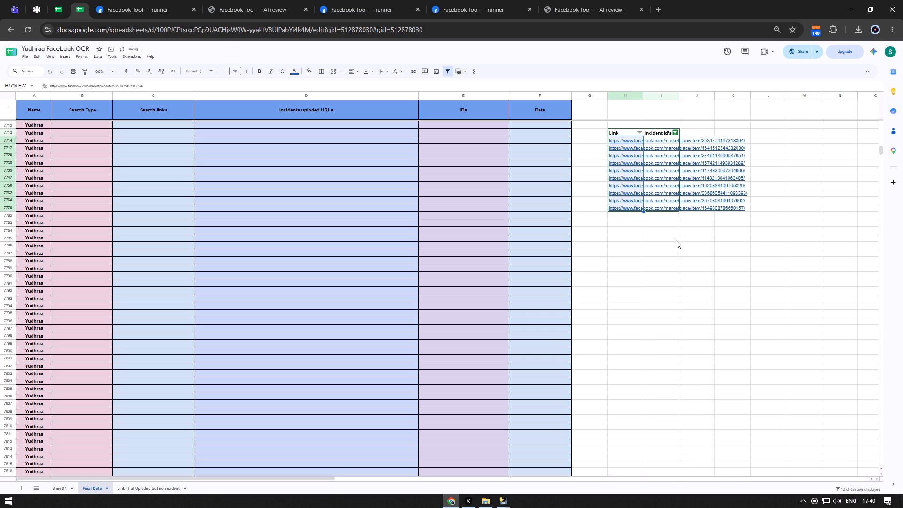
pyautogui.hotkey('ctrl', 'x')
pyautogui.hotkey('ctrl', 'shift', 'x')
pyautogui.press('Left')
pyautogui.press('Down')
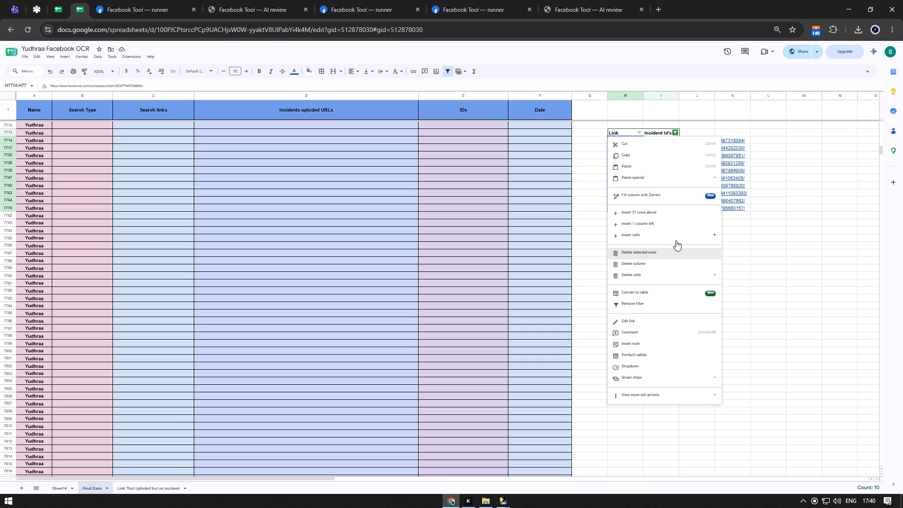
pyautogui.press('Return')
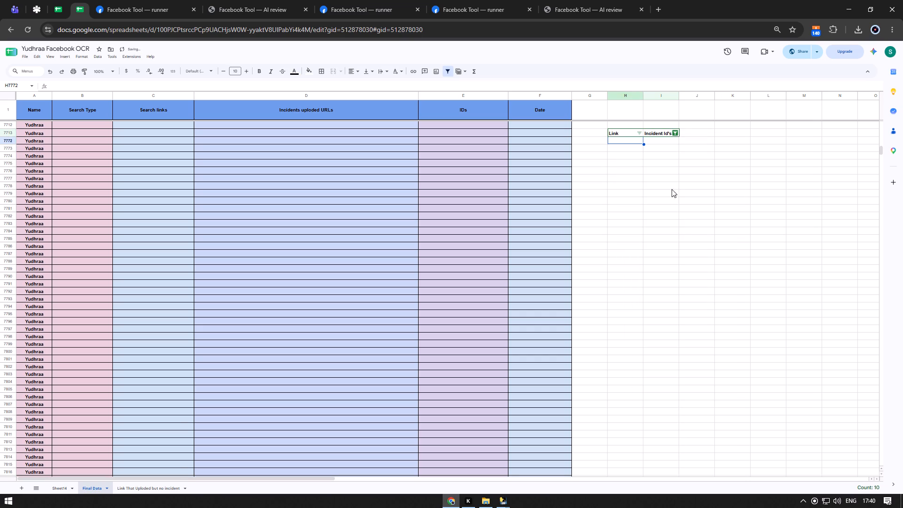
# Reset the Incident Id's column filter to show all values.
pyautogui.click(674, 133)
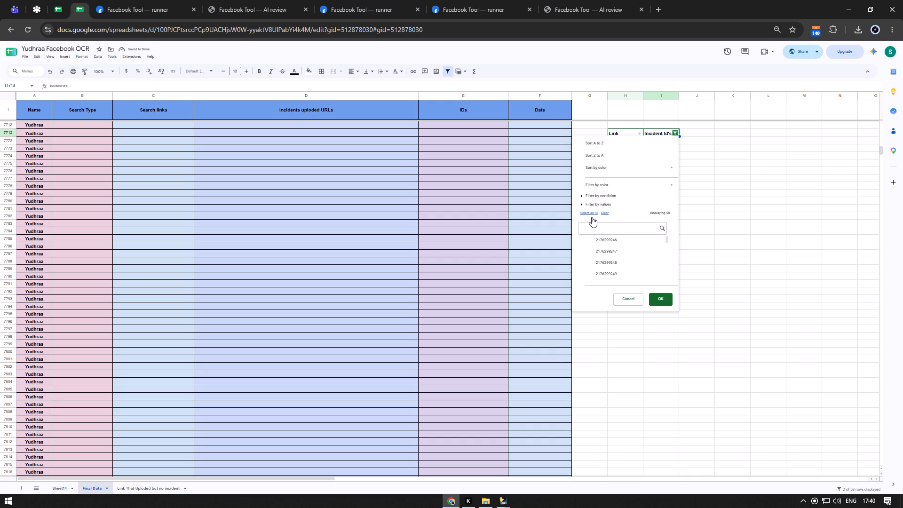
pyautogui.click(592, 216)
pyautogui.click(663, 294)
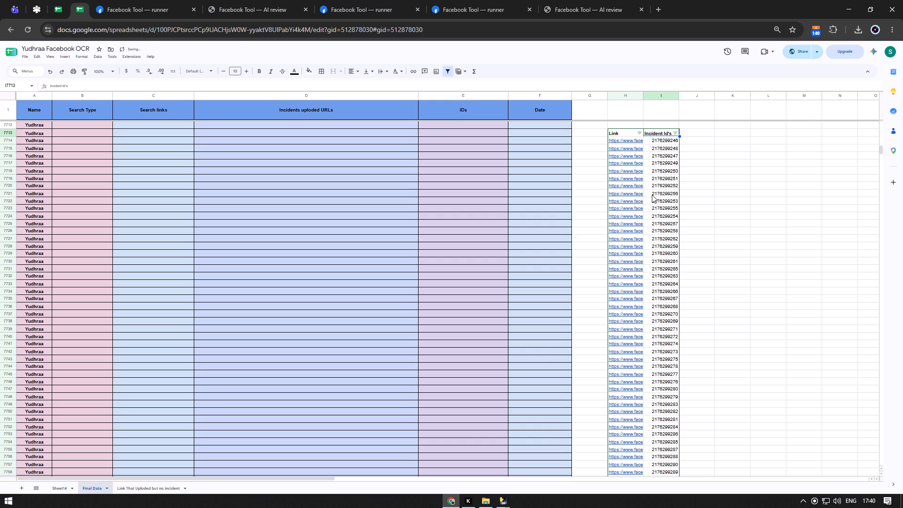
# Remove the filter from the Link and Incident Id's table and clear its two header cells.
pyautogui.hotkey('shift', 'Left')
pyautogui.hotkey('alt', 'd')
pyautogui.hotkey('alt', 'f')
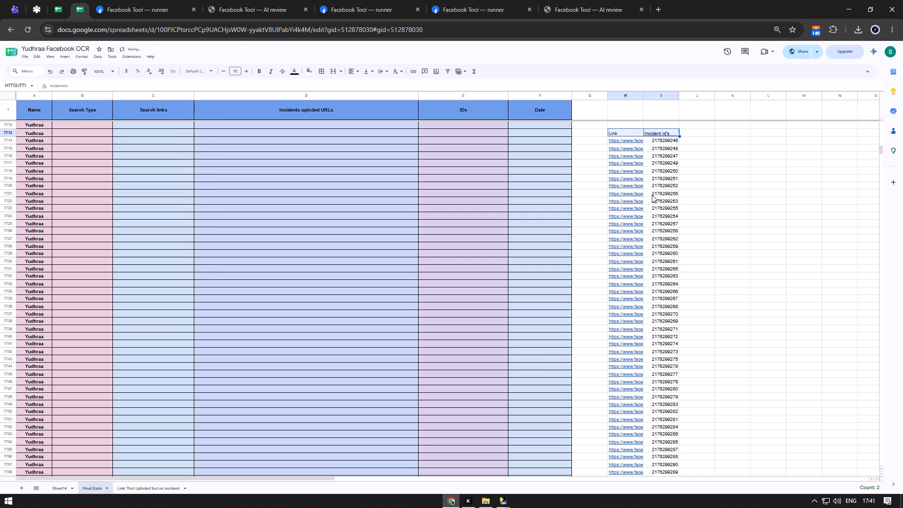
pyautogui.press('Delete')
# Cut all the Facebook links with their incident IDs and go to the last filled entry in the Incidents uploaded URLs column.
pyautogui.press('Down')
pyautogui.press('Left')
pyautogui.hotkey('ctrl', 'shift', 'Right')
pyautogui.hotkey('ctrl', 'shift', 'Down')
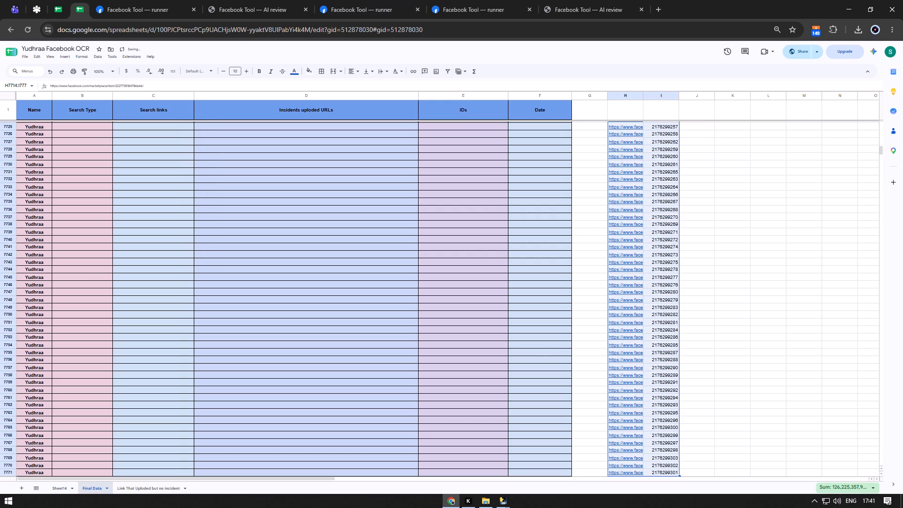
pyautogui.hotkey('ctrl', 'x')
pyautogui.hotkey('ctrl', 'Left')
pyautogui.press('Right')
pyautogui.press('Right')
pyautogui.press('Right')
pyautogui.hotkey('ctrl', 'Up')
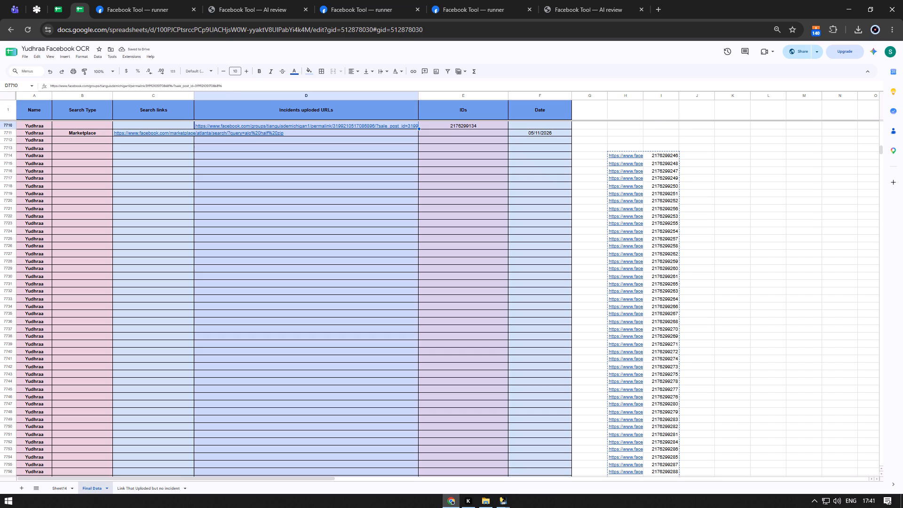
# Paste the cut links with their incident IDs into Final Data from the Atlanta alo half zip row down and centre them.
pyautogui.press('Down')
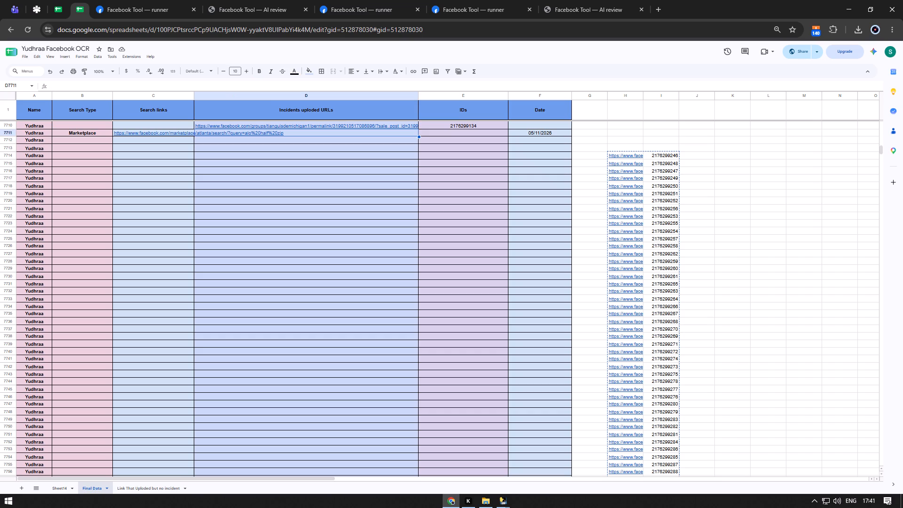
pyautogui.press('Down')
pyautogui.press('Up')
pyautogui.hotkey('ctrl', 'v')
pyautogui.hotkey('ctrl', 'shift', 'e')
# Copy only the pasted links into the Incidents uploaded URLs cell of the Atlanta alo half zip row in the Alo FB US worksheet.
pyautogui.hotkey('shift', 'Left')
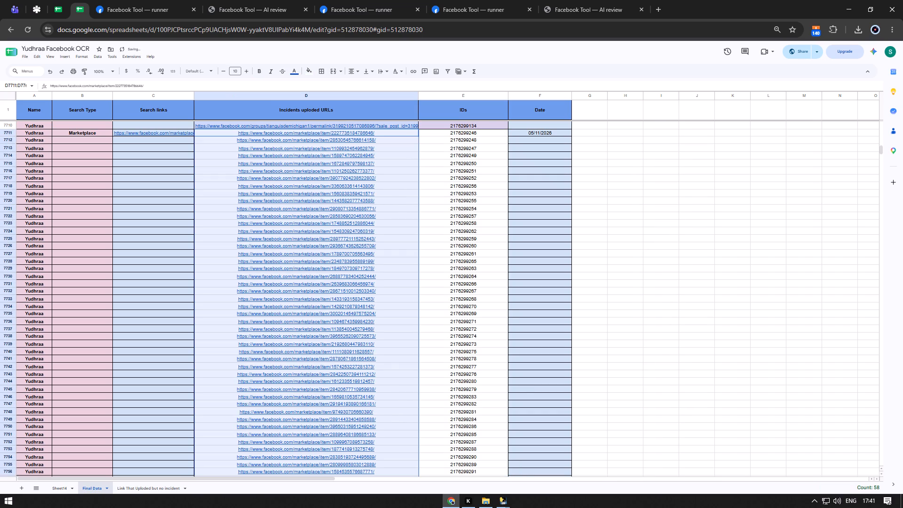
pyautogui.hotkey('ctrl', 'c')
pyautogui.hotkey('ctrl', 'c')
pyautogui.hotkey('ctrl', 'c')
pyautogui.hotkey('ctrl', 'shift', 'Tab')
pyautogui.press('Return')
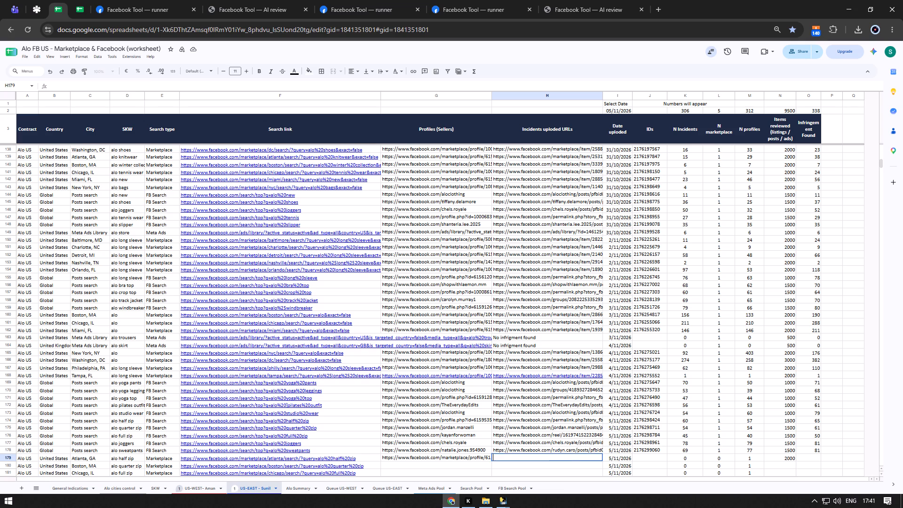
pyautogui.hotkey('ctrl', 'shift', 'v')
pyautogui.press('Return')
# Go to the N Incidents cell of the Atlanta alo half zip row to check its incident count.
pyautogui.press('Up')
pyautogui.press('Right')
pyautogui.press('Right')
pyautogui.press('Right')
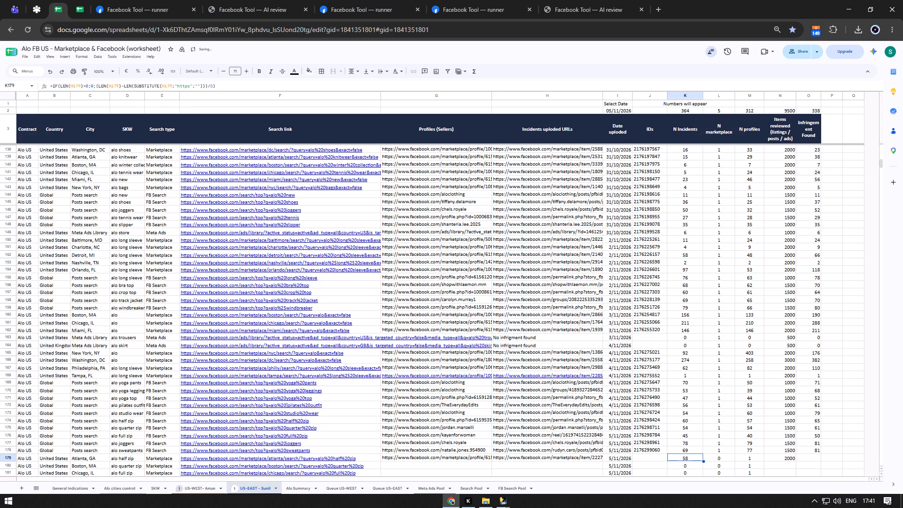
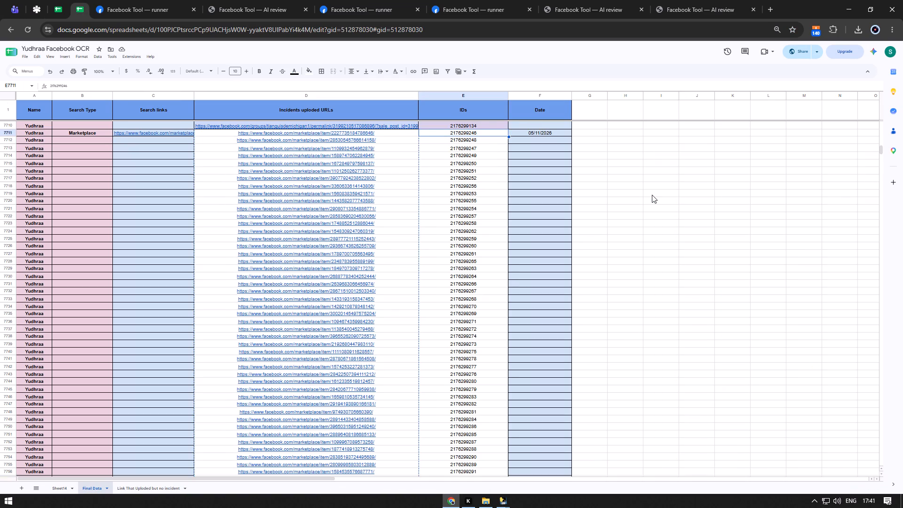
# Copy all the new incident IDs from Final Data into the IDs cell of the Atlanta alo half zip row in Alo FB US.
pyautogui.hotkey('ctrl', 'shift', 'Down')
pyautogui.hotkey('ctrl', 'c')
pyautogui.hotkey('ctrl', 'shift', 'Tab')
pyautogui.press('Return')
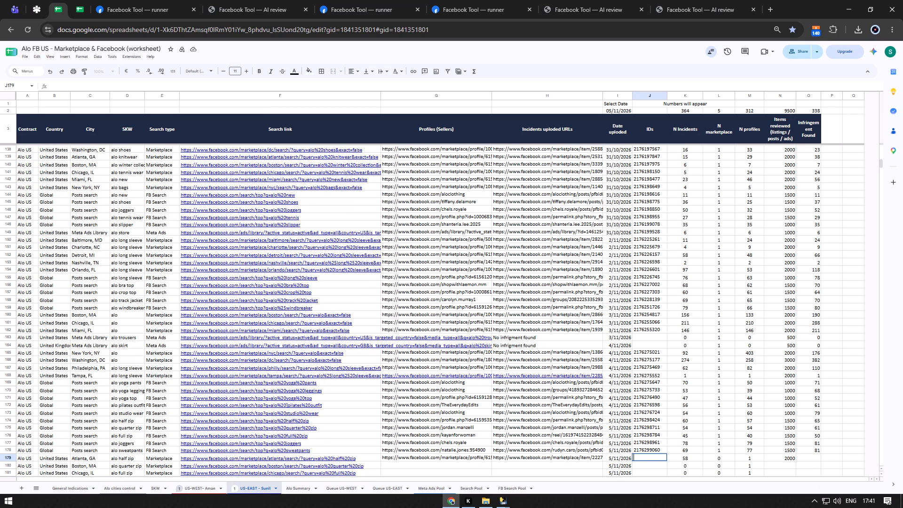
pyautogui.hotkey('ctrl', 'shift', 'v')
pyautogui.press('Return')
# Enter 68 as Infringement Found for the Atlanta alo half zip row and move to the Boston row's Profiles cell.
pyautogui.press('Up')
pyautogui.press('Right')
pyautogui.press('Right')
pyautogui.press('Right')
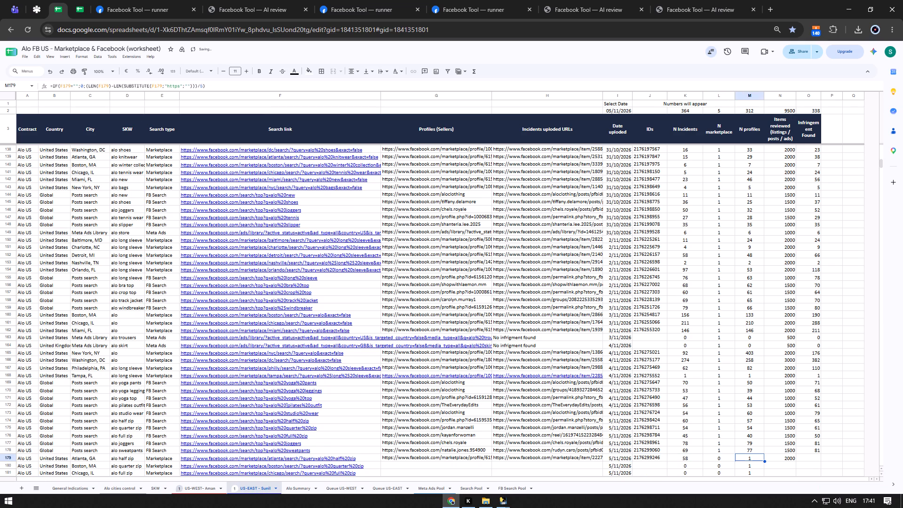
pyautogui.press('Right')
pyautogui.press('Right')
pyautogui.hotkey('ctrl', 'shift', 'Tab')
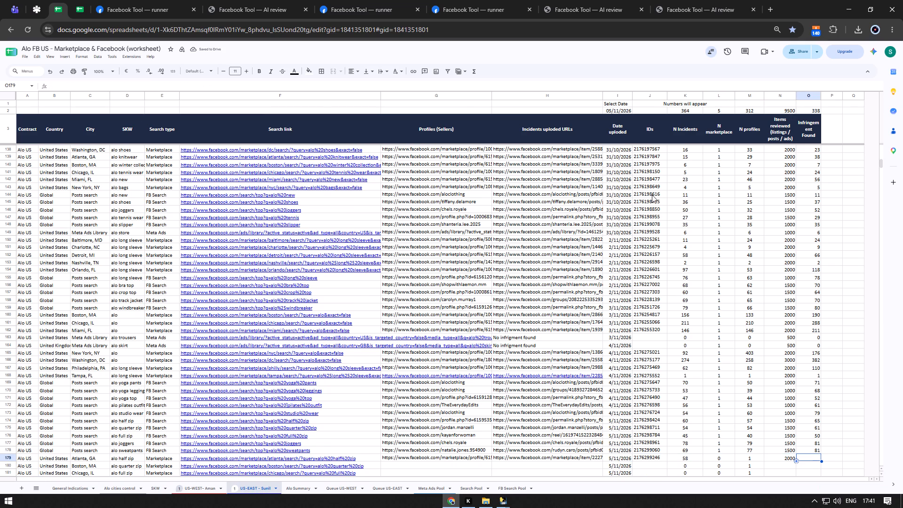
pyautogui.hotkey('ctrl', 'Tab')
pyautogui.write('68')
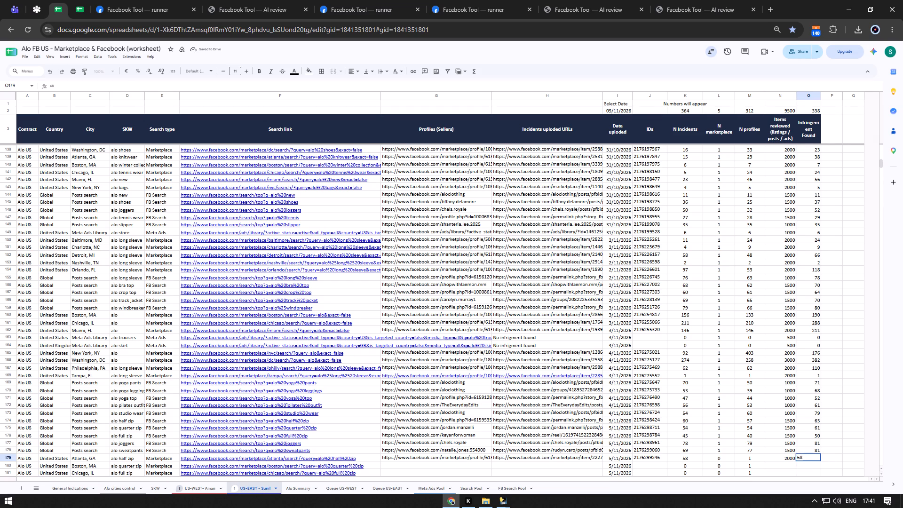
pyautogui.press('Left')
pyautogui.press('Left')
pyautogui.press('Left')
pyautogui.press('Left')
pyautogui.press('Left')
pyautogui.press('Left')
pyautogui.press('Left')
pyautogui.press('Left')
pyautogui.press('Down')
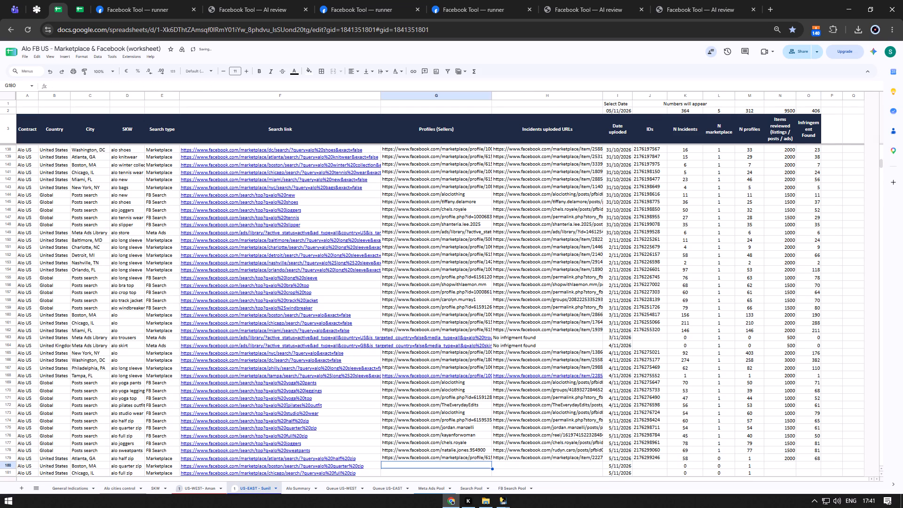
# In Final Data, merge the Date, Search links and Search Type cells vertically across rows 7711 to 7768 of the Atlanta block.
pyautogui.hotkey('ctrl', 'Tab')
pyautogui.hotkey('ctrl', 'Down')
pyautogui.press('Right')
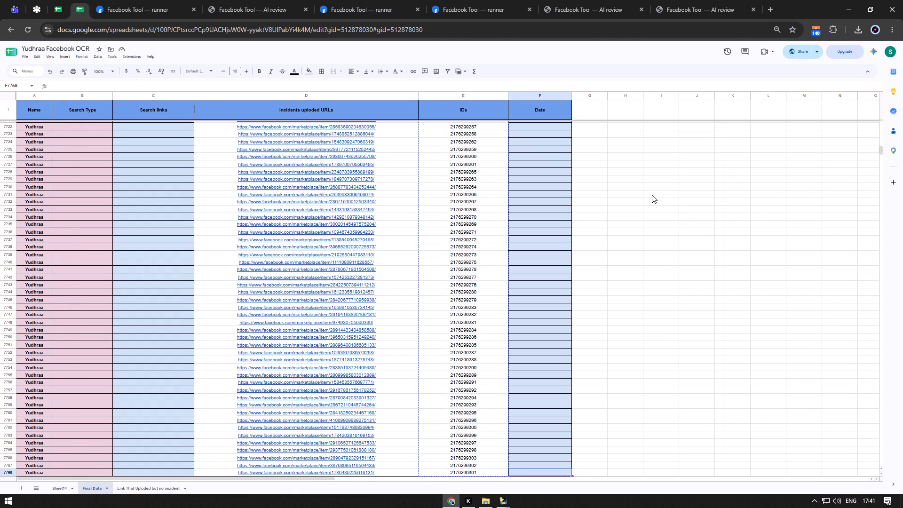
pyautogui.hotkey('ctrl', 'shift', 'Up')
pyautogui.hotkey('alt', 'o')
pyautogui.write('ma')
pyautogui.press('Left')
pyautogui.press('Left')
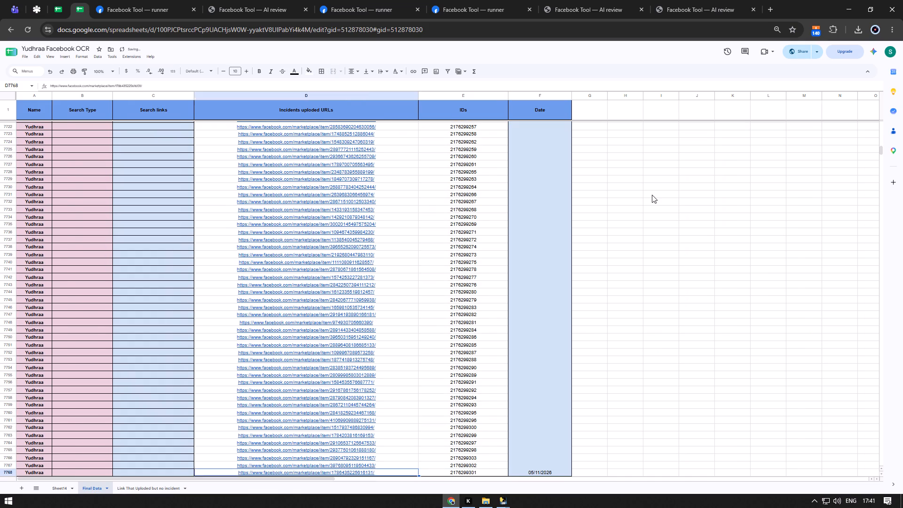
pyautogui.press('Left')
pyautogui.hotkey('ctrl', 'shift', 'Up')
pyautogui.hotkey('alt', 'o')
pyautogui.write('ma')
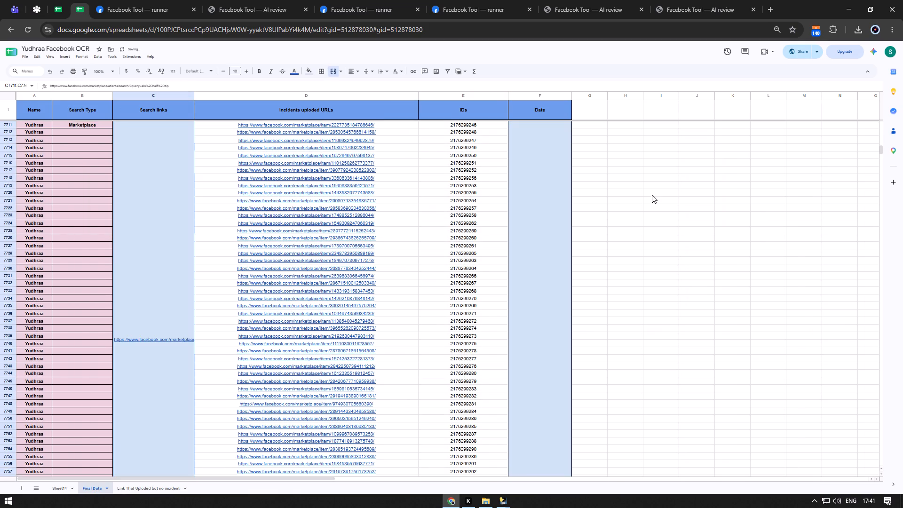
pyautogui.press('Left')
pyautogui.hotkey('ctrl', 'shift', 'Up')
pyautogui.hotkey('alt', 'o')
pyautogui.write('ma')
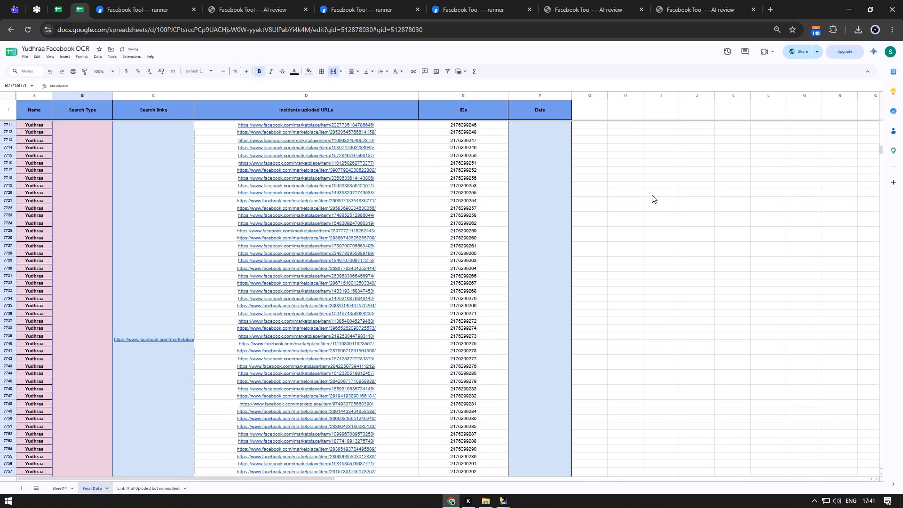
# Middle-align the merged Search Type and Date cells of the Atlanta block vertically.
pyautogui.keyDown('ctrl'); pyautogui.click(562, 183); pyautogui.keyUp('ctrl')
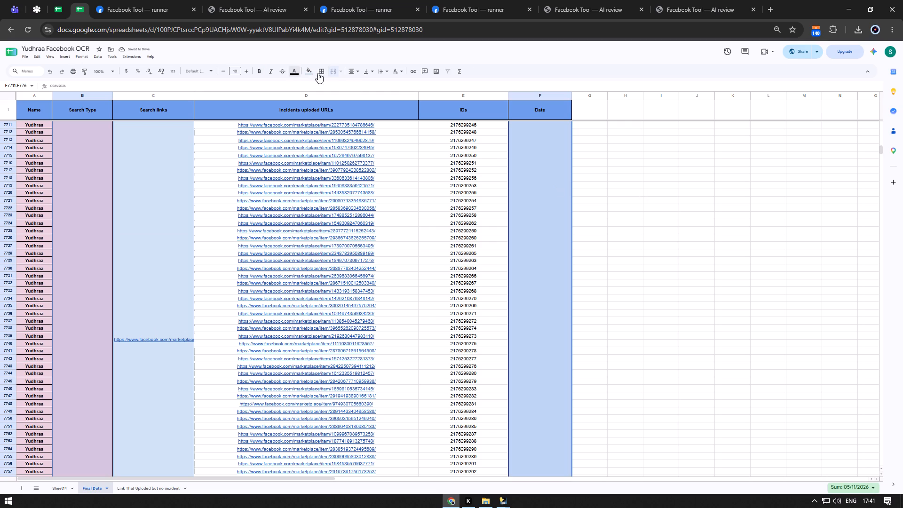
pyautogui.click(371, 69)
pyautogui.click(380, 87)
# Start a new entry in row 7769 with Search Type Marketplace and the date 05/11/2026, centring the date.
pyautogui.scroll(-6, 361, 307)
pyautogui.click(95, 280)
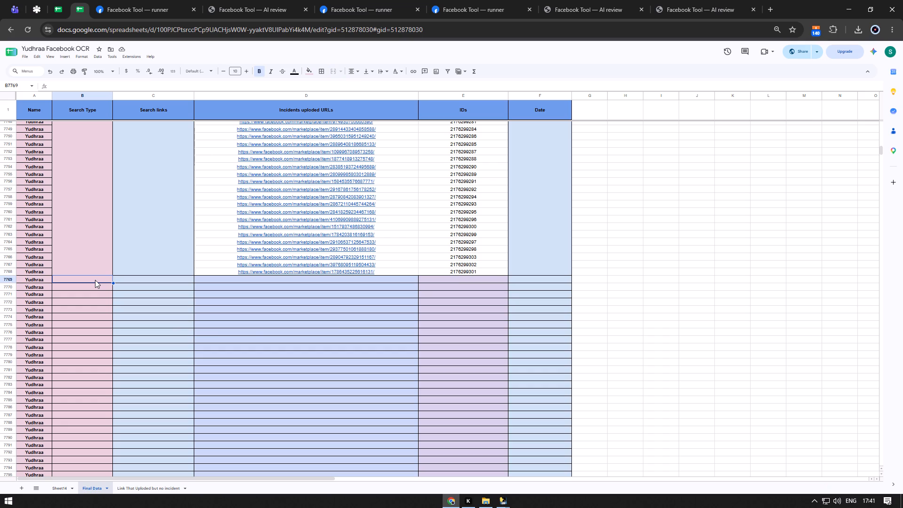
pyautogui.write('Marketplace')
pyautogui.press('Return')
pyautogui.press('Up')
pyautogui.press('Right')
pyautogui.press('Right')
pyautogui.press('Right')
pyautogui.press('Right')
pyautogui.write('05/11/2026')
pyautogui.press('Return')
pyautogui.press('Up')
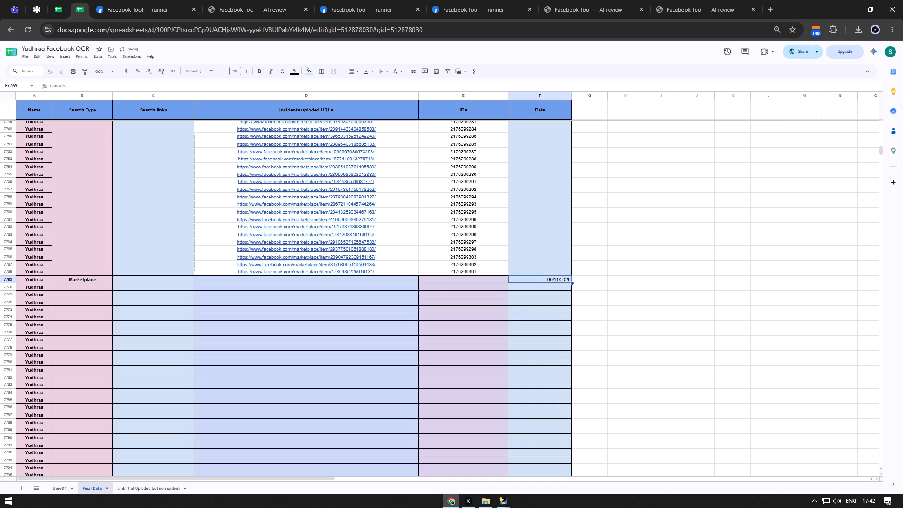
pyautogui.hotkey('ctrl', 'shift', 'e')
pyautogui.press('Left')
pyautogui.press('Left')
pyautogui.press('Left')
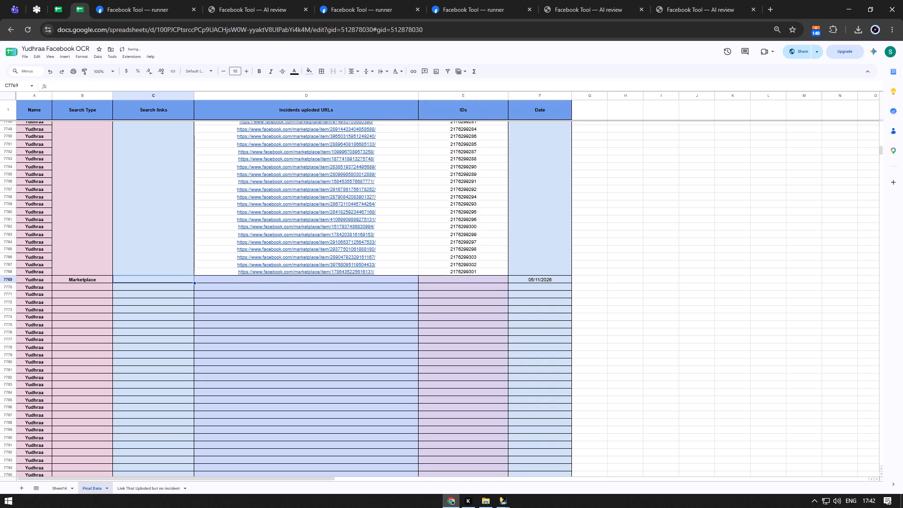
# Copy the Boston alo quarter zip search link from Alo FB US into row 7769's Search links cell as plain text, left-aligned.
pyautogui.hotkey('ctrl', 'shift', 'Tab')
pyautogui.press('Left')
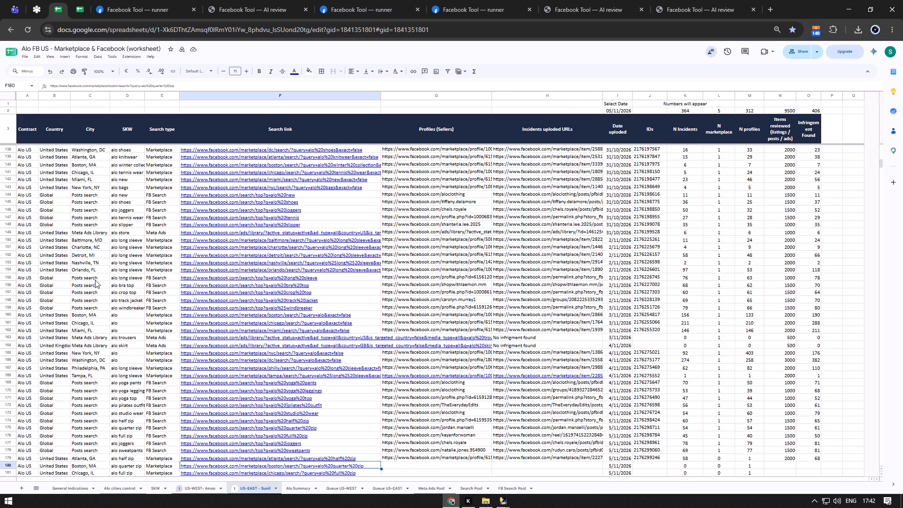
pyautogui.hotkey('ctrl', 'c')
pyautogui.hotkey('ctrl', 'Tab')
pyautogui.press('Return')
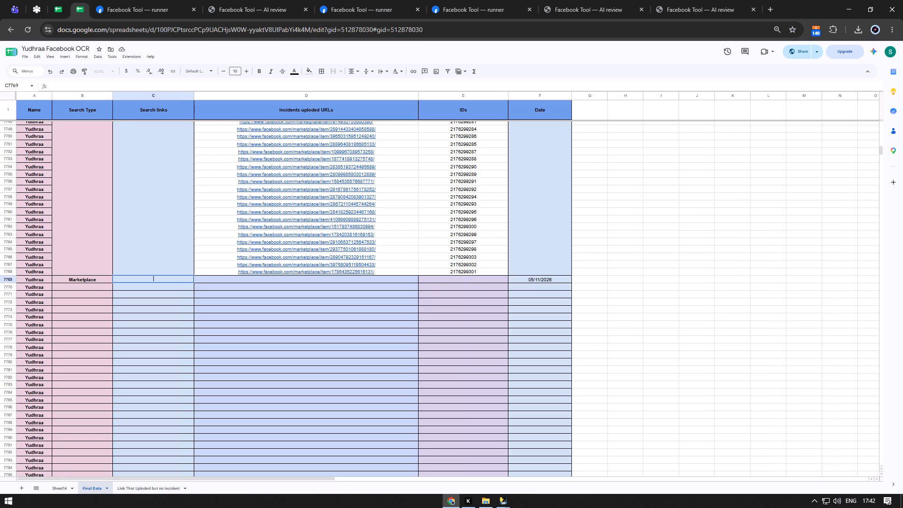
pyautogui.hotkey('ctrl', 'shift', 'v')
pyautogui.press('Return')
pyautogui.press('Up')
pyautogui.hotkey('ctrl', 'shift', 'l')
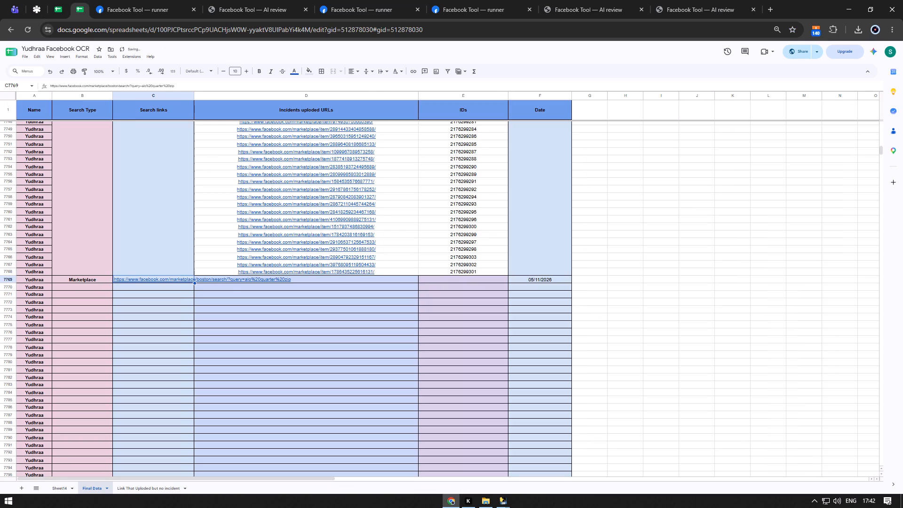
# Middle-align row 7769 vertically from Search Type to Date and select its Incidents uploaded URLs cell.
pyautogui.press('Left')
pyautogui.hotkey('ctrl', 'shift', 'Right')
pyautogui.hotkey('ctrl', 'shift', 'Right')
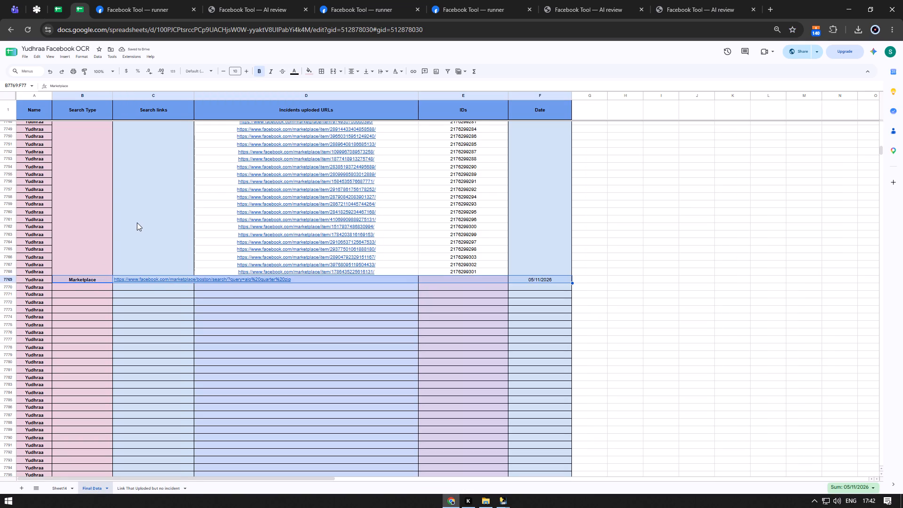
pyautogui.click(367, 71)
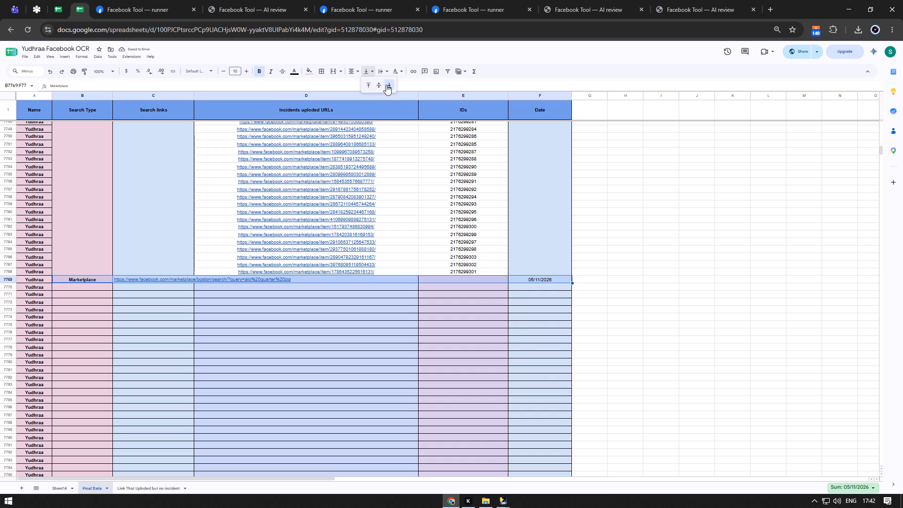
pyautogui.click(381, 85)
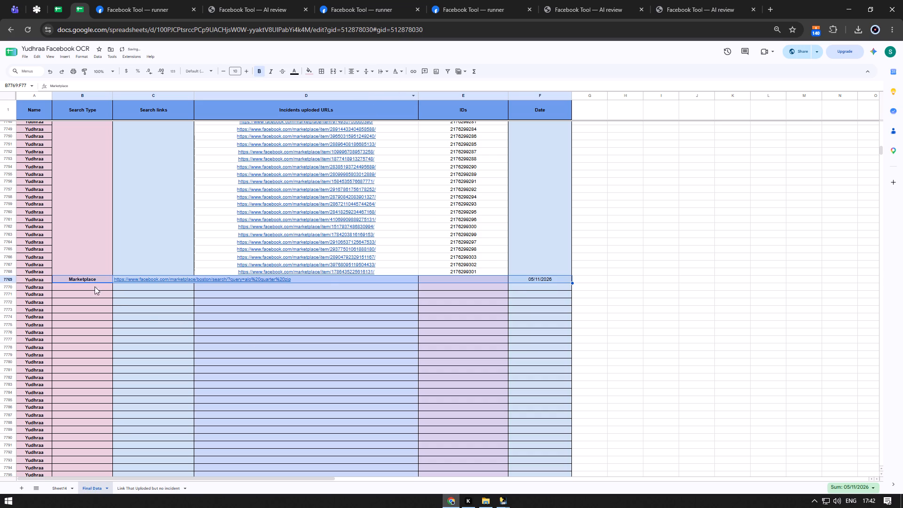
pyautogui.click(333, 281)
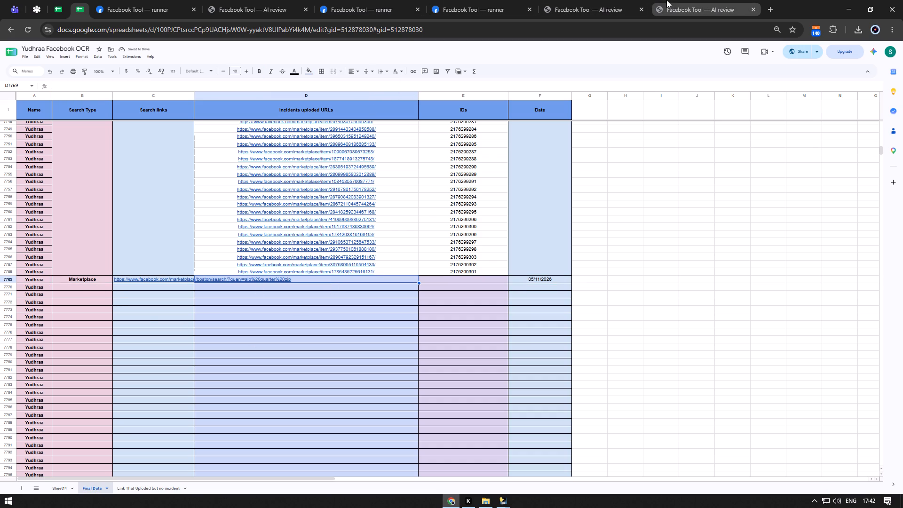
# Place the Boston AI review tab beside its runner tab and close the finished Atlanta runner and review tabs.
pyautogui.click(586, 0)
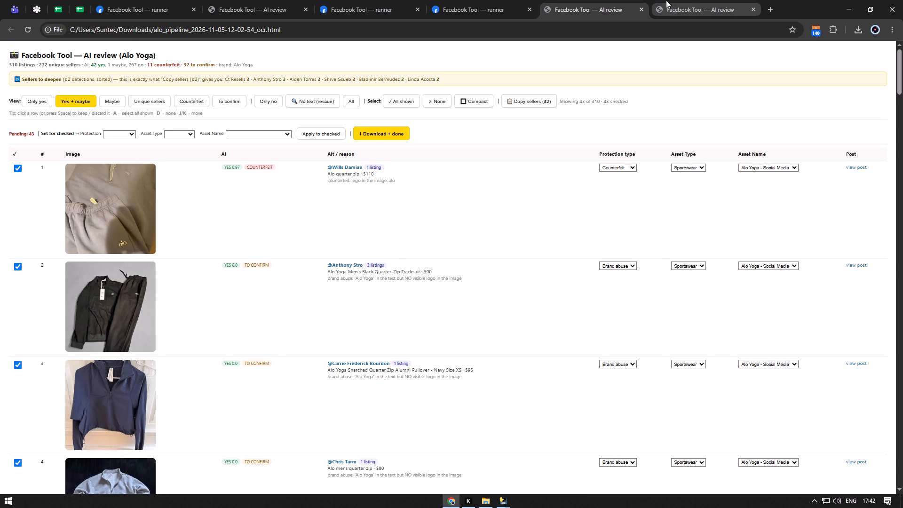
pyautogui.click(691, 0)
pyautogui.moveTo(593, 0); pyautogui.dragTo(461, 0)
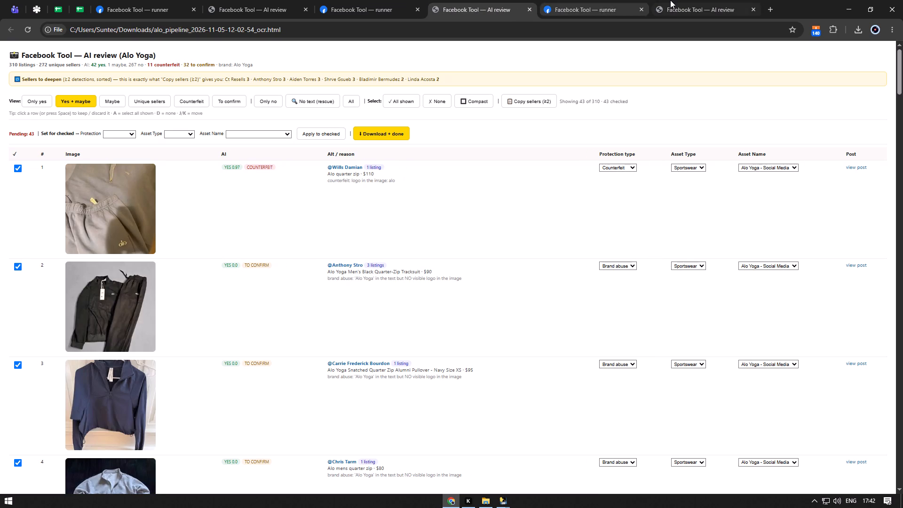
pyautogui.middleClick(165, 0)
pyautogui.middleClick(165, 0)
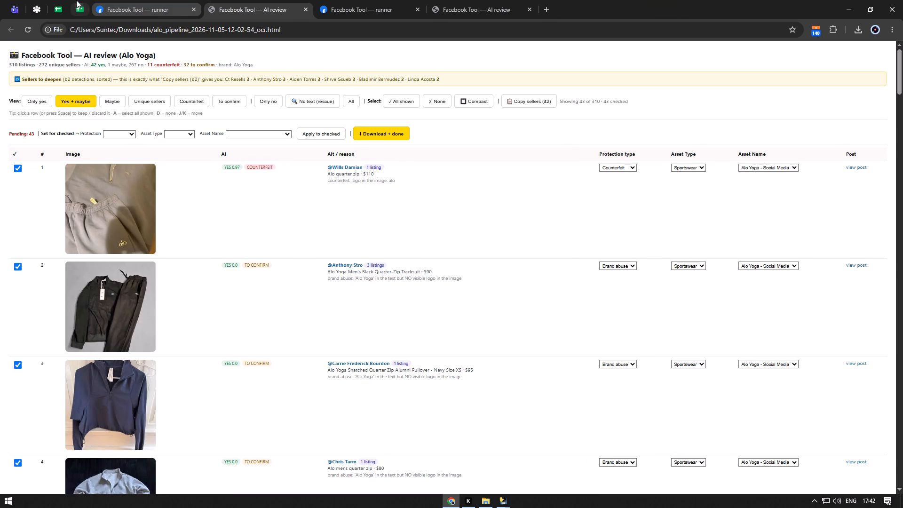
# Open the empty Sheet14 for the import and download the checked listings from the 12-02-54 Alo Yoga AI review.
pyautogui.click(74, 0)
pyautogui.click(57, 492)
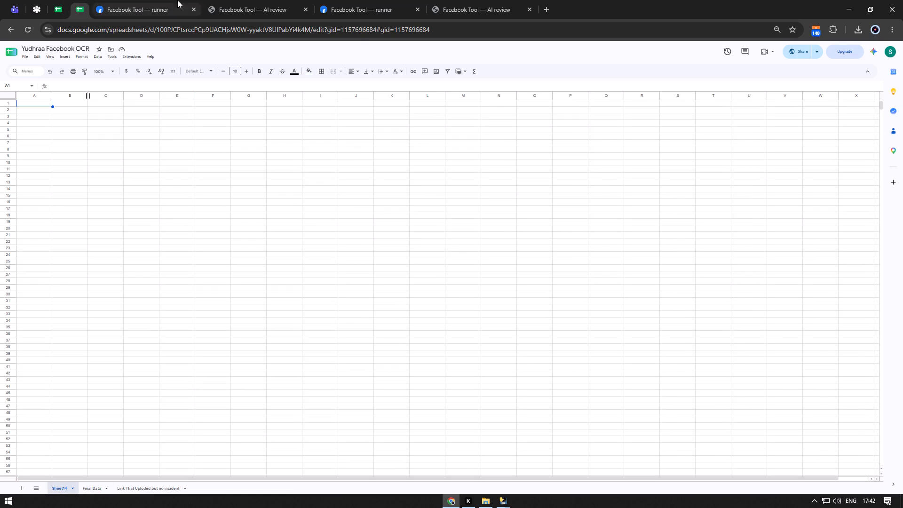
pyautogui.click(63, 0)
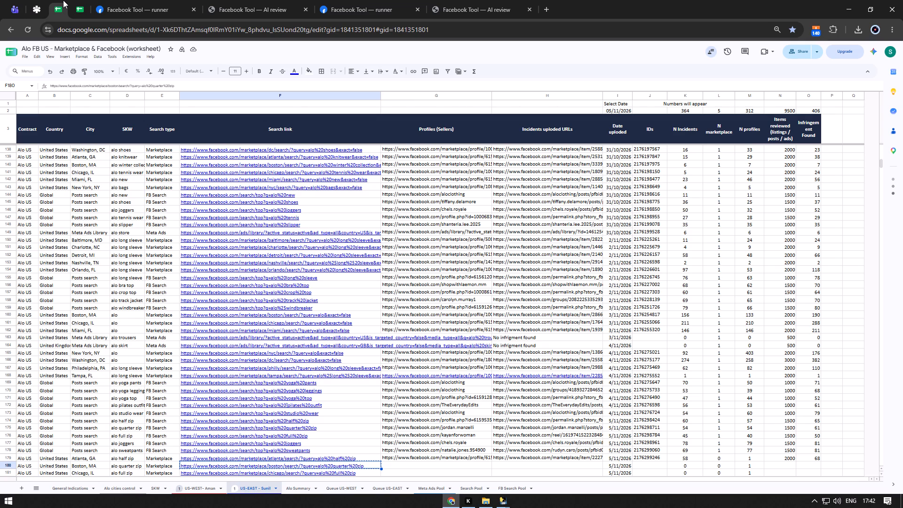
pyautogui.click(83, 0)
pyautogui.click(249, 0)
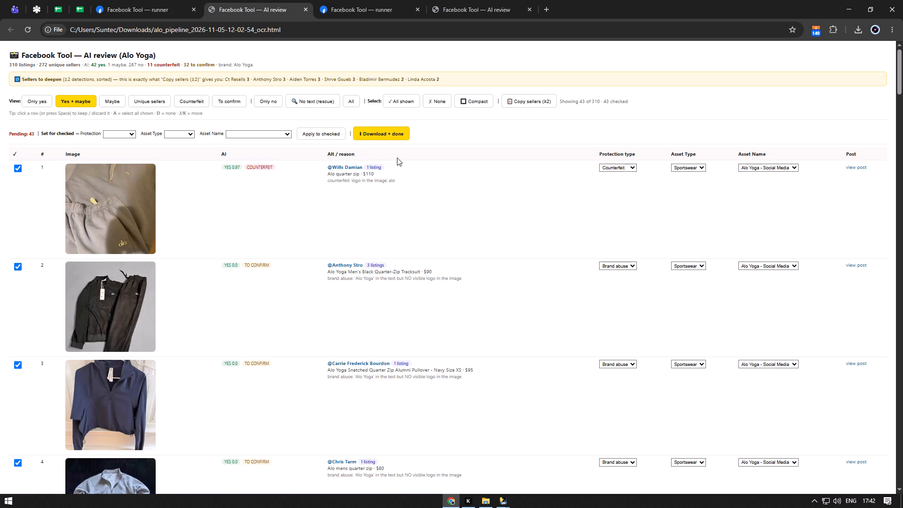
pyautogui.click(388, 130)
# Import the downloaded ai_reviewed (6) file into Sheet14, appending it to the current sheet.
pyautogui.click(68, 0)
pyautogui.click(80, 0)
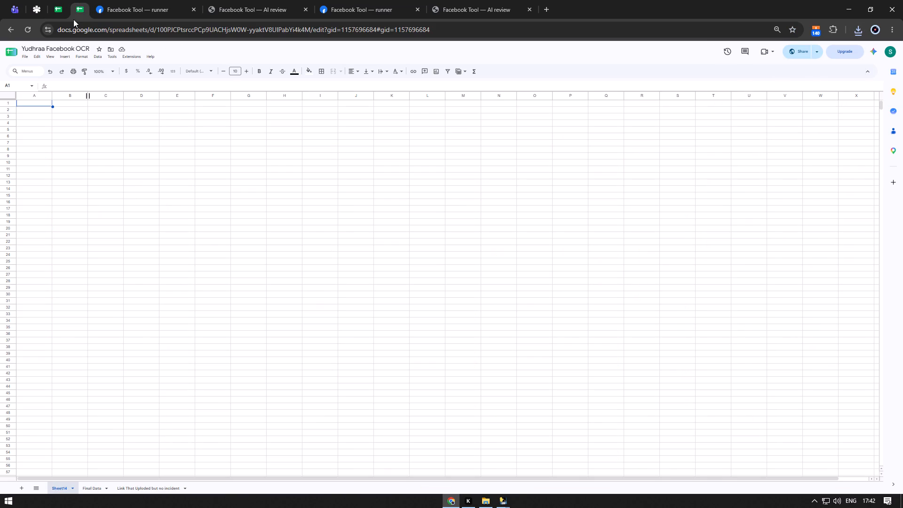
pyautogui.click(24, 57)
pyautogui.click(50, 86)
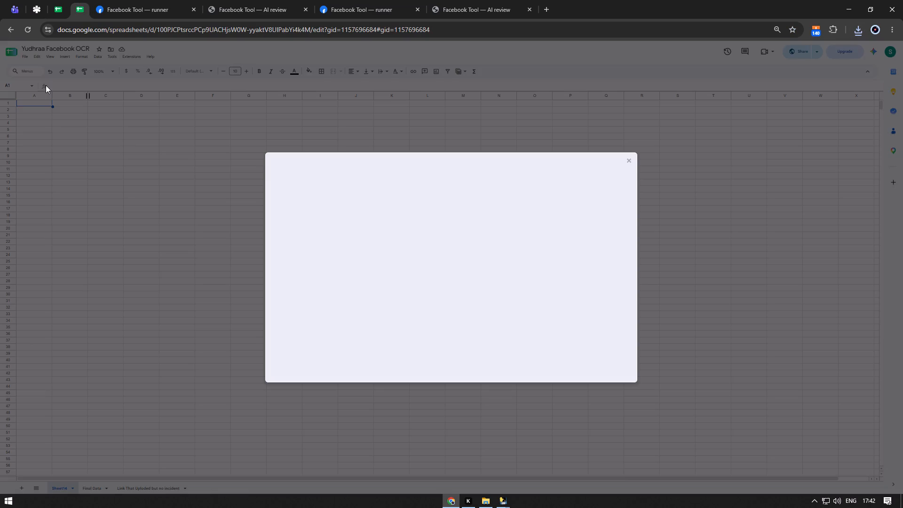
pyautogui.click(371, 191)
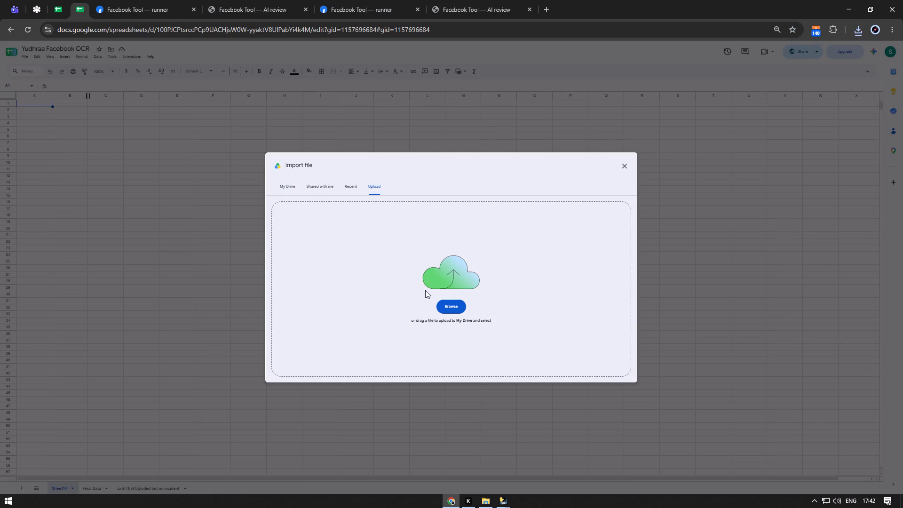
pyautogui.click(450, 303)
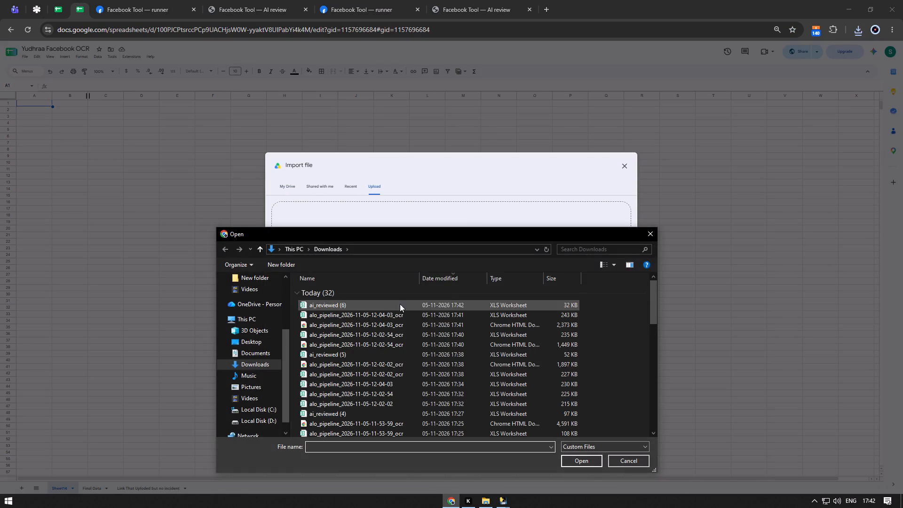
pyautogui.doubleClick(400, 304)
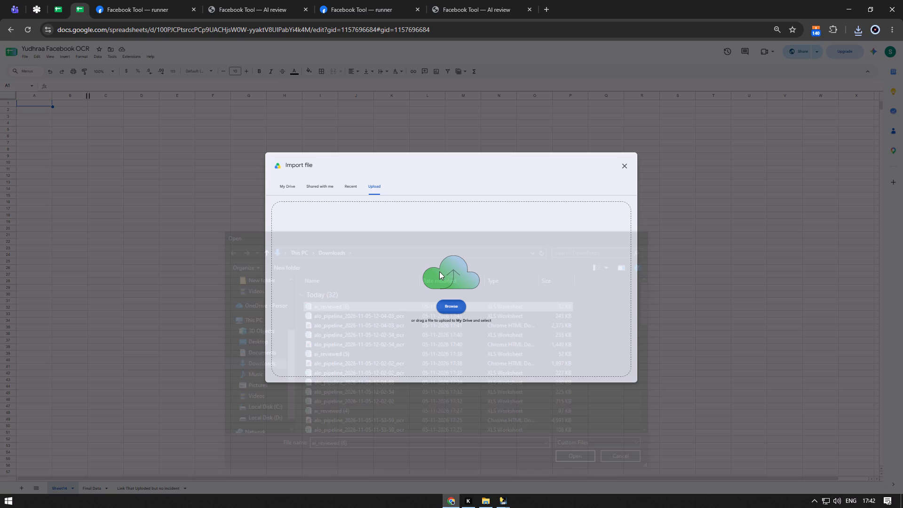
pyautogui.click(403, 262)
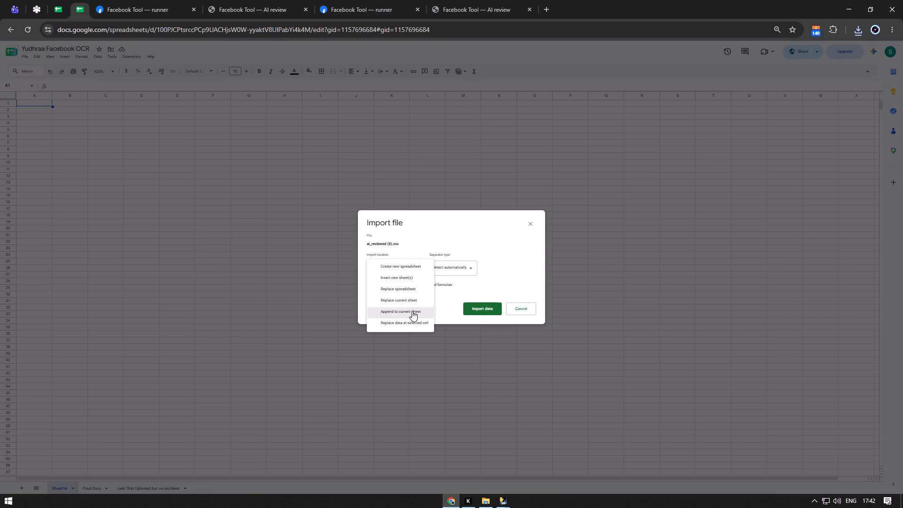
pyautogui.click(412, 312)
pyautogui.click(469, 310)
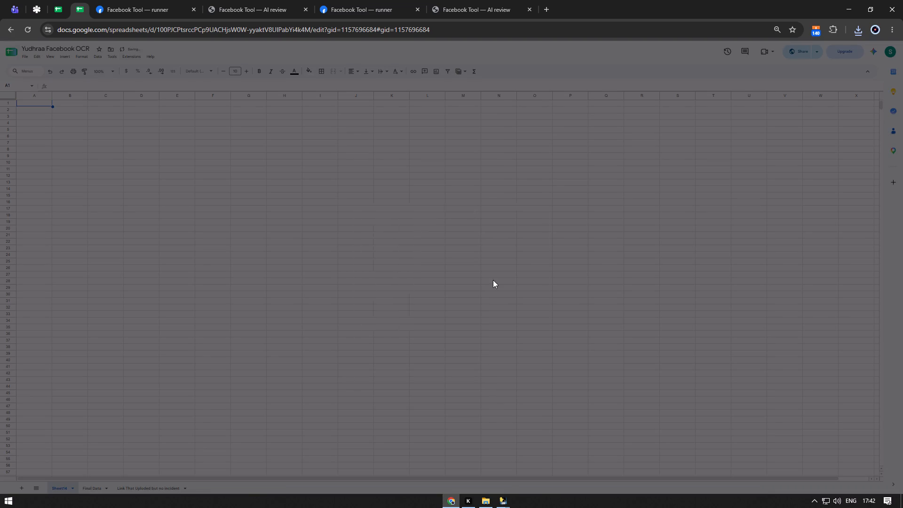
# Remove duplicates from the Profile links in A2:A44 of Sheet14.
pyautogui.press('Down')
pyautogui.hotkey('ctrl', 'shift', 'Down')
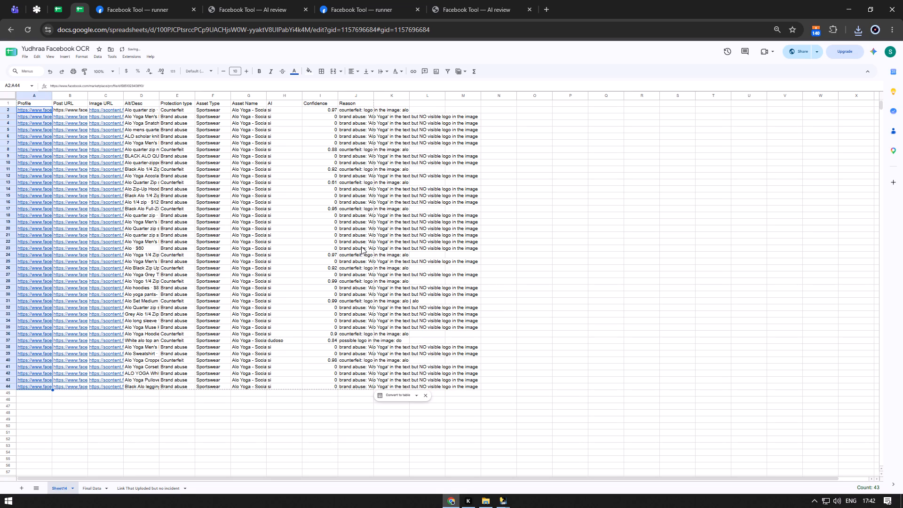
pyautogui.hotkey('alt', 'o')
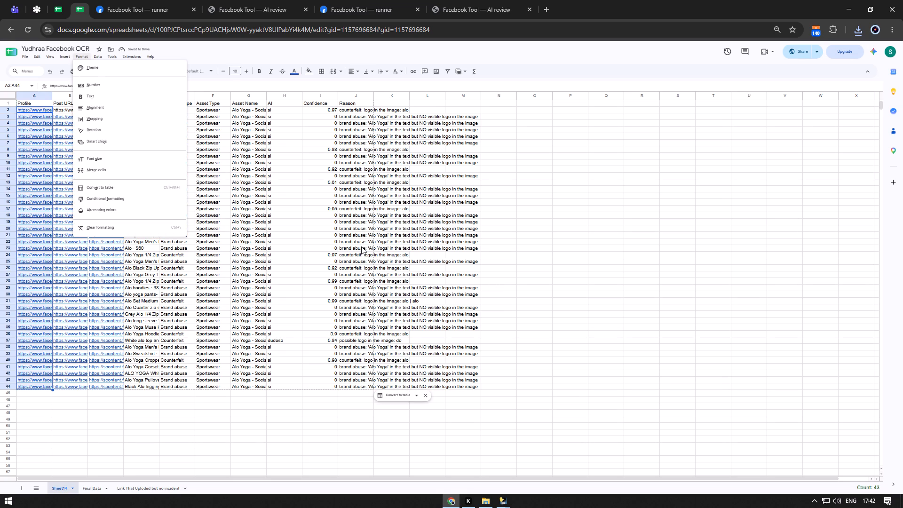
pyautogui.press('Right')
pyautogui.press('Up')
pyautogui.press('Up')
pyautogui.press('Up')
pyautogui.press('Up')
pyautogui.press('Right')
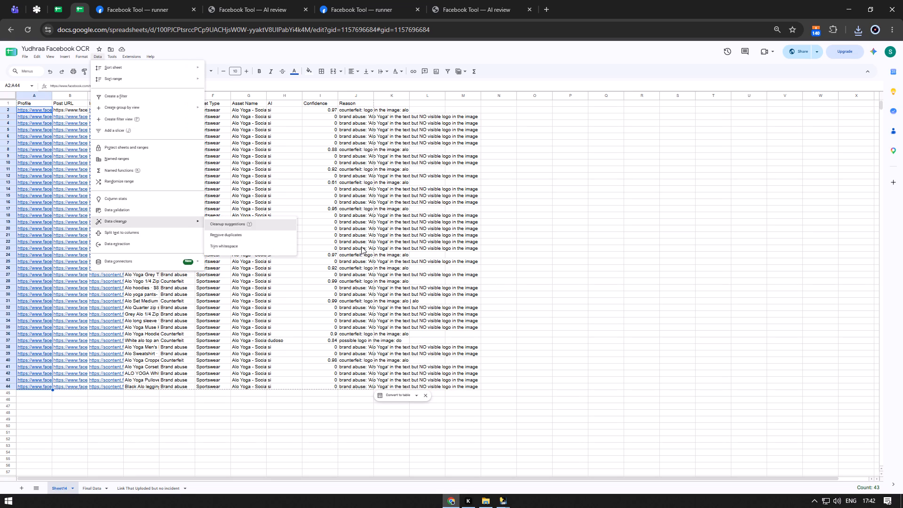
pyautogui.press('Down')
pyautogui.press('Return')
pyautogui.hotkey('shift', 'Tab')
pyautogui.press('Return')
pyautogui.hotkey('shift', 'Tab')
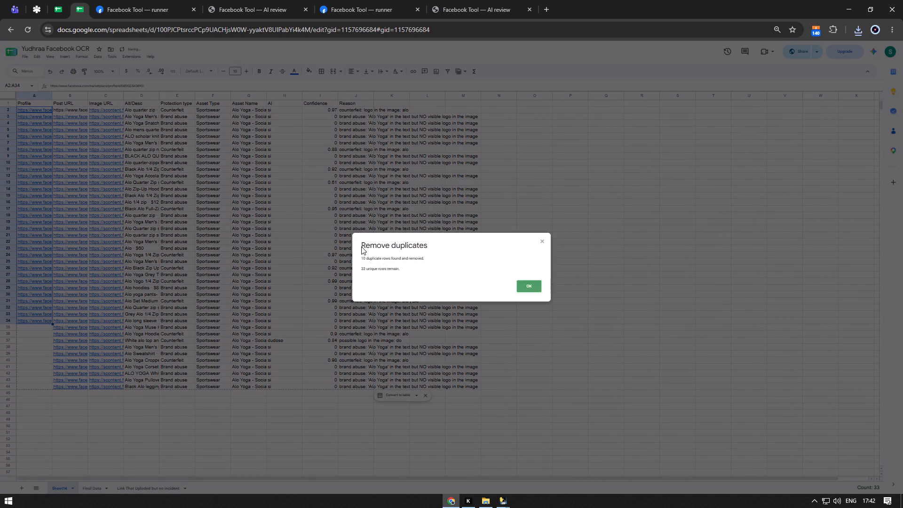
pyautogui.press('Return')
# Copy the deduplicated profile links into the Profiles (Sellers) cell of the Boston alo quarter zip row in Alo FB US.
pyautogui.hotkey('ctrl', 'c')
pyautogui.hotkey('ctrl', 'shift', 'Tab')
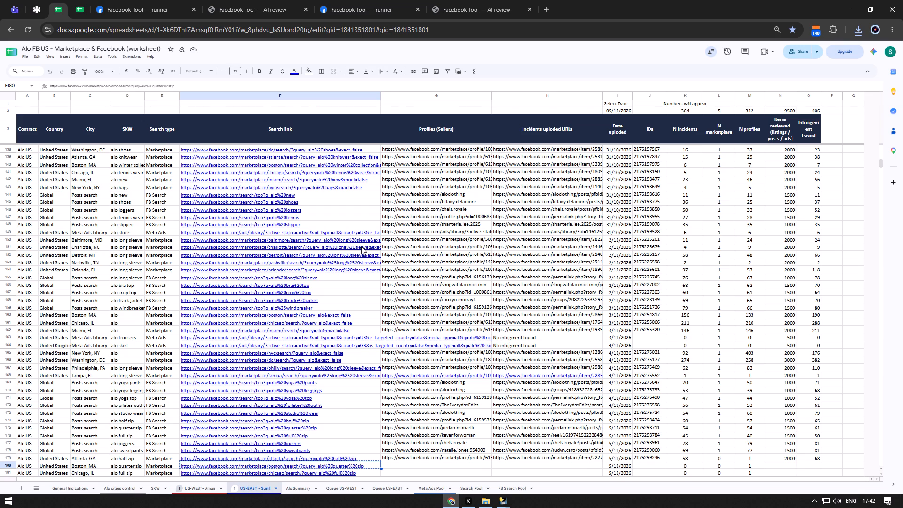
pyautogui.press('Right')
pyautogui.press('Return')
pyautogui.hotkey('ctrl', 'shift', 'v')
pyautogui.press('Return')
pyautogui.press('Up')
pyautogui.press('Right')
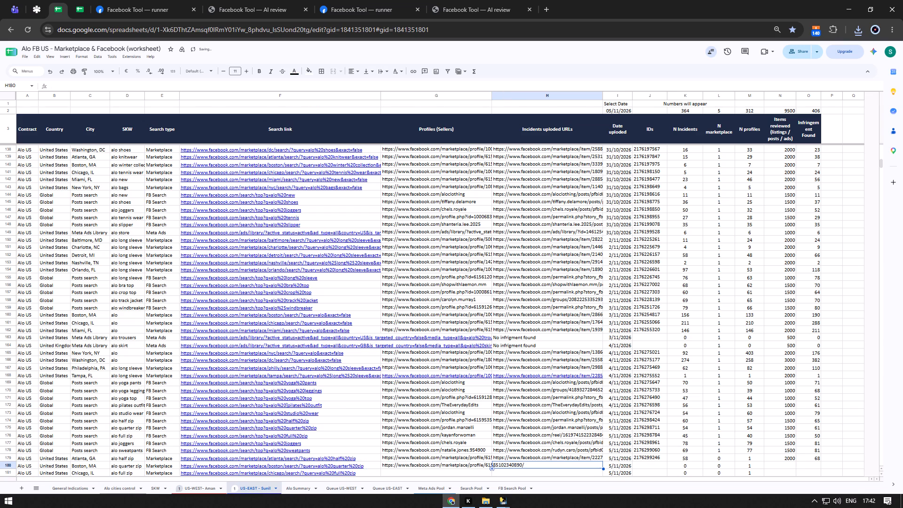
# Replace the Red Points detection links with Sheet14's Post URLs from B2:B44 and save them as new incidents.
pyautogui.hotkey('ctrl', 'Tab')
pyautogui.press('Right')
pyautogui.hotkey('ctrl', 'shift', 'Down')
pyautogui.hotkey('ctrl', 'c')
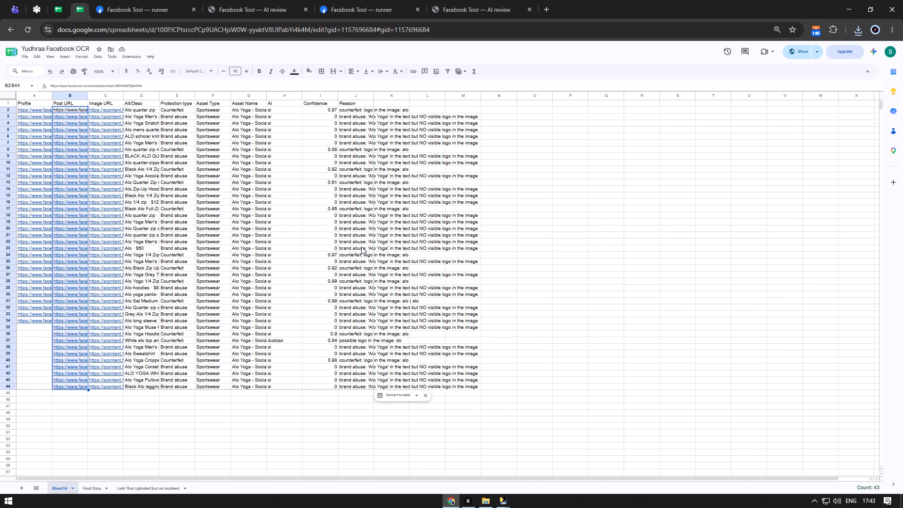
pyautogui.hotkey('ctrl', 'shift', 'Tab')
pyautogui.hotkey('ctrl', 'shift', 'Tab')
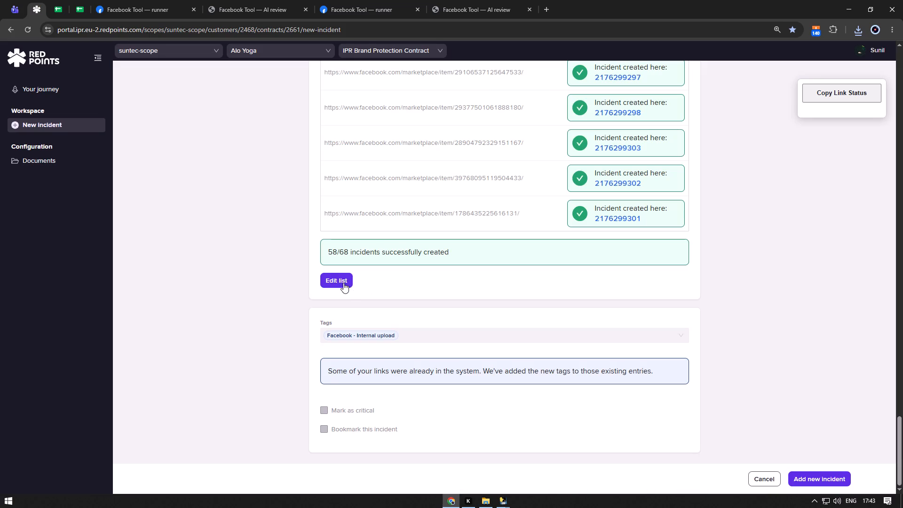
pyautogui.click(343, 283)
pyautogui.click(346, 274)
pyautogui.hotkey('ctrl', 'a')
pyautogui.press('Delete')
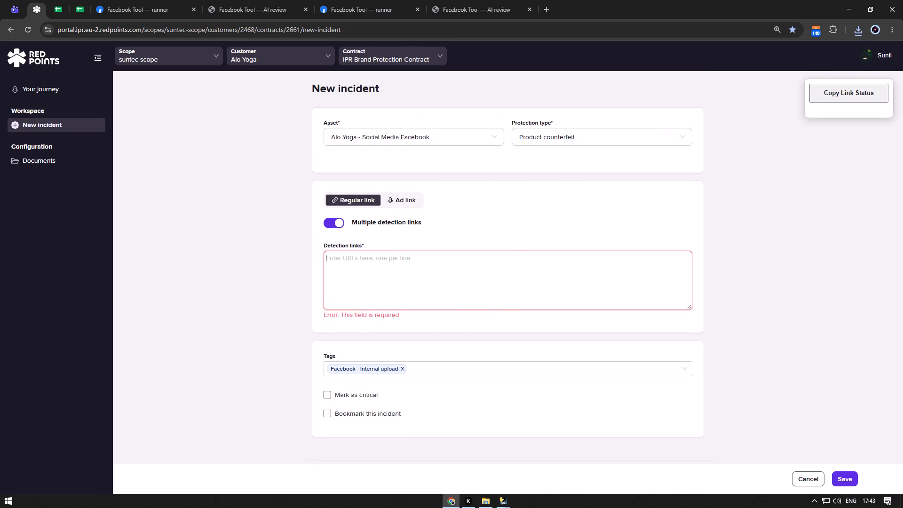
pyautogui.hotkey('ctrl', 'v')
pyautogui.press('Tab')
pyautogui.press('Tab')
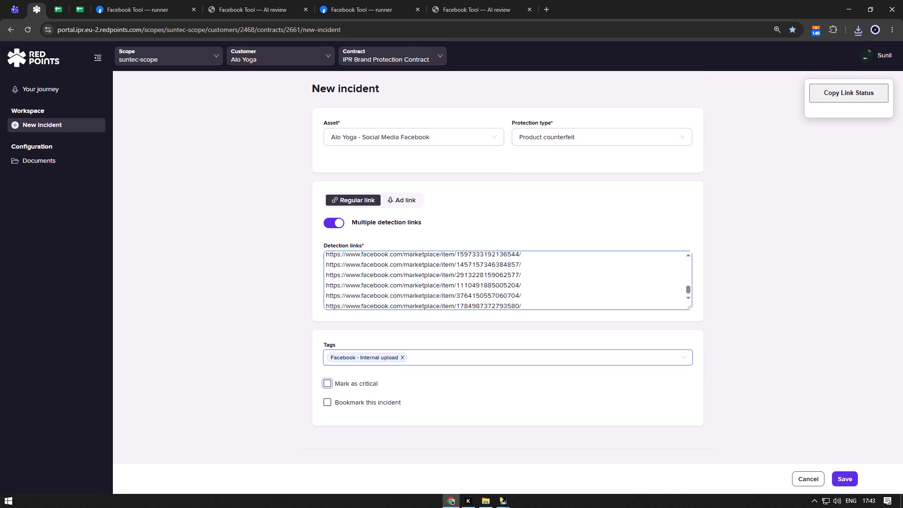
pyautogui.press('Tab')
pyautogui.press('Tab')
pyautogui.press('Tab')
pyautogui.press('Return')
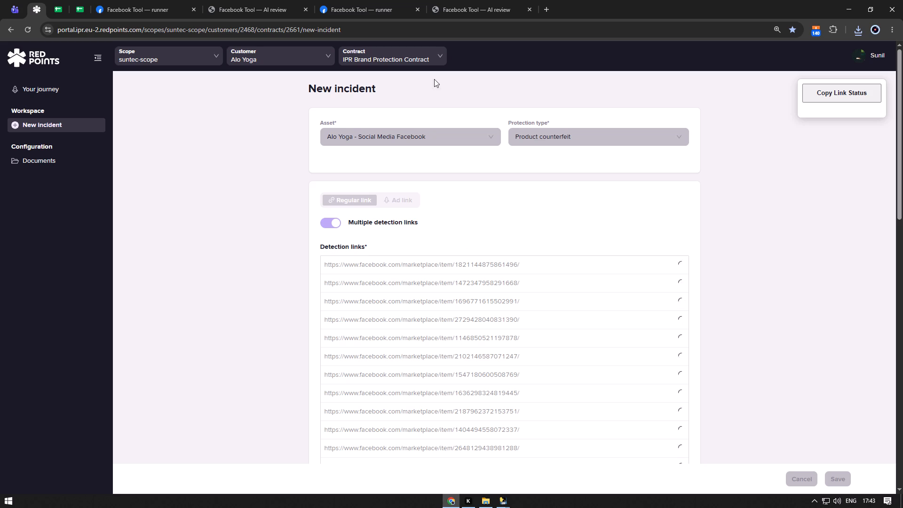
# Copy the link status of the submitted Boston incidents from Red Points.
pyautogui.scroll(-20, 523, 305)
pyautogui.scroll(-20, 523, 305)
pyautogui.scroll(-2, 523, 305)
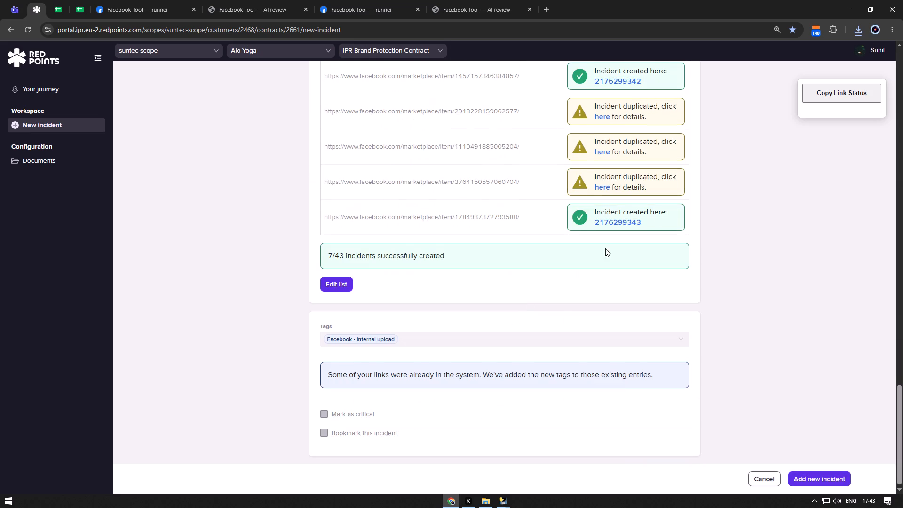
pyautogui.click(842, 88)
pyautogui.click(80, 0)
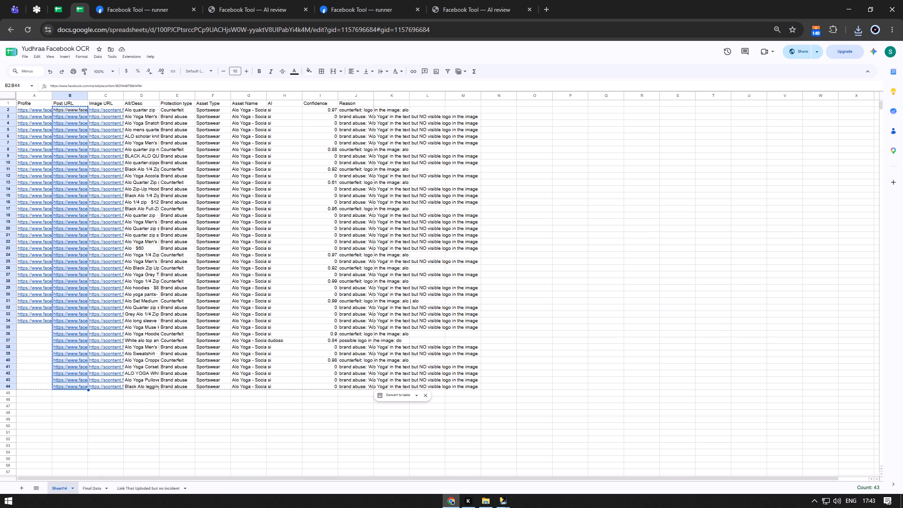
# Enter 43 infringements found and 2000 items reviewed for the Boston row in Alo FB US, and return to its Incidents uploaded URLs cell.
pyautogui.click(64, 0)
pyautogui.hotkey('ctrl', 'Right')
pyautogui.hotkey('ctrl', 'Right')
pyautogui.hotkey('ctrl', 'Right')
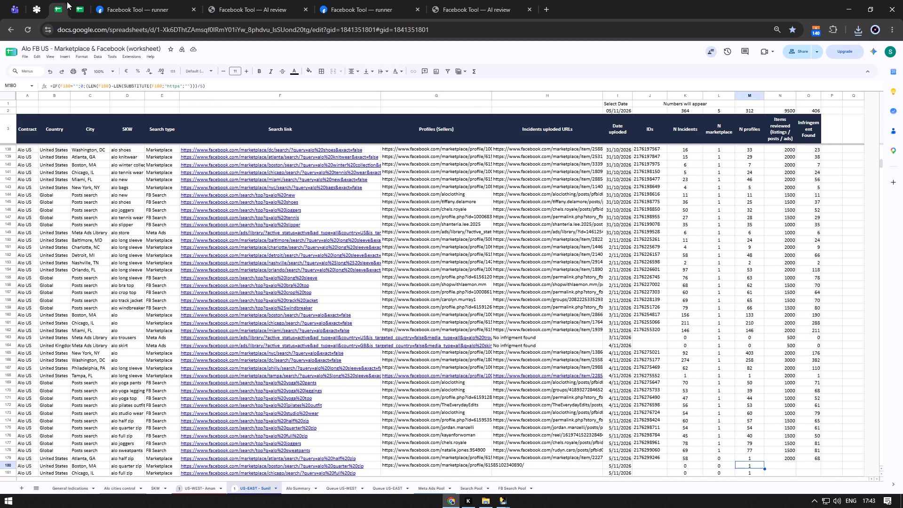
pyautogui.hotkey('ctrl', 'Right')
pyautogui.press('Left')
pyautogui.press('Left')
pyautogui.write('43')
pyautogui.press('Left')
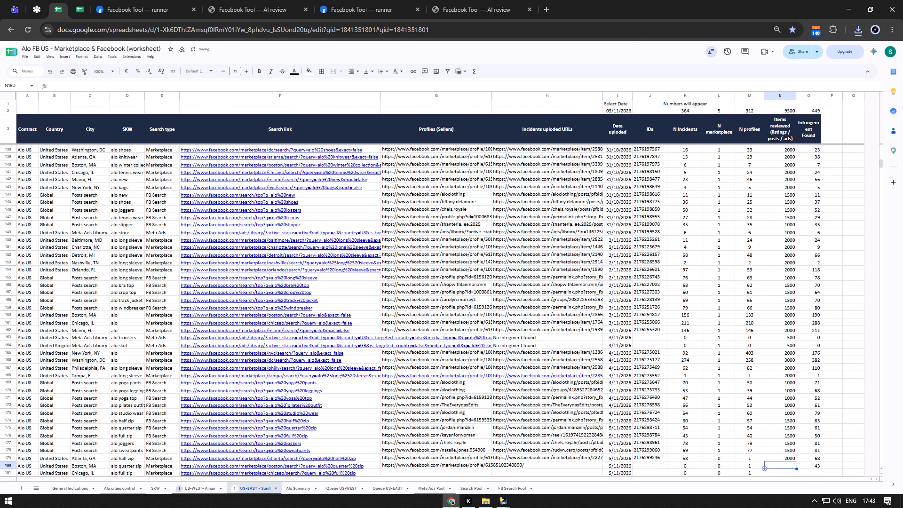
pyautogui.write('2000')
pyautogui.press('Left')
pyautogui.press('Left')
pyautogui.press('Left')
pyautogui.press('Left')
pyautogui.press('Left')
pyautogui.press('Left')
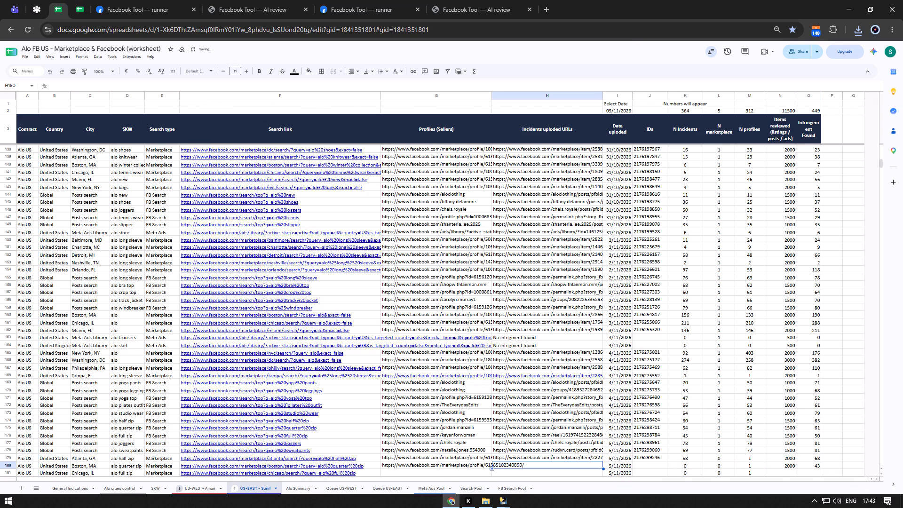
# Paste the copied link status into Final Data beside the main table, starting at H7770.
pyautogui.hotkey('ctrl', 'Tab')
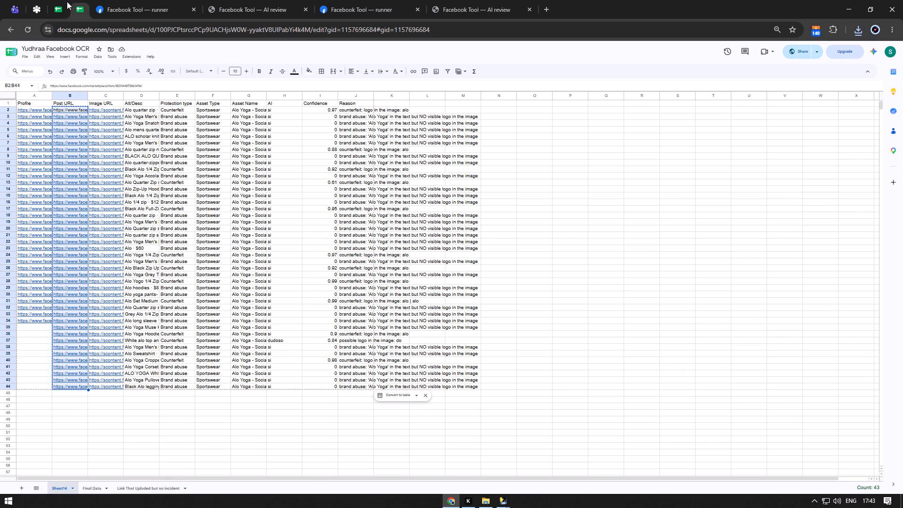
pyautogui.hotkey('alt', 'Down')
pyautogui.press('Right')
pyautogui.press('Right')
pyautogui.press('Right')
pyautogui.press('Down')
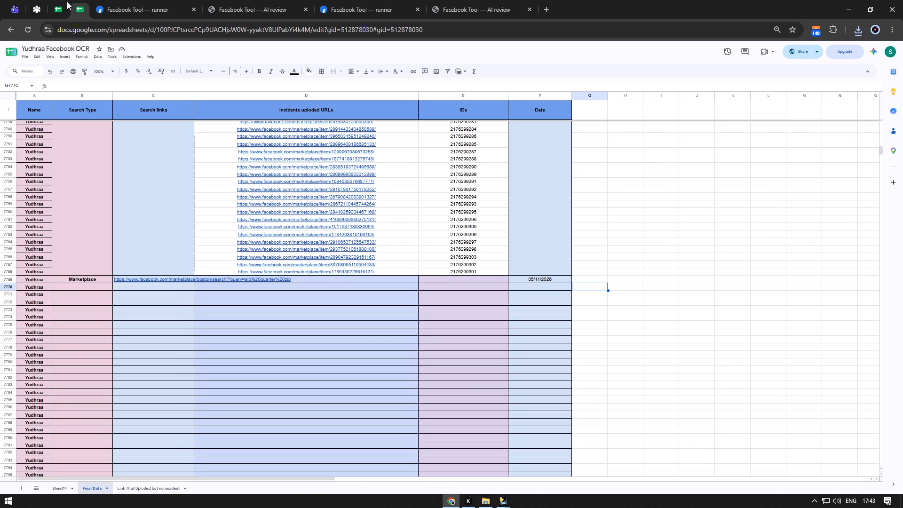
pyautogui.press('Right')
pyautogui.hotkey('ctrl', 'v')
# Delete the Status column from the pasted link status data in Final Data.
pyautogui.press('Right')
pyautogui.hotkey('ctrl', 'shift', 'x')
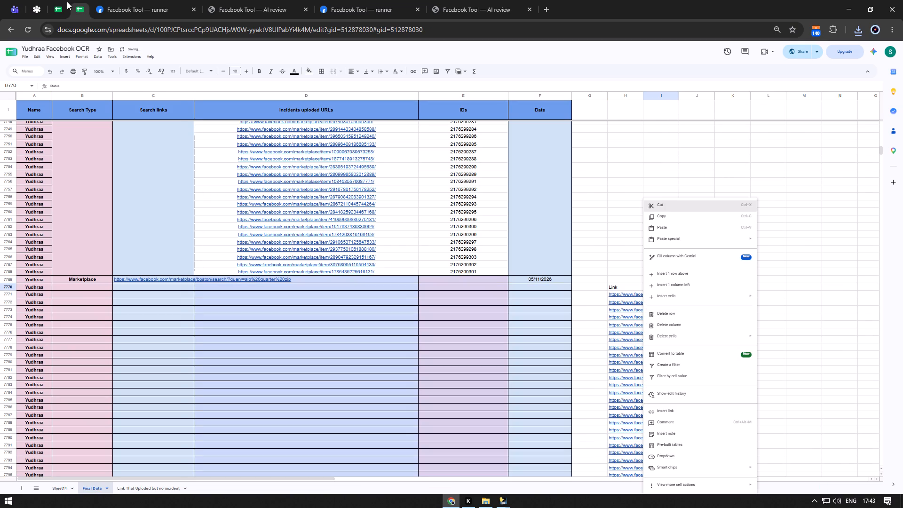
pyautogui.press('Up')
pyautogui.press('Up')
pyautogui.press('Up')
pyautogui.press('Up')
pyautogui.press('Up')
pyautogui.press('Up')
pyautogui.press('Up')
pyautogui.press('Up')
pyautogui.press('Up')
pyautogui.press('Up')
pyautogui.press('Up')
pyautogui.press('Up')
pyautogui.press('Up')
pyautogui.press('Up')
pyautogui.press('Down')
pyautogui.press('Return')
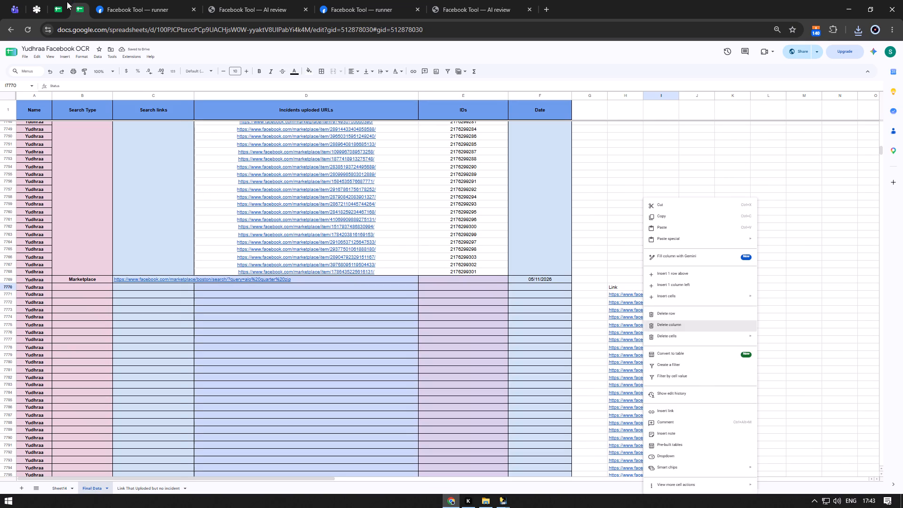
# Create a filter on the pasted Link and Incident Id's columns and show only blank incident IDs.
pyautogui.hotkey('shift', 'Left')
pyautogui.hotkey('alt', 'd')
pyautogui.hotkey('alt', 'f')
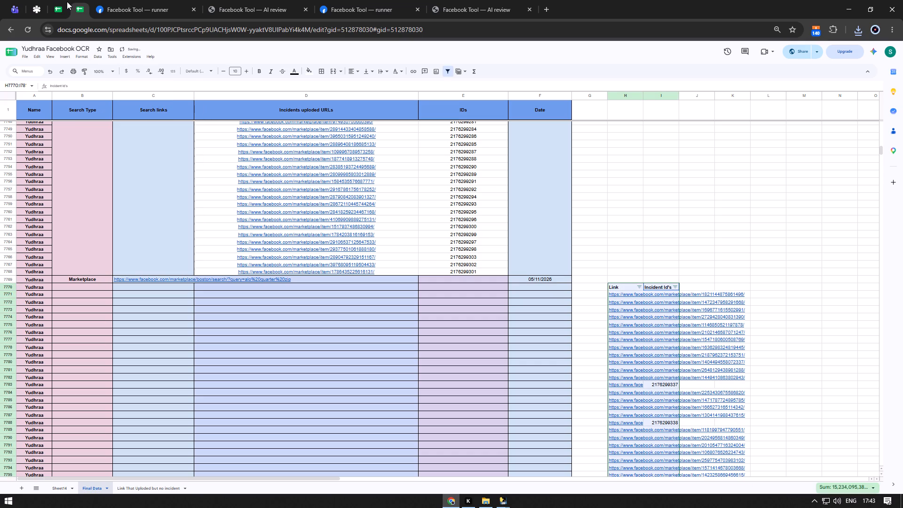
pyautogui.click(672, 287)
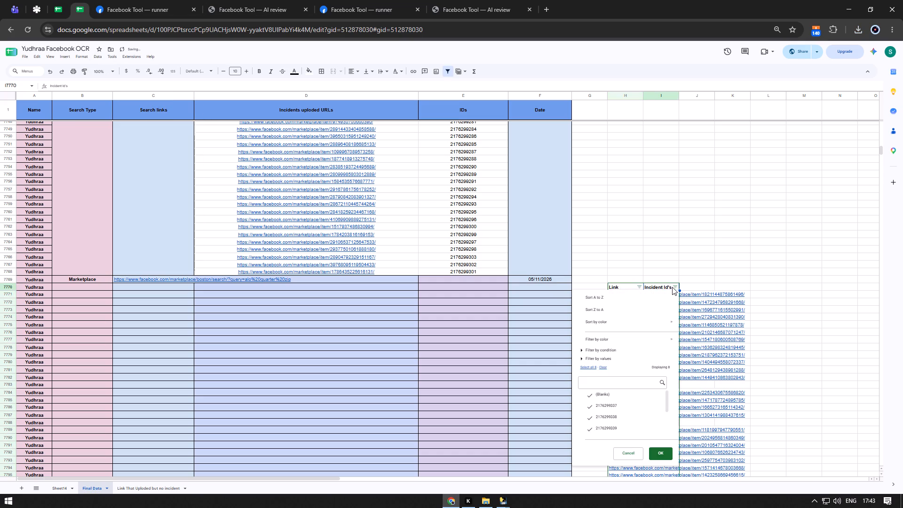
pyautogui.click(602, 371)
pyautogui.click(616, 392)
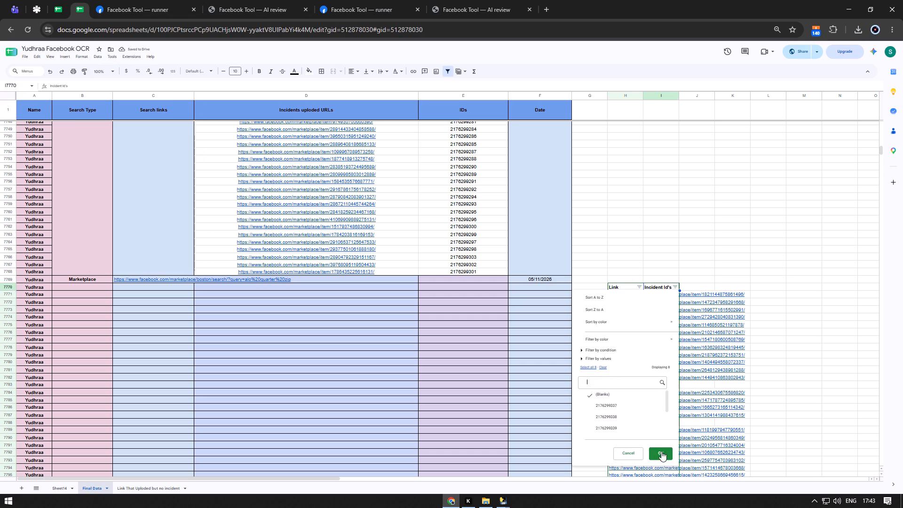
pyautogui.click(661, 451)
# Delete the rows of all filtered links that have no incident ID.
pyautogui.press('Down')
pyautogui.press('Left')
pyautogui.hotkey('ctrl', 'shift', 'Down')
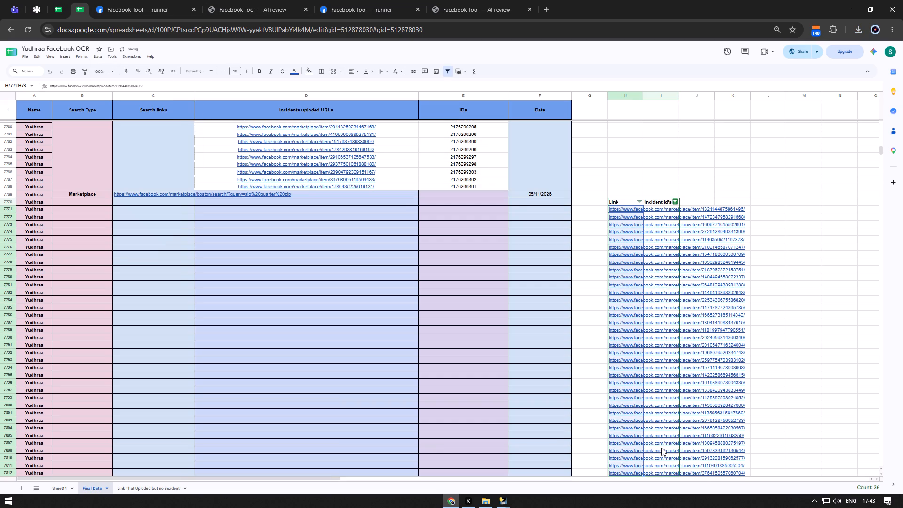
pyautogui.hotkey('ctrl', 'shift', 'x')
pyautogui.press('Up')
pyautogui.press('Up')
pyautogui.press('Up')
pyautogui.press('Left')
pyautogui.press('Up')
pyautogui.press('Up')
pyautogui.press('Up')
pyautogui.press('Up')
pyautogui.press('Up')
pyautogui.press('Up')
pyautogui.press('Up')
pyautogui.press('Up')
pyautogui.press('Up')
pyautogui.press('Up')
pyautogui.press('Up')
pyautogui.press('Up')
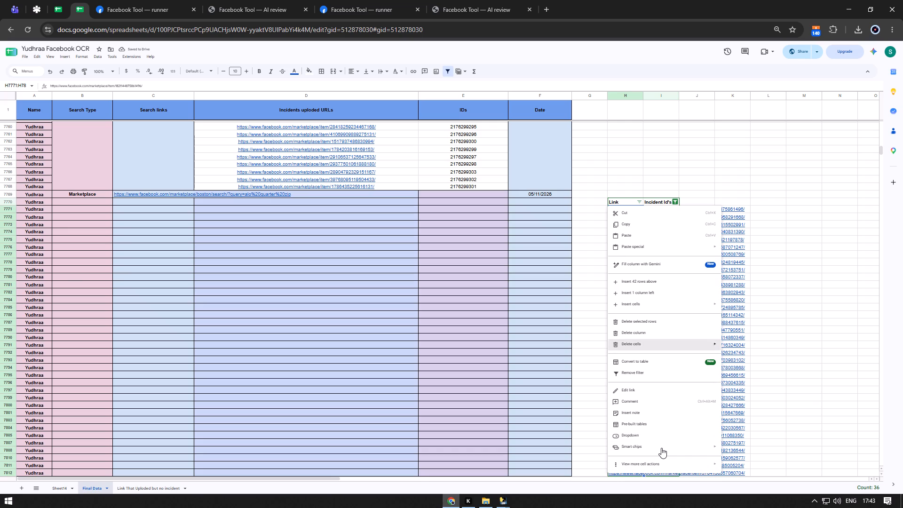
pyautogui.press('Down')
pyautogui.press('Down')
pyautogui.press('Return')
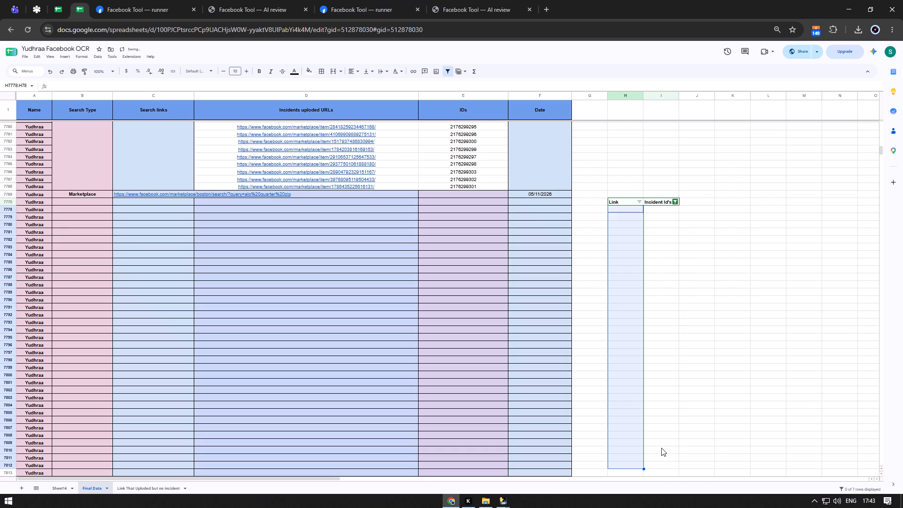
# Select all values in the Incident Id's filter and select the Link and Incident Id's header cells.
pyautogui.click(675, 200)
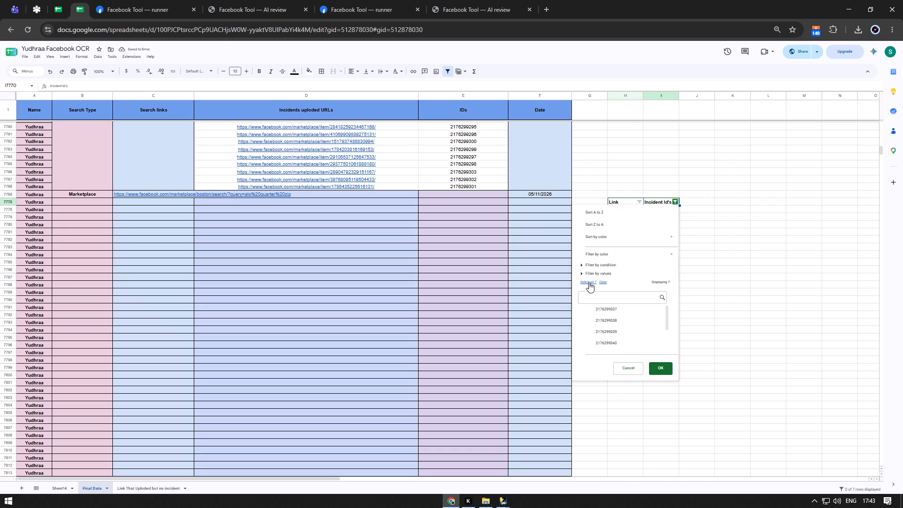
pyautogui.click(589, 281)
pyautogui.click(661, 368)
pyautogui.hotkey('shift', 'Left')
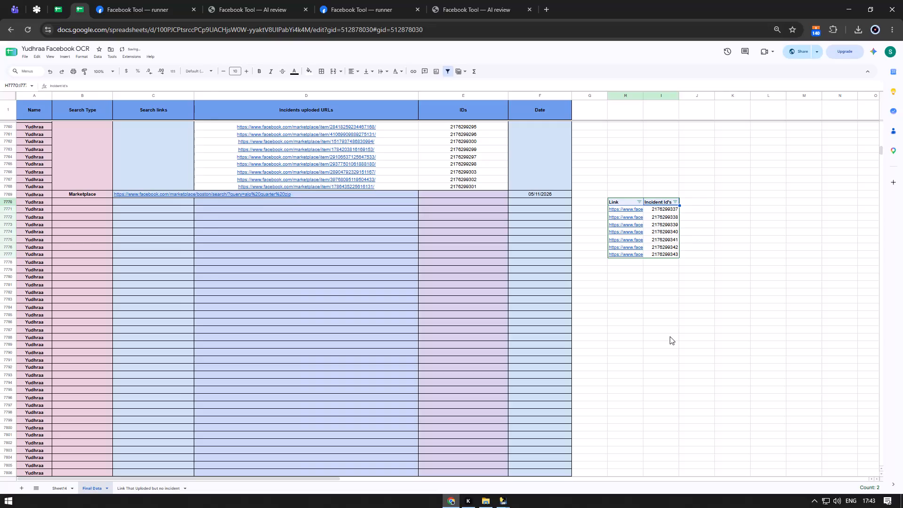
# Remove the filter from the Link and Incident Id's table and clear its two header cells.
pyautogui.hotkey('alt', 'd')
pyautogui.hotkey('alt', 'f')
pyautogui.press('Delete')
pyautogui.press('Left')
pyautogui.press('Down')
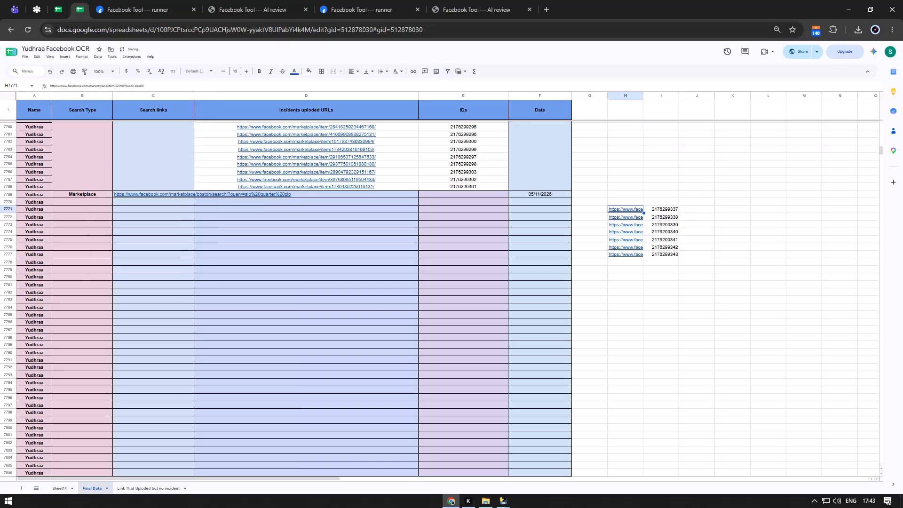
# Move all the links with their incident IDs into the Incidents uploaded URLs and IDs columns from row 7769, and centre them.
pyautogui.hotkey('ctrl', 'shift', 'Right')
pyautogui.hotkey('ctrl', 'shift', 'Down')
pyautogui.hotkey('ctrl', 'x')
pyautogui.hotkey('ctrl', 'Left')
pyautogui.press('Right')
pyautogui.press('Right')
pyautogui.hotkey('ctrl', 'Up')
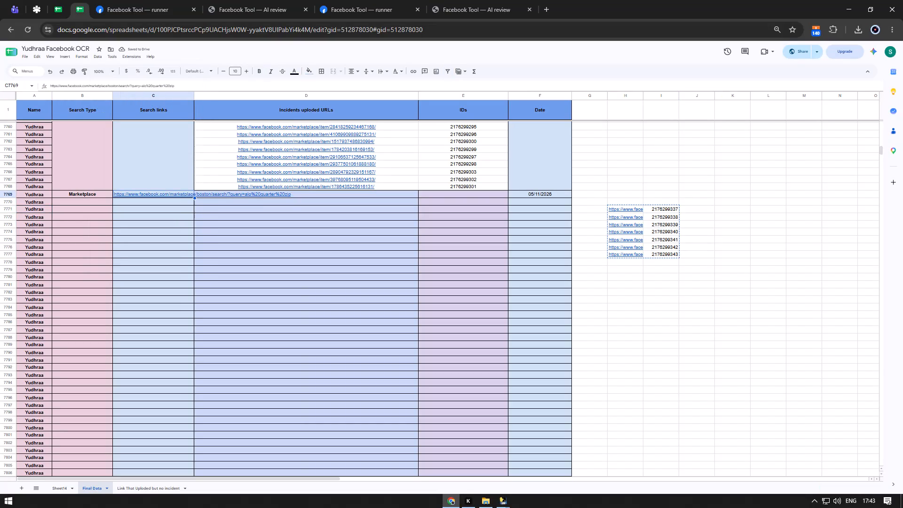
pyautogui.press('Right')
pyautogui.hotkey('ctrl', 'v')
pyautogui.hotkey('ctrl', 'shift', 'e')
# Copy the newly placed links into the Incidents uploaded URLs cell of the Boston alo quarter zip row in the Alo FB US worksheet.
pyautogui.hotkey('shift', 'Left')
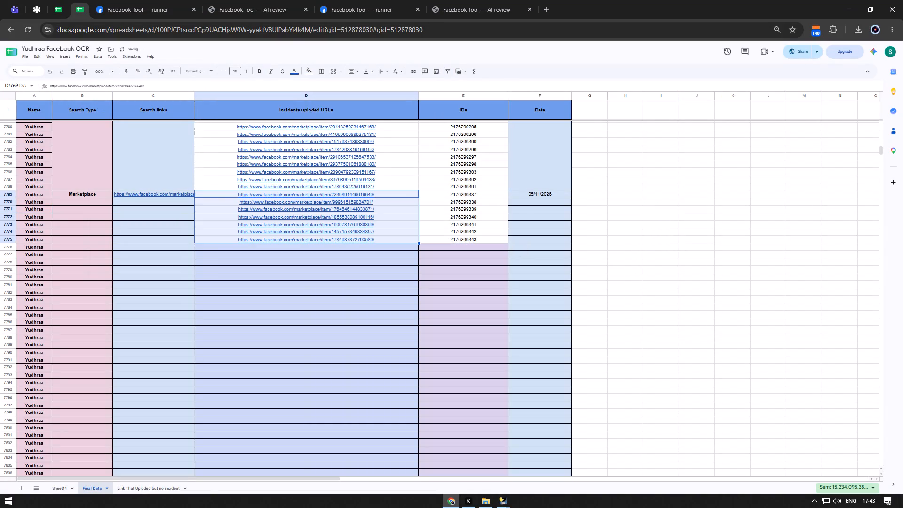
pyautogui.hotkey('ctrl', 'c')
pyautogui.hotkey('ctrl', 'c')
pyautogui.hotkey('ctrl', 'c')
pyautogui.hotkey('ctrl', 'shift', 'Tab')
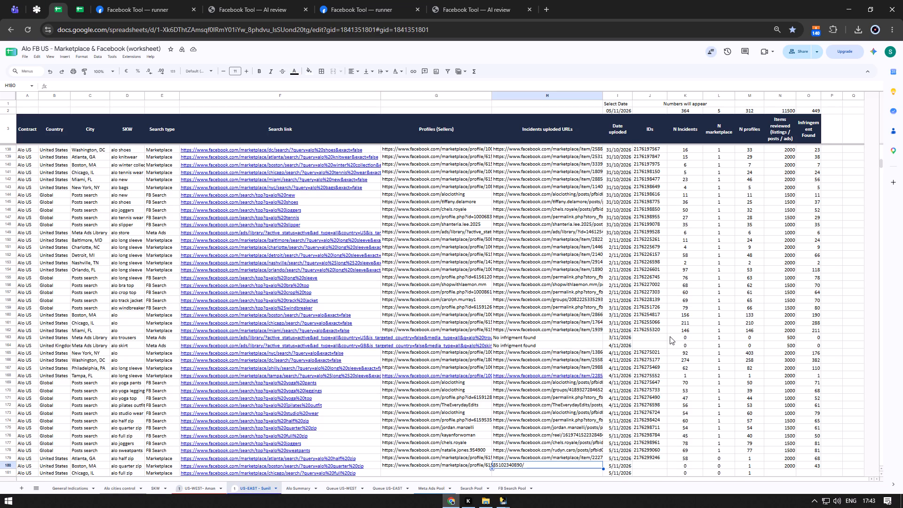
pyautogui.press('Return')
pyautogui.hotkey('ctrl', 'shift', 'v')
pyautogui.press('Return')
pyautogui.press('Up')
pyautogui.press('Right')
pyautogui.press('Right')
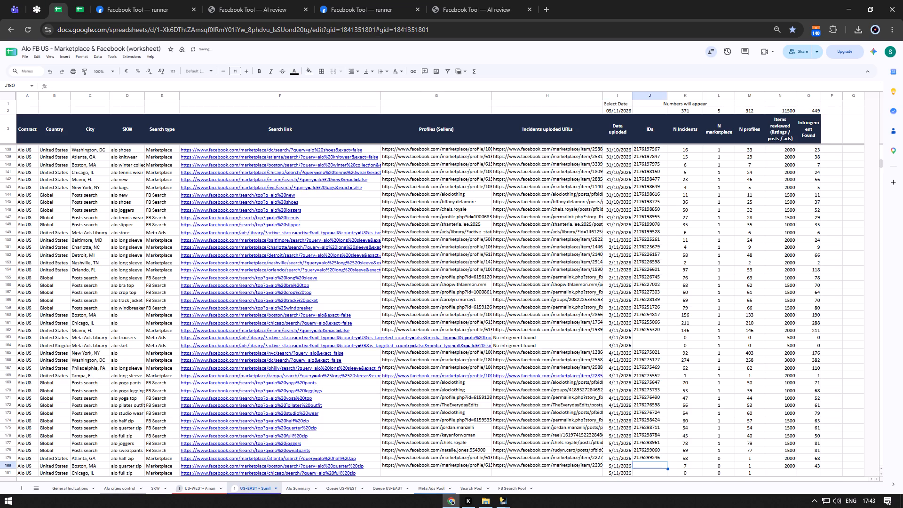
# Copy the seven newly placed incident IDs from Final Data into the IDs cell of the Boston alo quarter zip row in Alo FB US.
pyautogui.hotkey('ctrl', 'Tab')
pyautogui.press('Right')
pyautogui.hotkey('ctrl', 'shift', 'Down')
pyautogui.hotkey('ctrl', 'c')
pyautogui.hotkey('ctrl', 'shift', 'Tab')
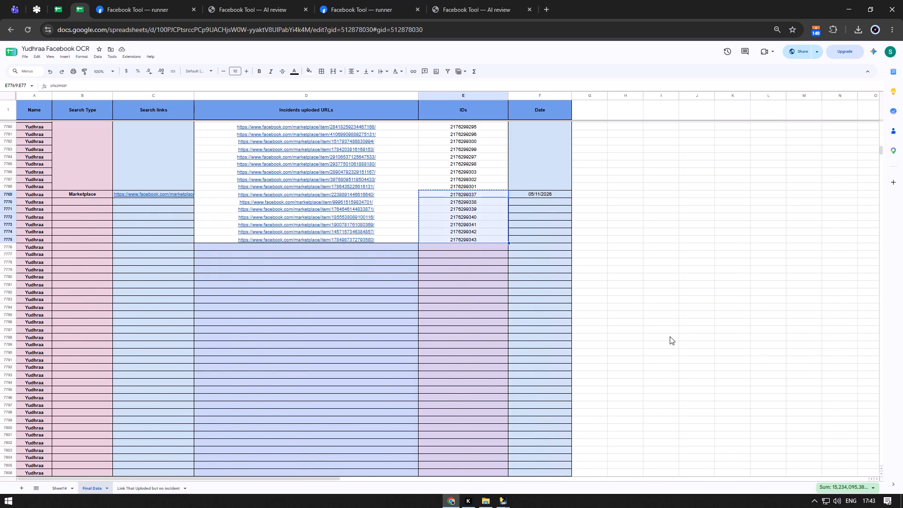
pyautogui.press('Return')
pyautogui.hotkey('ctrl', 'shift', 'v')
pyautogui.press('Return')
pyautogui.press('Up')
pyautogui.press('Right')
pyautogui.press('Left')
pyautogui.press('Left')
pyautogui.press('Left')
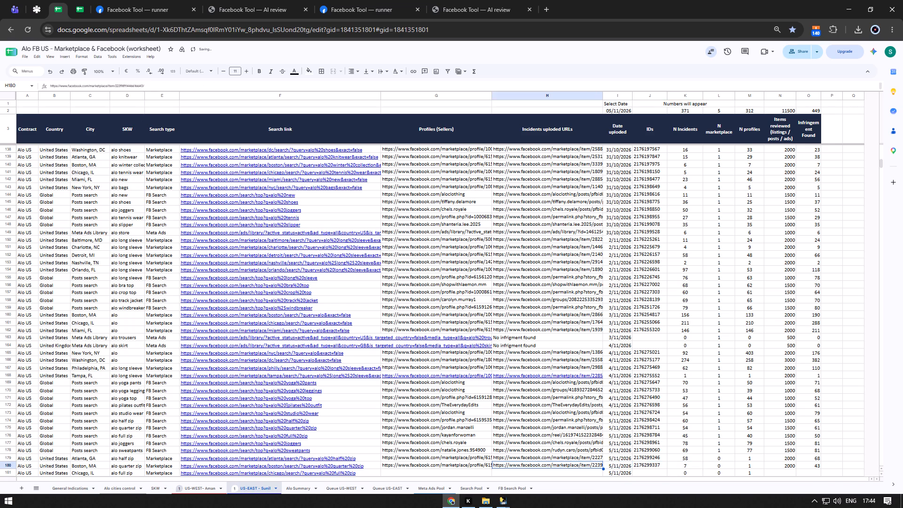
pyautogui.press('Right')
pyautogui.press('Down')
pyautogui.press('Left')
pyautogui.press('Left')
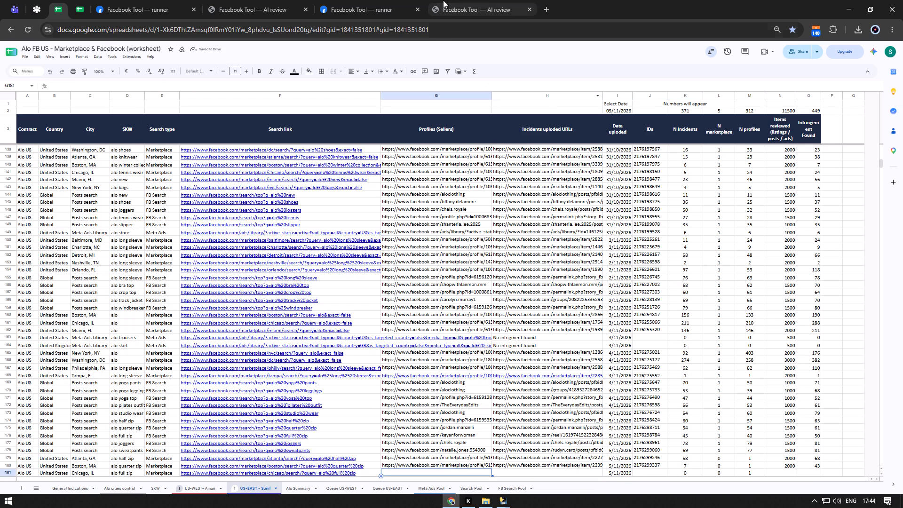
# In Final Data, merge the Date cells of rows 7769 to 7775 into one cell.
pyautogui.click(85, 0)
pyautogui.hotkey('ctrl', 'Down')
pyautogui.press('Right')
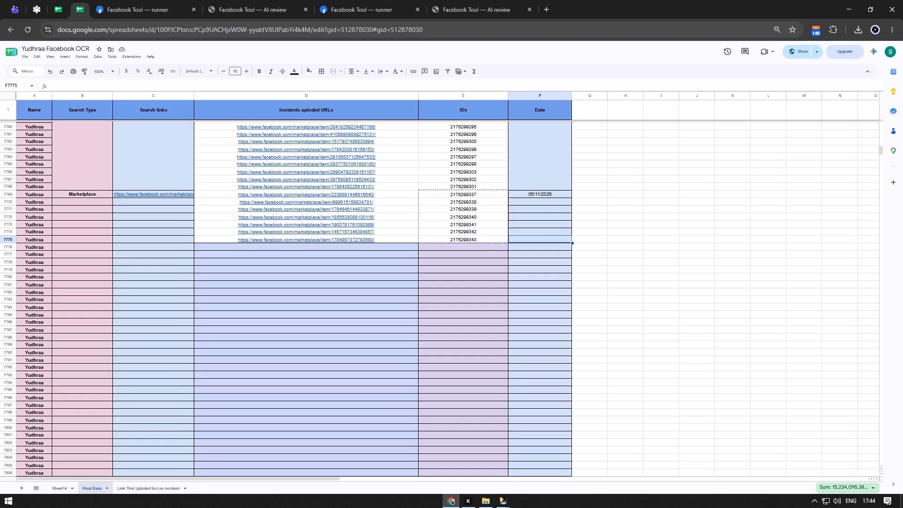
pyautogui.hotkey('ctrl', 'shift', 'Up')
pyautogui.hotkey('alt', 'o')
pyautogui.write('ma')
# Merge the Search links cells of rows 7769 to 7775 into one cell.
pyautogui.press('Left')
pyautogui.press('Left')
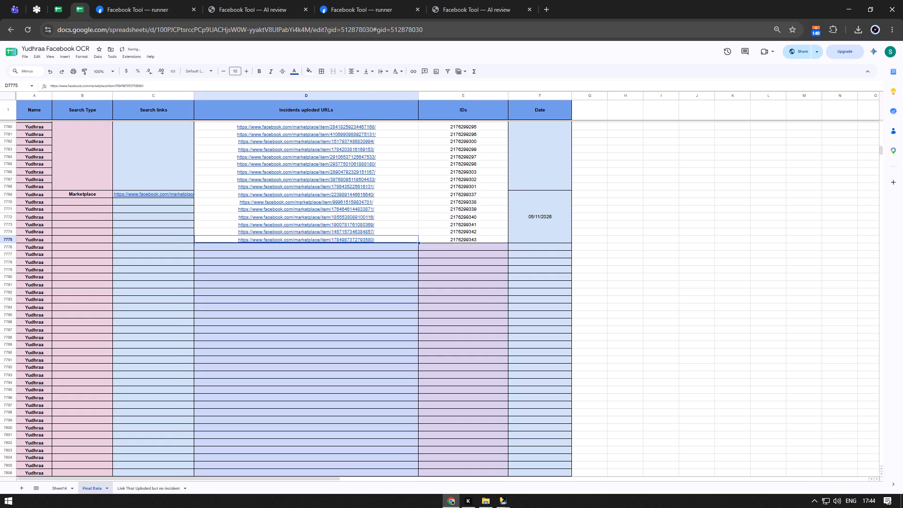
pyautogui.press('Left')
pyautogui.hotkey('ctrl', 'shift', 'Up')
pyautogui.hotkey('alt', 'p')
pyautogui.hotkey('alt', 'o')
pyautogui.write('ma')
# Merge the Search Type cells of rows 7769 to 7775 into one cell.
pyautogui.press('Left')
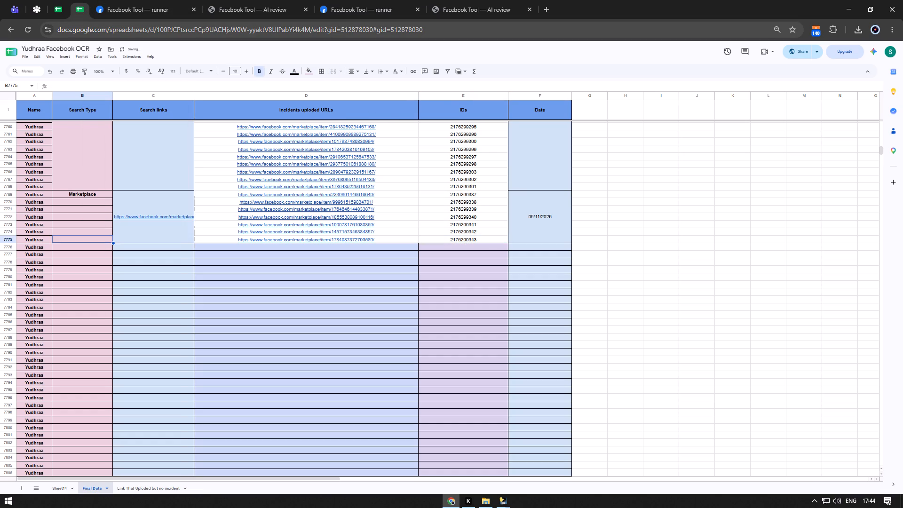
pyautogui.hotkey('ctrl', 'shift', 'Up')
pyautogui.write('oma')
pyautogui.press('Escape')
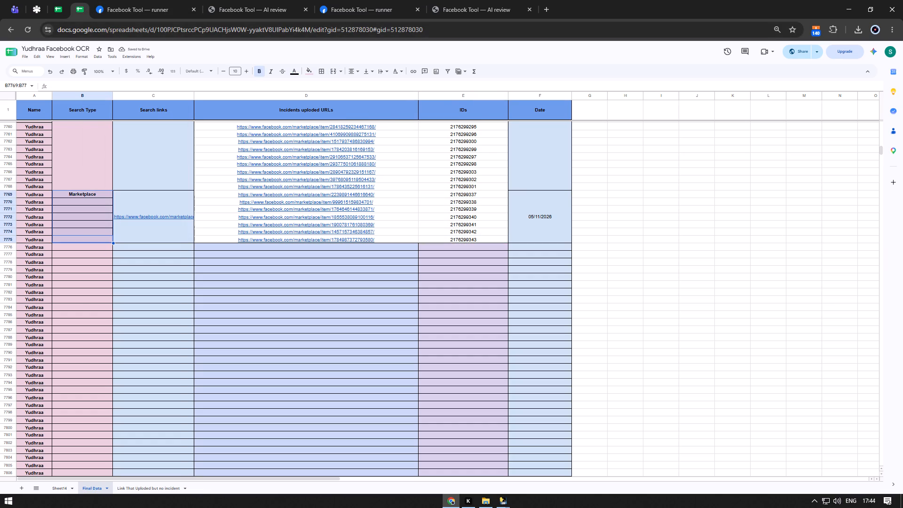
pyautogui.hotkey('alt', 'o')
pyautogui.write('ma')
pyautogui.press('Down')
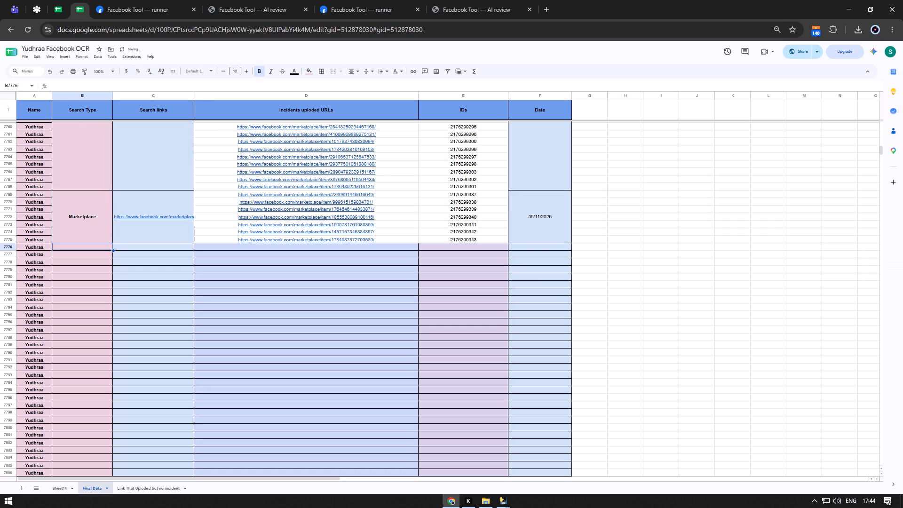
# Enter Marketplace as the Search Type in row 7776.
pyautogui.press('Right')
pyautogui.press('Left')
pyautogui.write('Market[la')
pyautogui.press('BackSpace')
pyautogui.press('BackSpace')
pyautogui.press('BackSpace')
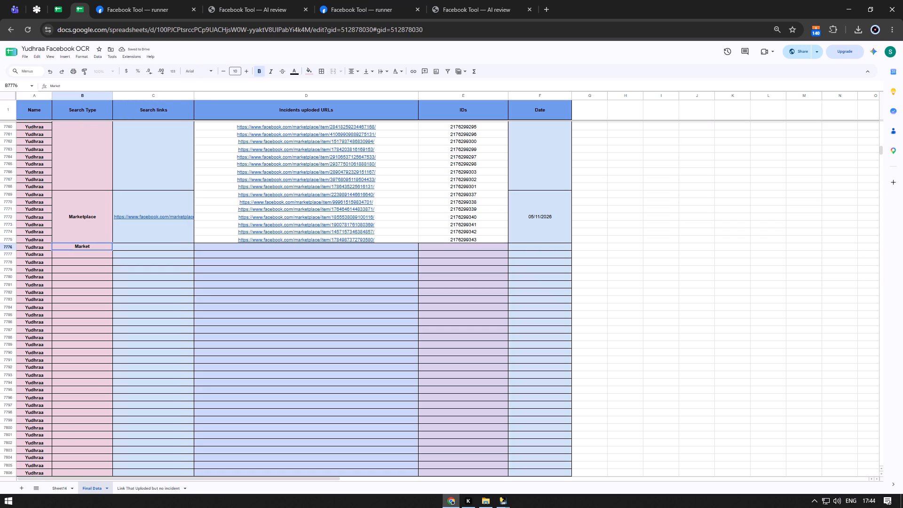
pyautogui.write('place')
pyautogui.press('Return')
# Enter the date 05/11/2026 in the Date cell of row 7776 and centre it horizontally.
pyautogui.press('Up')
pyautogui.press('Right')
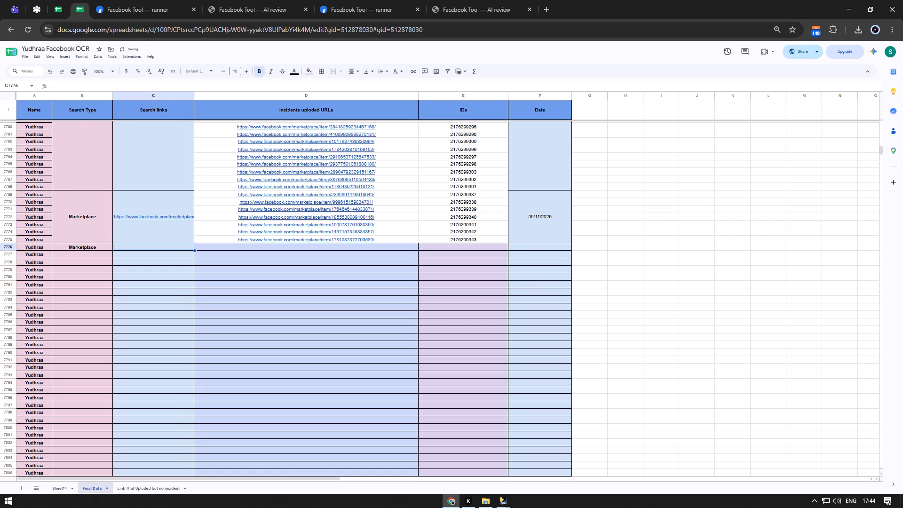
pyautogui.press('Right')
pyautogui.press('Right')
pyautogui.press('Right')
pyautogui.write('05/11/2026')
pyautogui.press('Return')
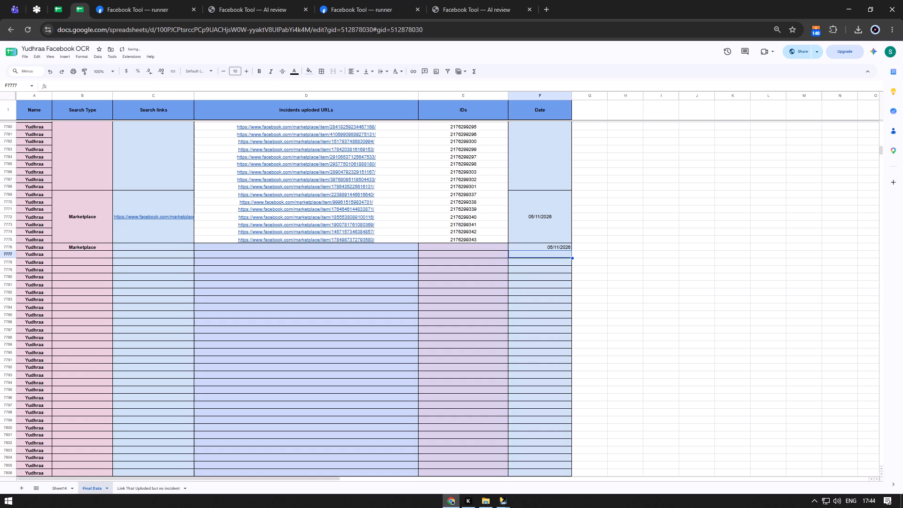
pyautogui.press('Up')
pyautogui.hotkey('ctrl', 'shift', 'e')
# Align the cells of row 7776 from Search Type to Date vertically to the middle.
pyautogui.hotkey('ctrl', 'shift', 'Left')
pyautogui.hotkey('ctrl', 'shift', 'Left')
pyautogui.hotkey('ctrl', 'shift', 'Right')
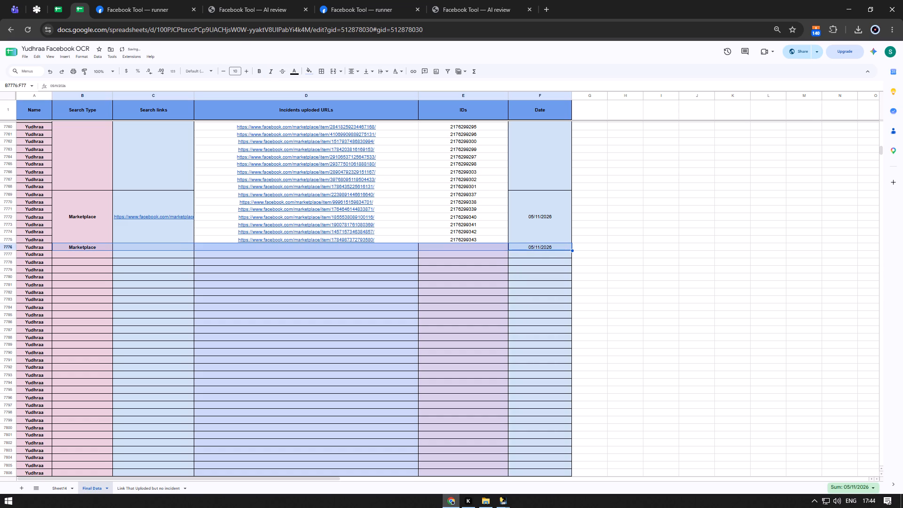
pyautogui.click(366, 73)
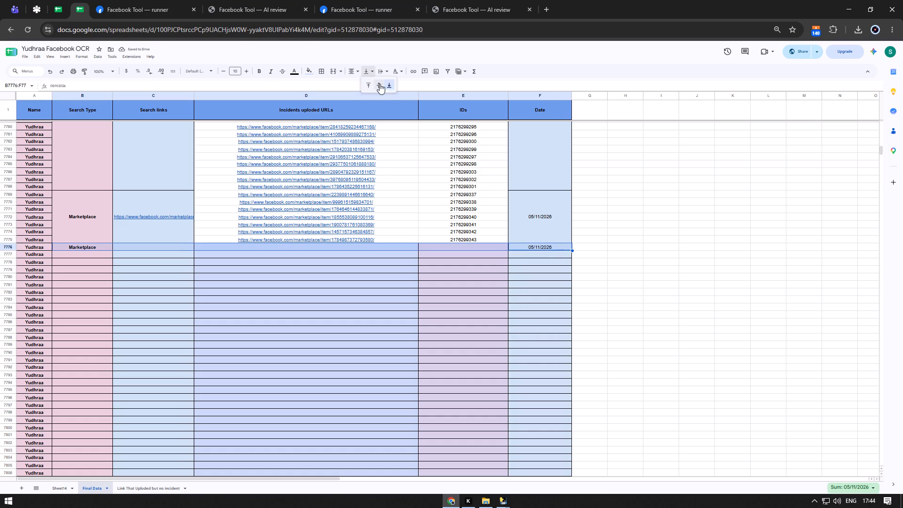
pyautogui.click(380, 84)
# Copy the Chicago alo full zip search link from Alo FB US into the Search links cell of row 7776 in Final Data, left-aligned.
pyautogui.click(127, 246)
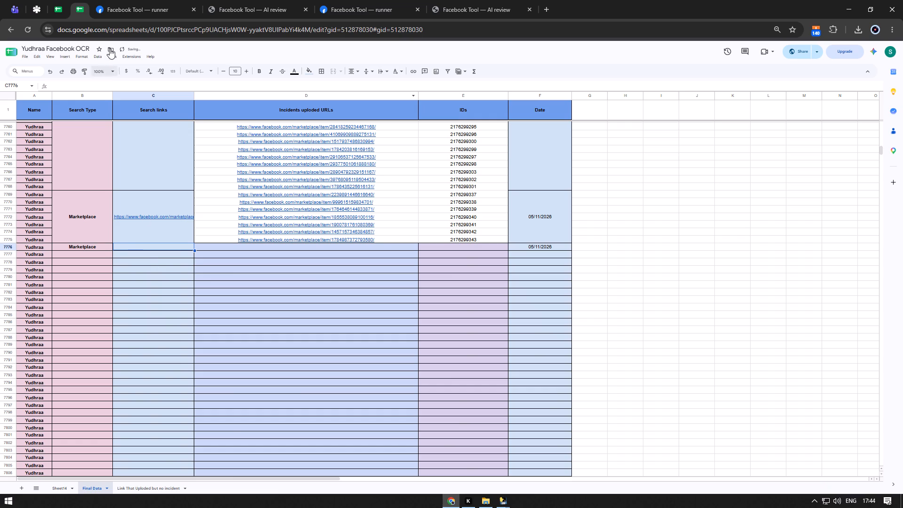
pyautogui.hotkey('ctrl', 'shift', 'Tab')
pyautogui.press('Left')
pyautogui.hotkey('ctrl', 'c')
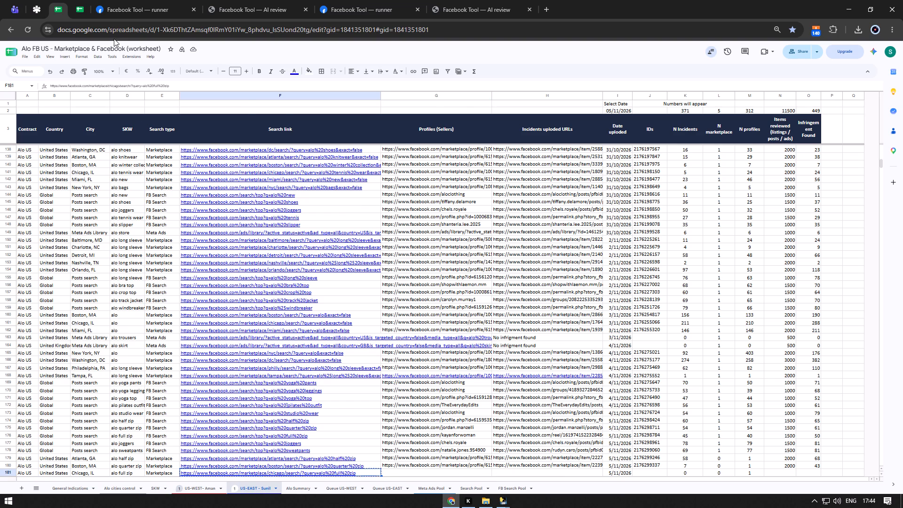
pyautogui.hotkey('ctrl', 'shift', 'Tab')
pyautogui.hotkey('ctrl', 'Tab')
pyautogui.hotkey('ctrl', 'Tab')
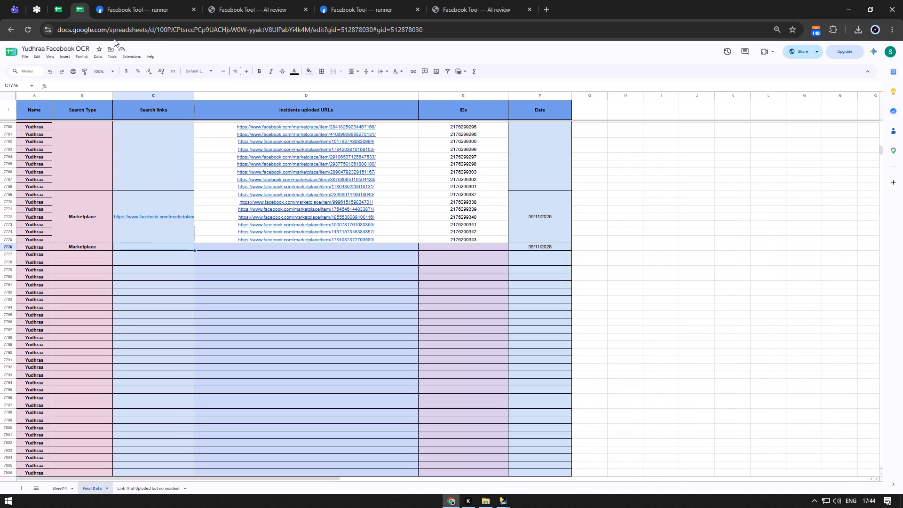
pyautogui.press('Return')
pyautogui.hotkey('ctrl', 'shift', 'v')
pyautogui.press('Return')
pyautogui.press('Up')
pyautogui.hotkey('ctrl', 'shift', 'l')
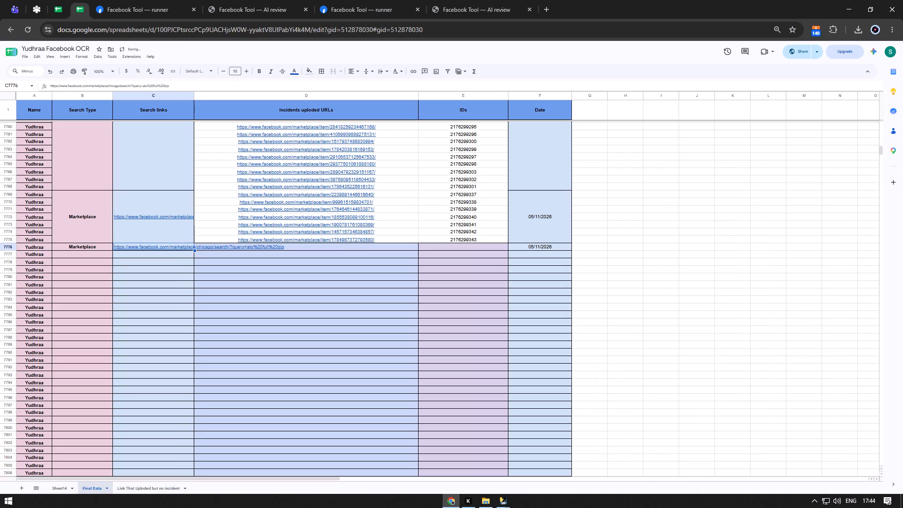
pyautogui.press('Right')
pyautogui.press('Down')
pyautogui.press('Right')
pyautogui.press('Up')
pyautogui.press('Left')
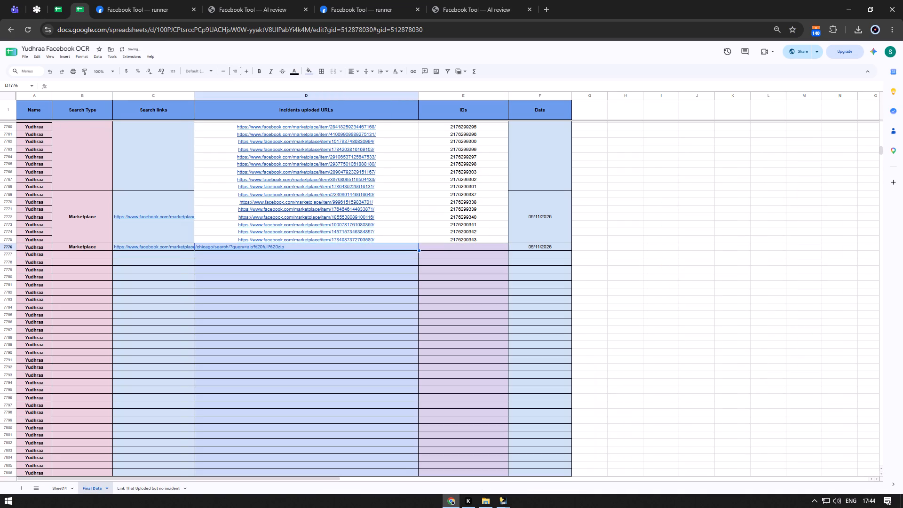
# Close the finished Boston alo quarter zip runner page and its AI review page.
pyautogui.hotkey('ctrl', 'Tab')
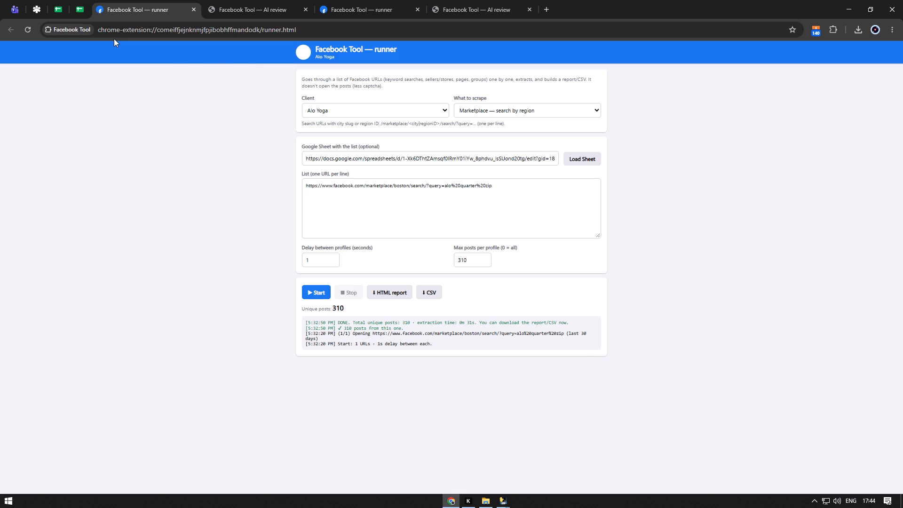
pyautogui.hotkey('ctrl', 'w')
pyautogui.hotkey('ctrl', 'w')
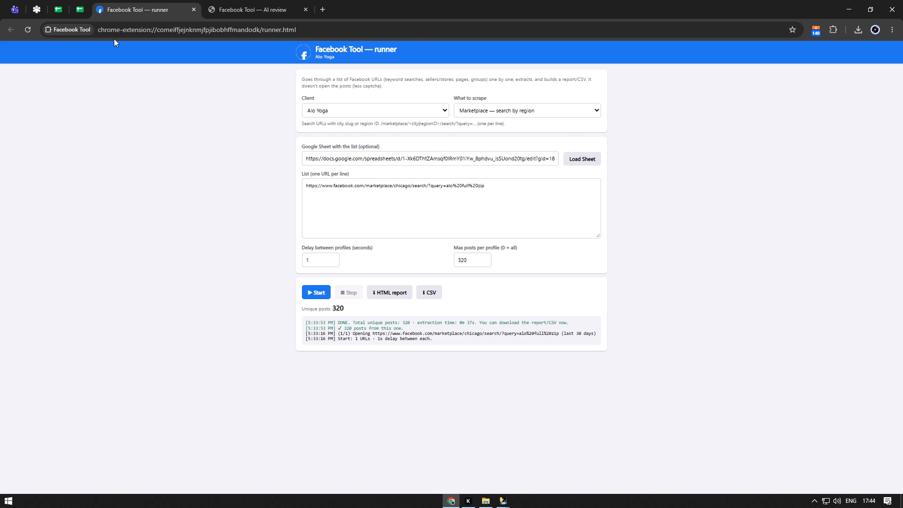
# In Alo FB US, clear the Date uploaded cells of the Miami alo joggers and New York alo sweatpants rows.
pyautogui.hotkey('ctrl', 'shift', 'Tab')
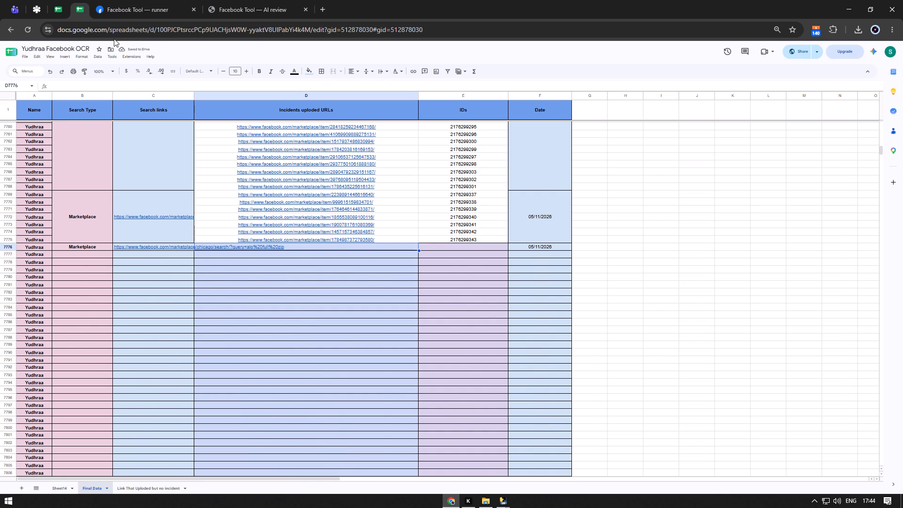
pyautogui.hotkey('ctrl', 'shift', 'Tab')
pyautogui.press('Right')
pyautogui.press('Right')
pyautogui.press('Right')
pyautogui.press('Down')
pyautogui.press('Down')
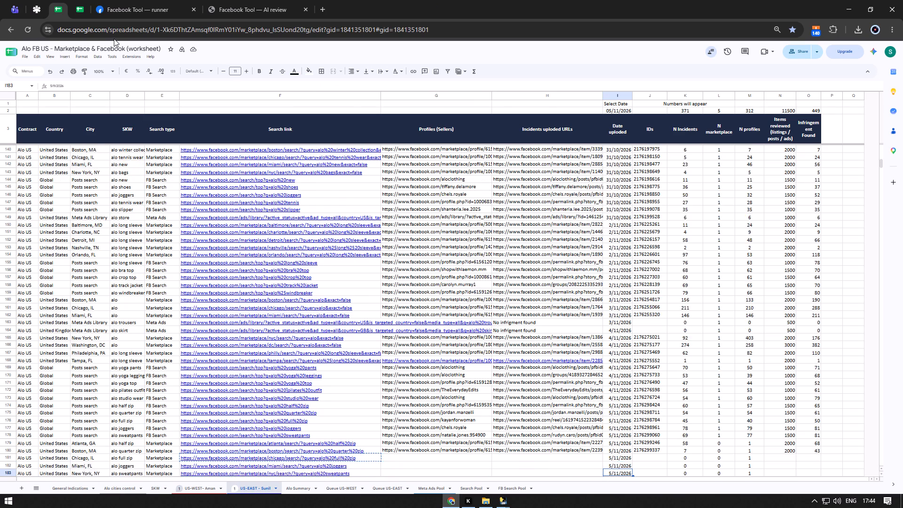
pyautogui.press('Down')
pyautogui.press('Down')
pyautogui.press('Down')
pyautogui.press('Up')
pyautogui.press('Up')
pyautogui.press('Up')
pyautogui.press('Up')
pyautogui.hotkey('shift', 'Down')
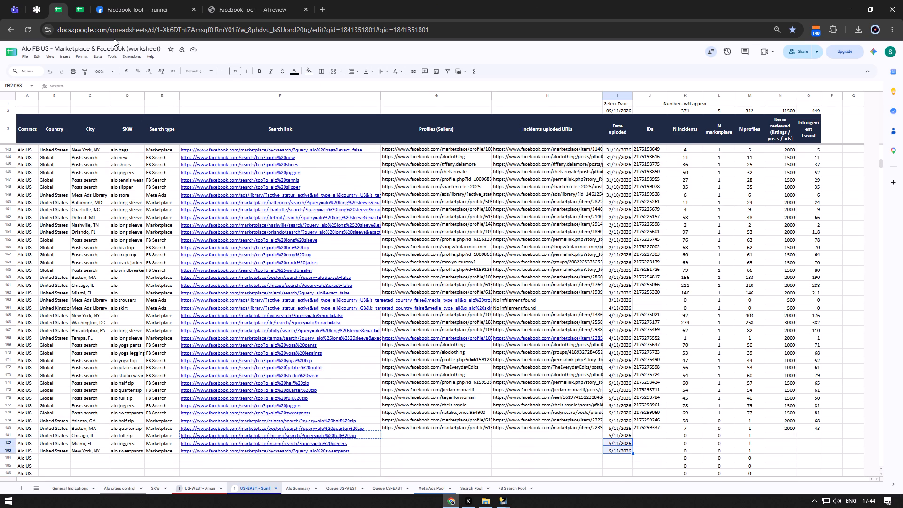
pyautogui.press('Delete')
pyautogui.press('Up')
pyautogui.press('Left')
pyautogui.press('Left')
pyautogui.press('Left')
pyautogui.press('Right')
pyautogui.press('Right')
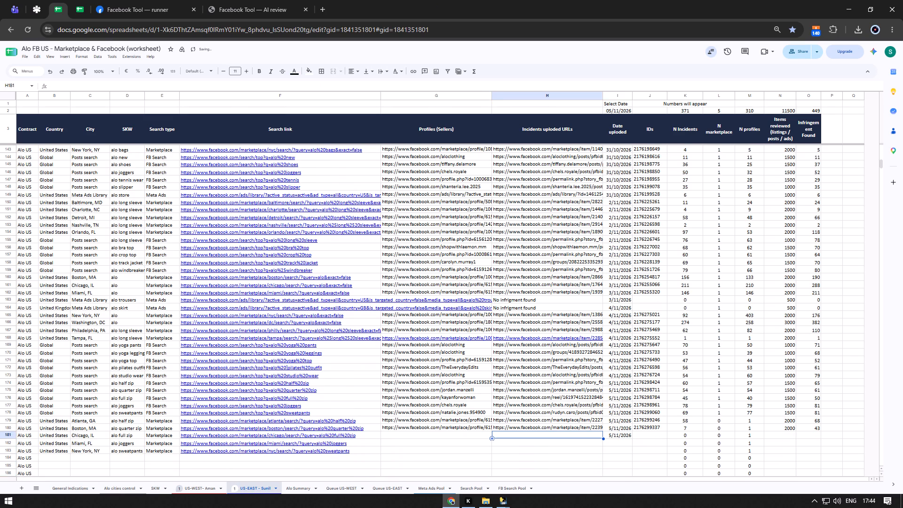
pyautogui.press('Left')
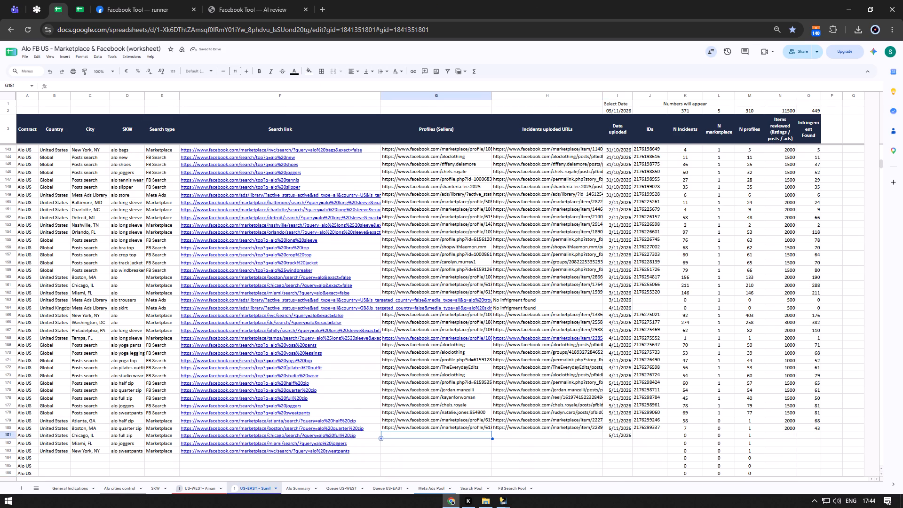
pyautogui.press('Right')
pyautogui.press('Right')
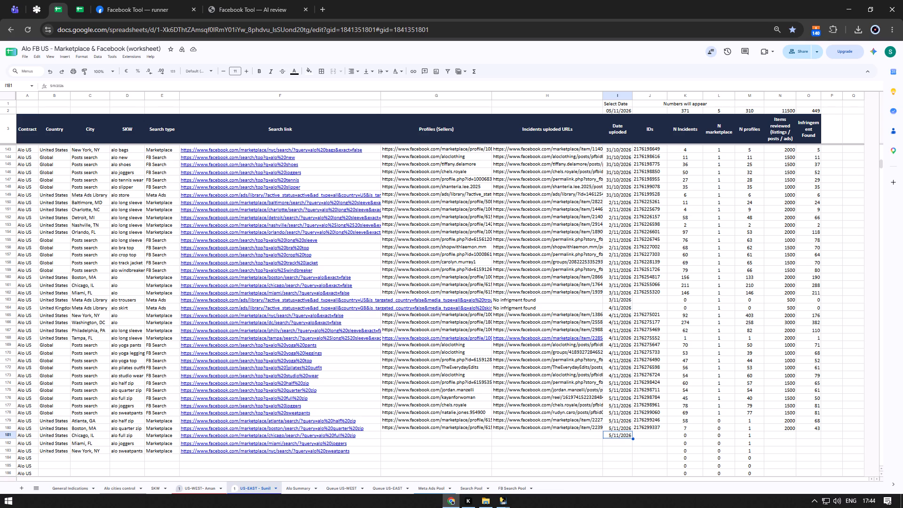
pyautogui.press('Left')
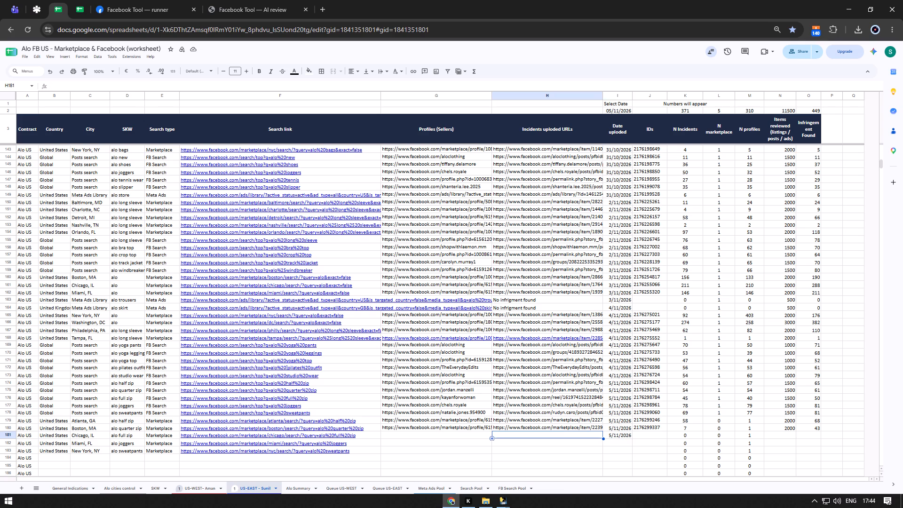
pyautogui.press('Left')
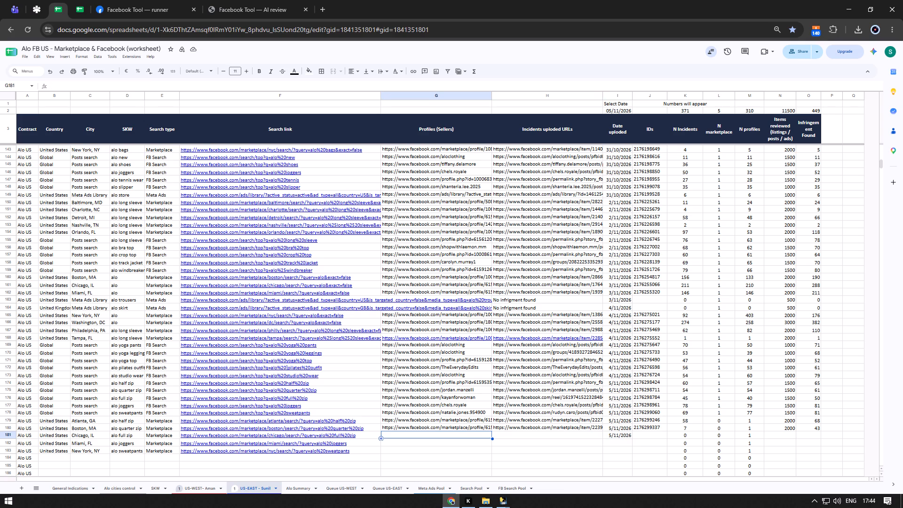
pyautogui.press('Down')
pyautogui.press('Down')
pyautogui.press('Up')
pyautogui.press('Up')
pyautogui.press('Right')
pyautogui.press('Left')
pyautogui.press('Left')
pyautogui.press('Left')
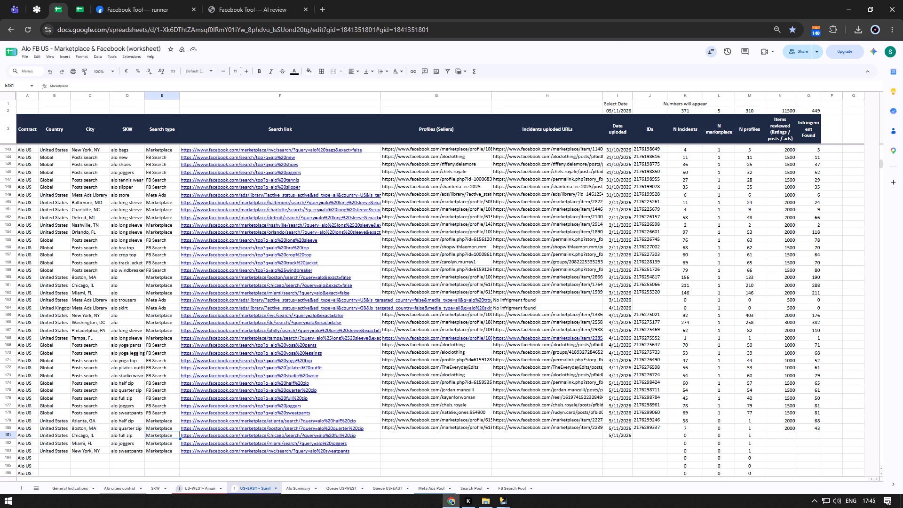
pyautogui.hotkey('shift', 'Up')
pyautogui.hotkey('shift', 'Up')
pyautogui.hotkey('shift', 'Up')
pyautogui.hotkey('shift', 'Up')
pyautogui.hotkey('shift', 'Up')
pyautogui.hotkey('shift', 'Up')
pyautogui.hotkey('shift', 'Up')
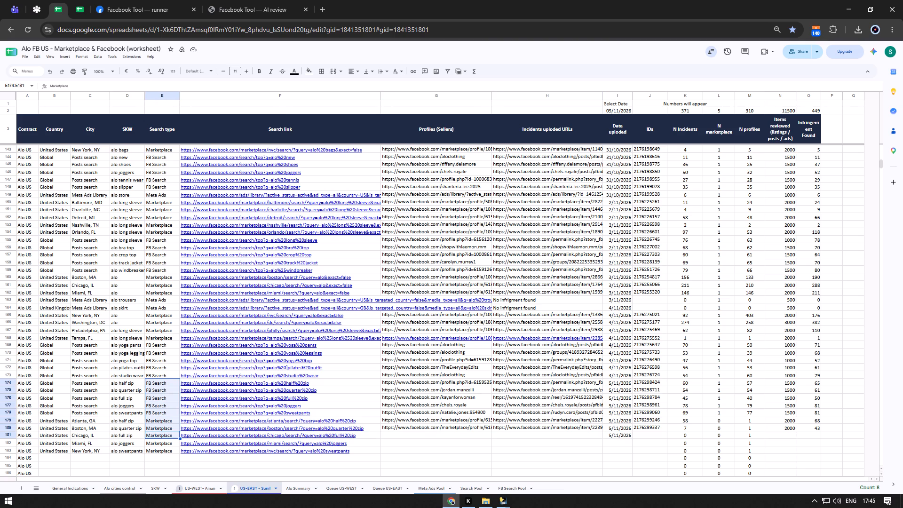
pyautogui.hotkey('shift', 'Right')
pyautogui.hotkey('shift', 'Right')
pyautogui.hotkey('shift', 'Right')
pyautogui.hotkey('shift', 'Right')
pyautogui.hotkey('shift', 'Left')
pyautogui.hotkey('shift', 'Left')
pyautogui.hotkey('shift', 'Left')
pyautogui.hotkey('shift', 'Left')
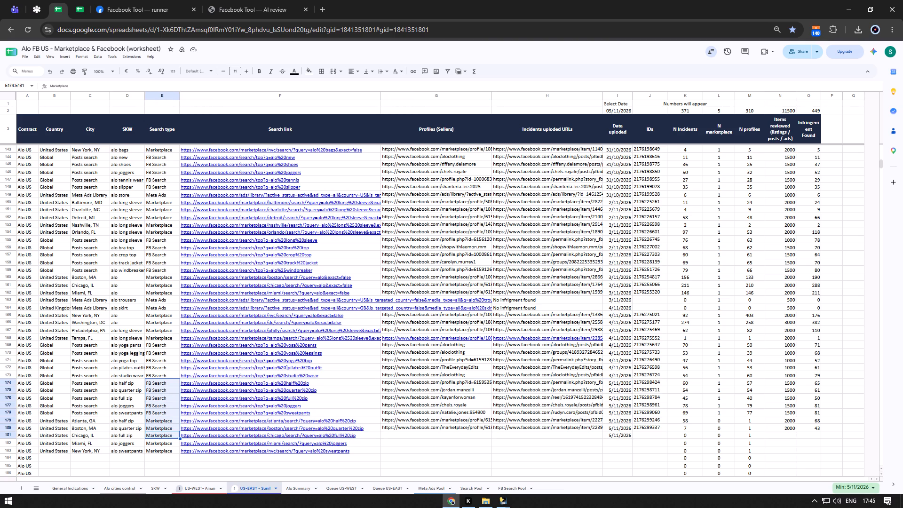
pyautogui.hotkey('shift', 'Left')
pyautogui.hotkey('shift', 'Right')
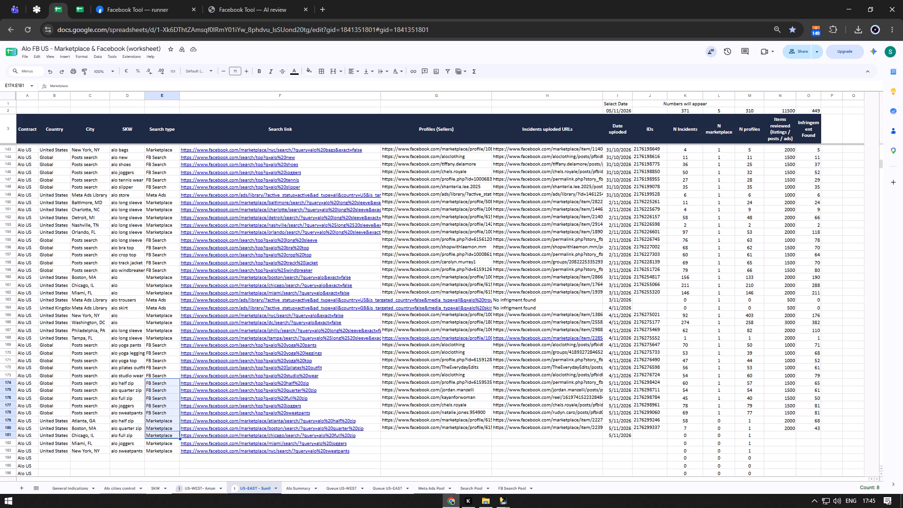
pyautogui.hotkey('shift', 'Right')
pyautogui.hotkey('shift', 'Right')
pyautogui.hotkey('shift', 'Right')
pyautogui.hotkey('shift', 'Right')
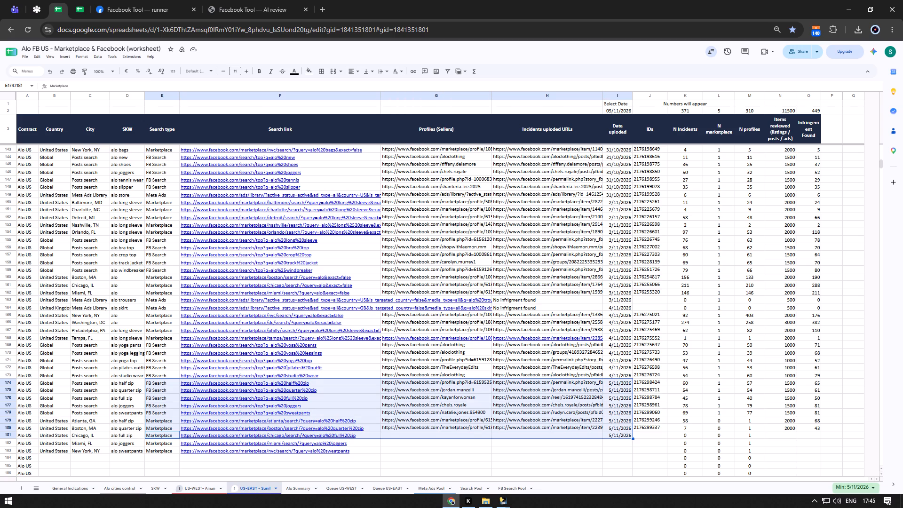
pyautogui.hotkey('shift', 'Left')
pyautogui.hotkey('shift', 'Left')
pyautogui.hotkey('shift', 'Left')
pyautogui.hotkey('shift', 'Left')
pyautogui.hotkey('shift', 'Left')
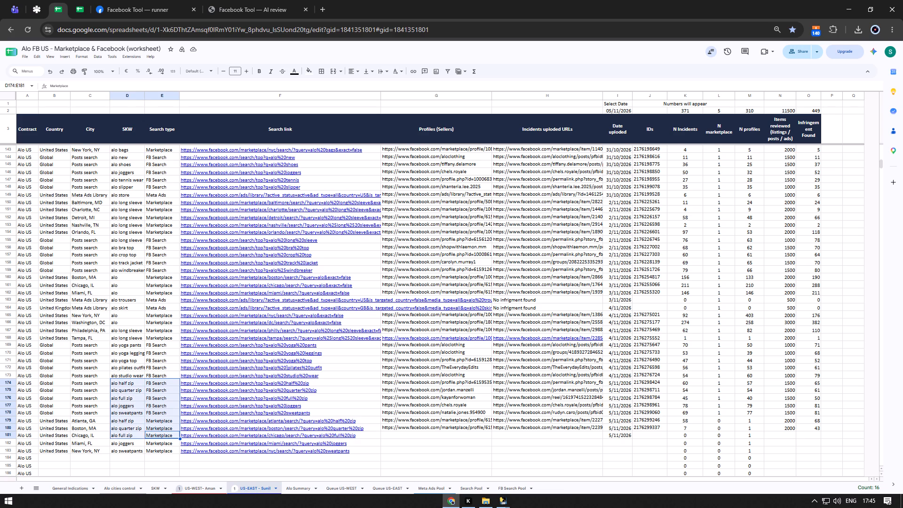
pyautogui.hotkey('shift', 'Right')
# Go to the Profiles (Sellers) cell of the Chicago alo full zip row.
pyautogui.press('Right')
pyautogui.press('Right')
pyautogui.press('Right')
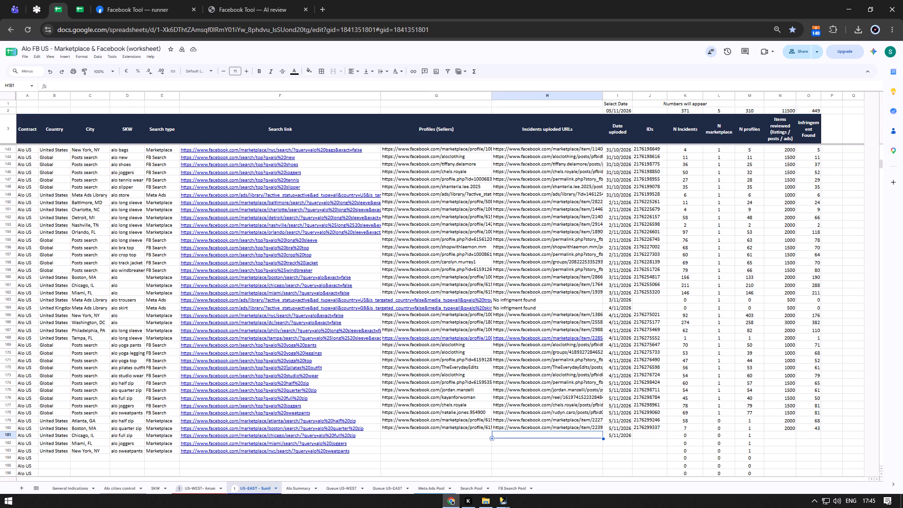
pyautogui.press('Left')
pyautogui.press('Down')
pyautogui.press('Up')
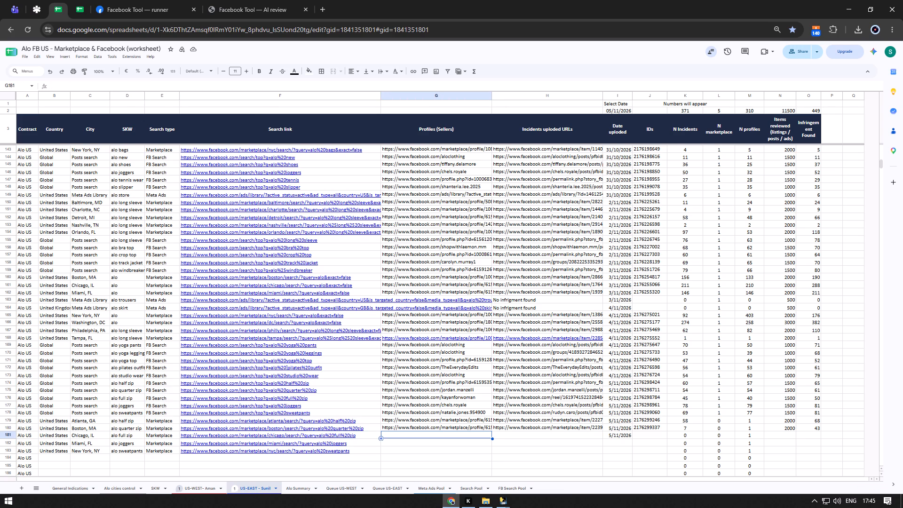
# Download the reviewed alo listings from the Facebook Tool AI review page and move them to done.
pyautogui.click(265, 0)
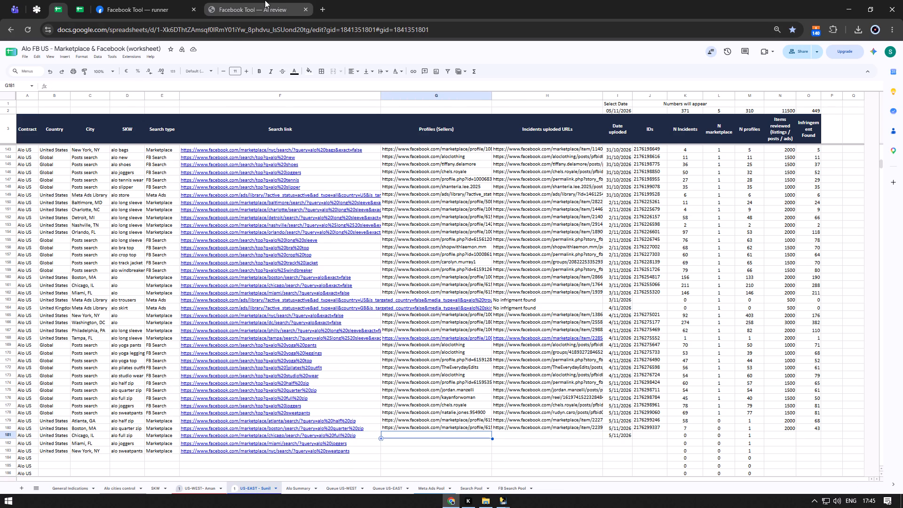
pyautogui.click(370, 126)
pyautogui.click(373, 130)
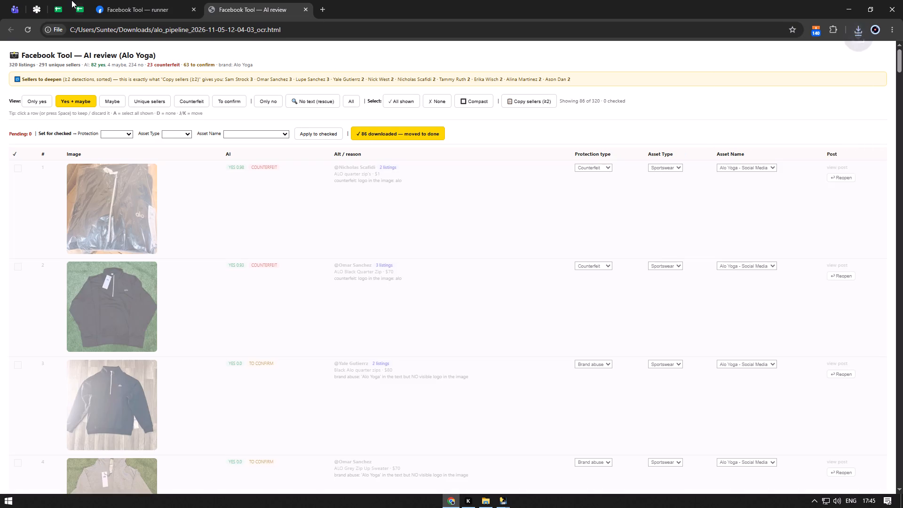
# Clear all the old listing data from Sheet14 of the Yudhraa Facebook OCR spreadsheet.
pyautogui.click(75, 0)
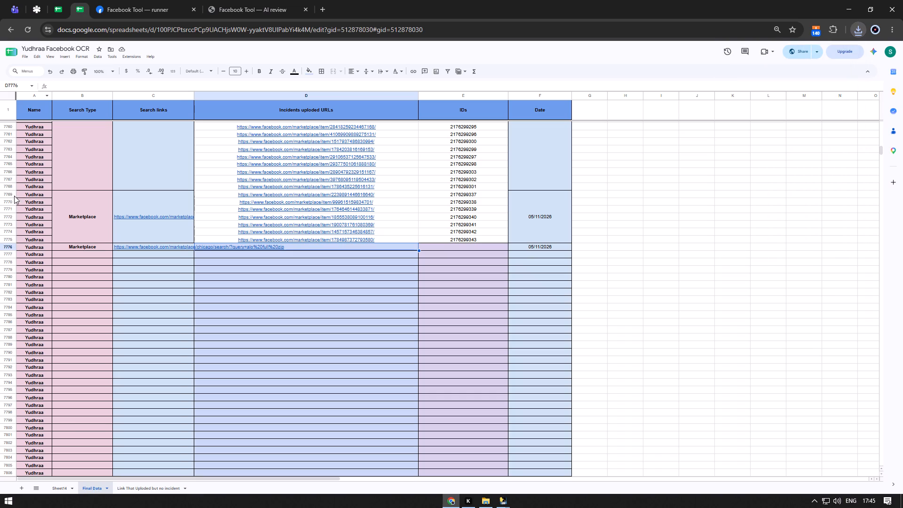
pyautogui.hotkey('alt', 'Up')
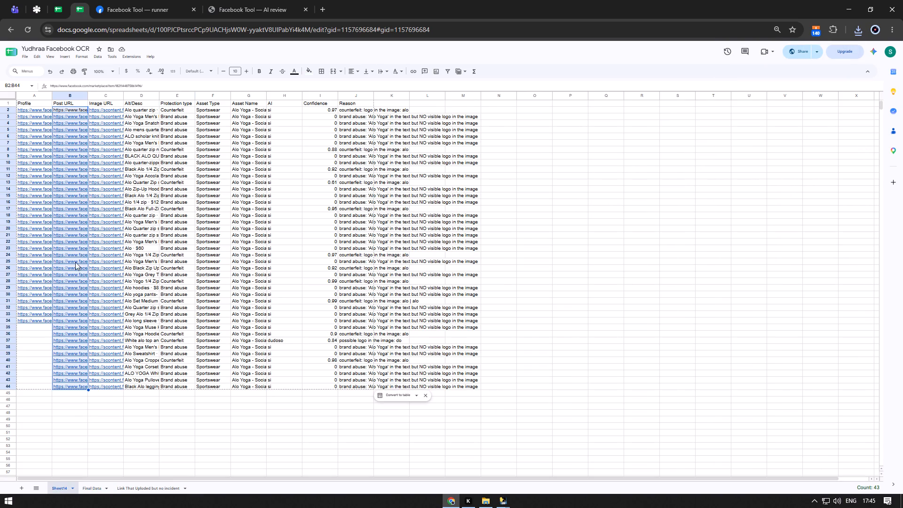
pyautogui.hotkey('ctrl', 'a')
pyautogui.hotkey('ctrl', 'a')
pyautogui.press('Delete')
pyautogui.hotkey('ctrl', 'Up')
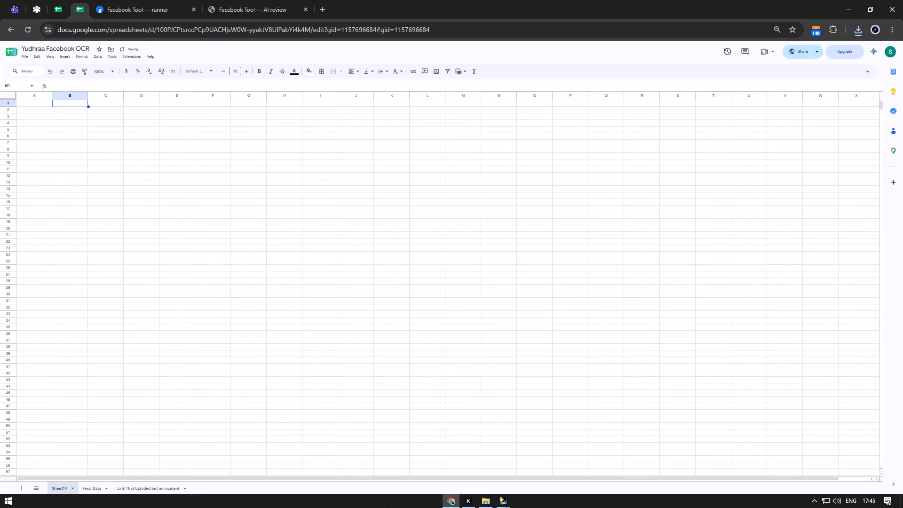
# Import the downloaded file ai_reviewed (7).csv from Downloads into Sheet14, appending it to the current sheet.
pyautogui.press('Left')
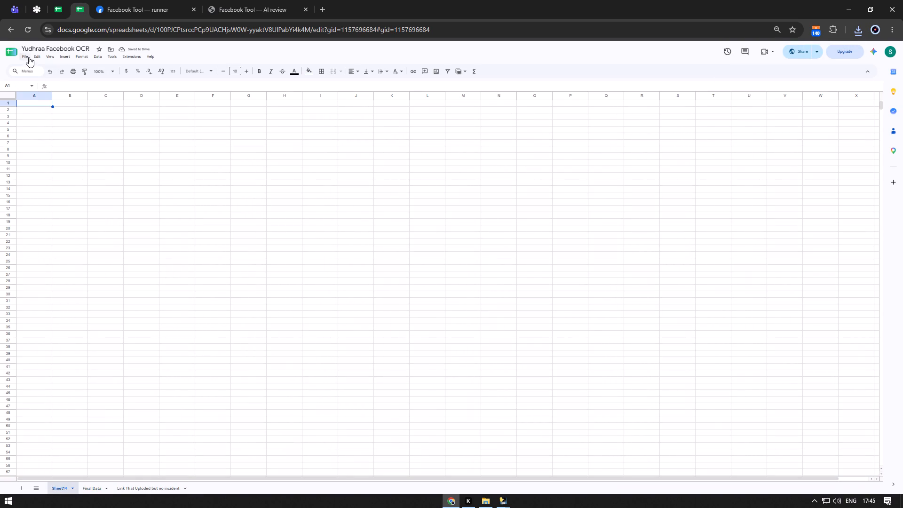
pyautogui.click(26, 53)
pyautogui.click(57, 92)
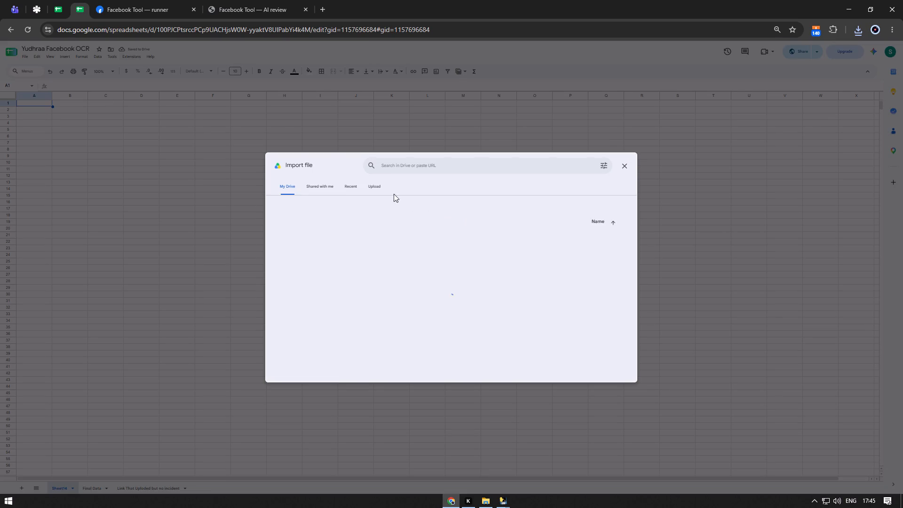
pyautogui.click(386, 191)
pyautogui.click(457, 305)
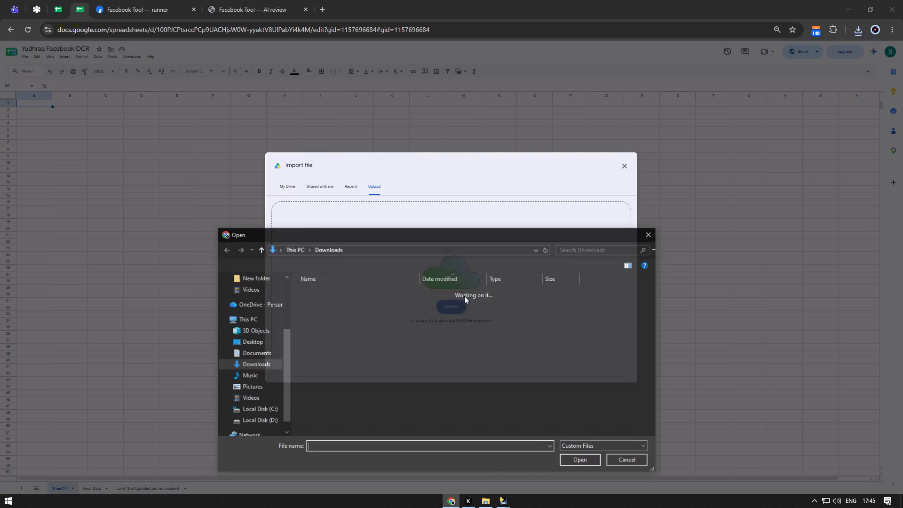
pyautogui.doubleClick(369, 303)
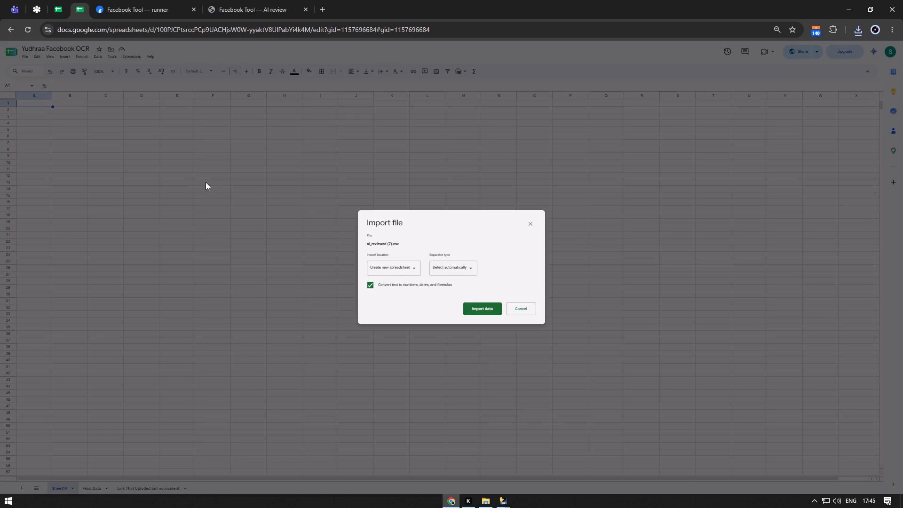
pyautogui.click(394, 275)
pyautogui.click(410, 312)
pyautogui.click(476, 304)
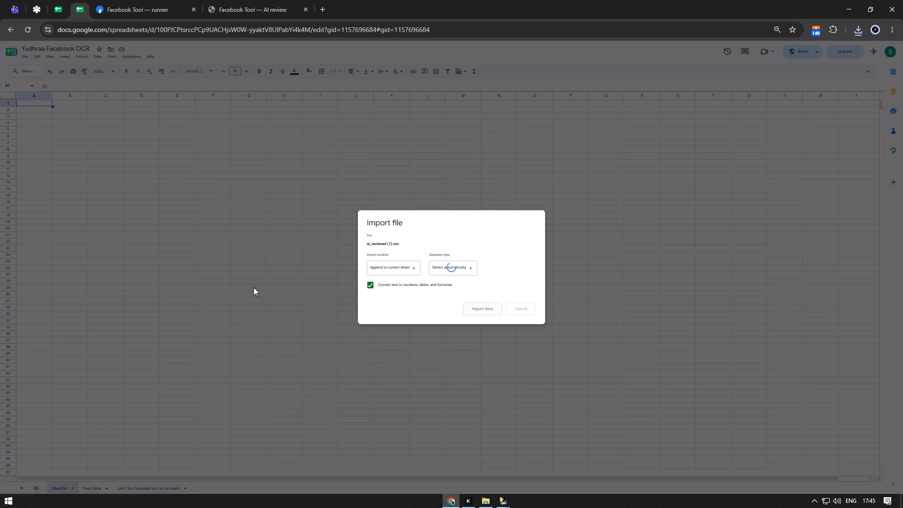
# Remove the duplicate profile links from the Profile column, rows 2 to 87, in Sheet14.
pyautogui.press('Down')
pyautogui.hotkey('ctrl', 'shift', 'Down')
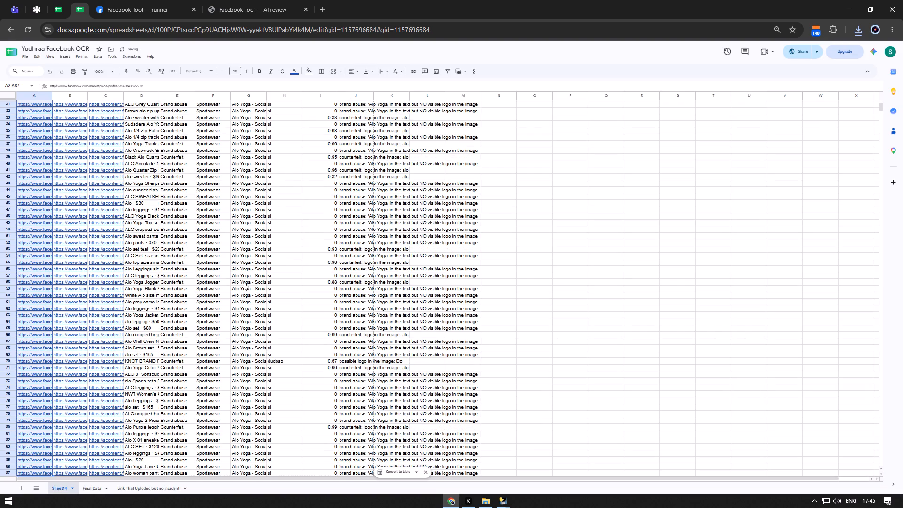
pyautogui.hotkey('alt', 'o')
pyautogui.press('Right')
pyautogui.press('Up')
pyautogui.press('Up')
pyautogui.press('Up')
pyautogui.press('Up')
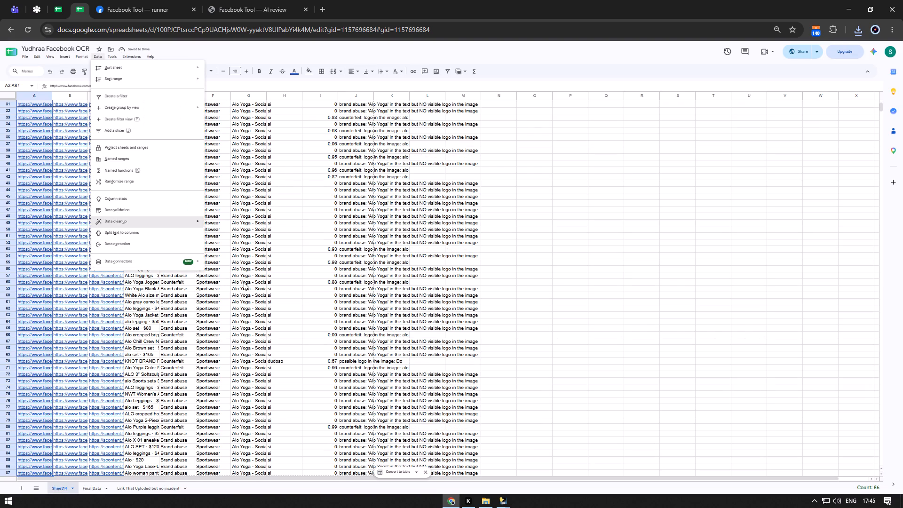
pyautogui.press('Right')
pyautogui.press('Up')
pyautogui.press('Up')
pyautogui.press('Return')
pyautogui.hotkey('shift', 'Tab')
pyautogui.press('Return')
pyautogui.hotkey('shift', 'Tab')
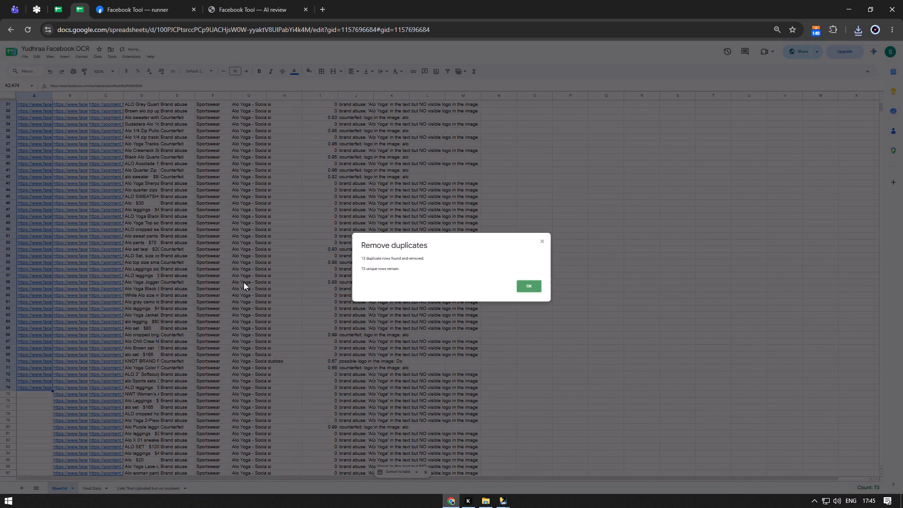
pyautogui.press('Return')
# Copy the unique profile links into the Profiles (Sellers) cell of the Chicago alo full zip row in Alo FB US.
pyautogui.hotkey('ctrl', 'c')
pyautogui.hotkey('ctrl', 'shift', 'Tab')
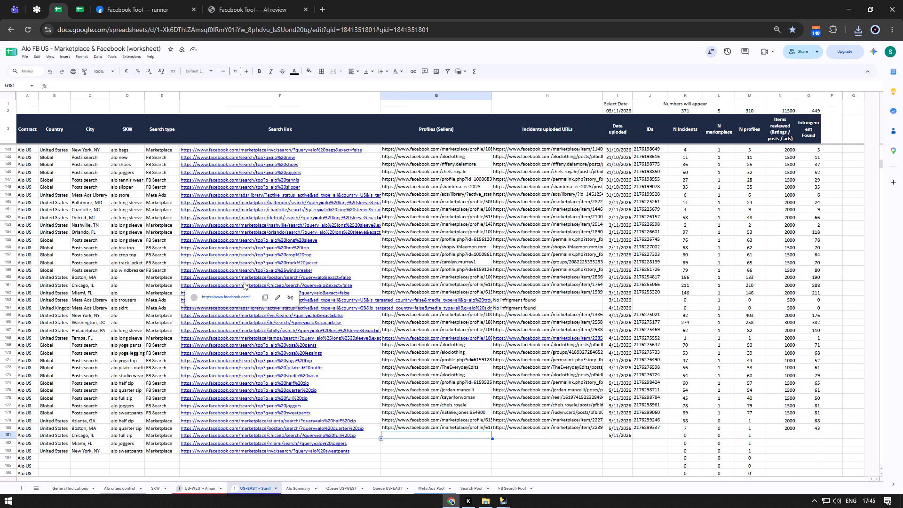
pyautogui.press('Return')
pyautogui.hotkey('ctrl', 'shift', 'v')
pyautogui.press('Return')
pyautogui.press('Up')
pyautogui.press('Right')
# Copy all the Post URL links, B2 to B87, from Sheet14 of Yudhraa Facebook OCR.
pyautogui.hotkey('ctrl', 'Tab')
pyautogui.press('Right')
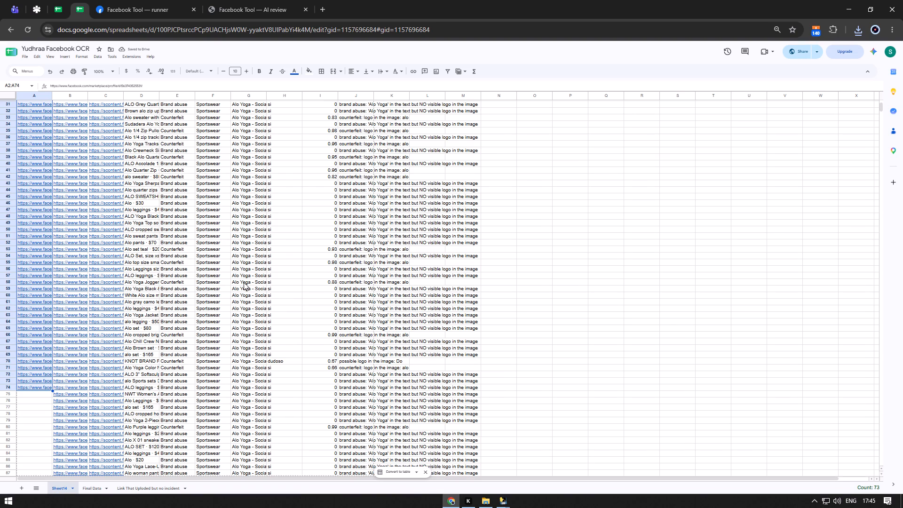
pyautogui.press('Up')
pyautogui.press('Down')
pyautogui.hotkey('ctrl', 'shift', 'Down')
pyautogui.hotkey('ctrl', 'c')
pyautogui.hotkey('ctrl', 'c')
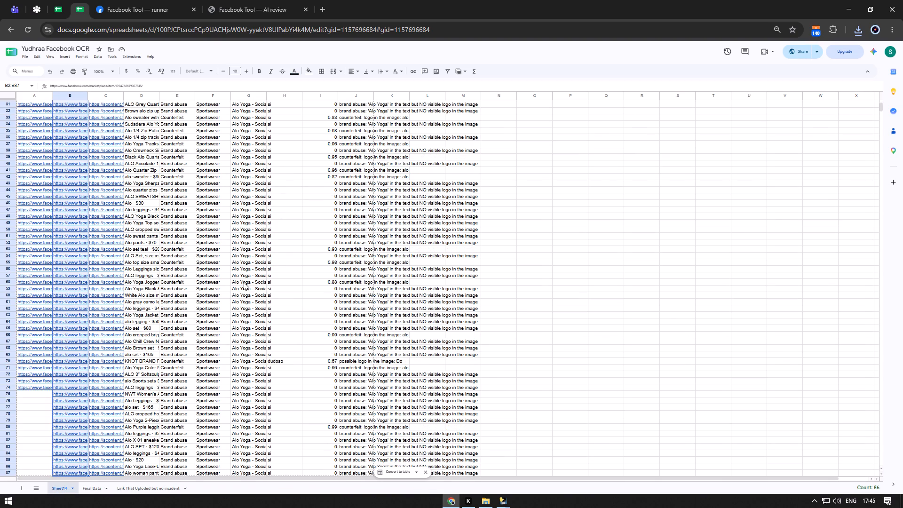
pyautogui.hotkey('ctrl', 'c')
# Reopen the detection link list of the Alo Yoga incident in Red Points and clear its previous links.
pyautogui.hotkey('ctrl', 'shift', 'Tab')
pyautogui.hotkey('ctrl', 'shift', 'Tab')
pyautogui.hotkey('shift', 'Tab')
pyautogui.hotkey('shift', 'Tab')
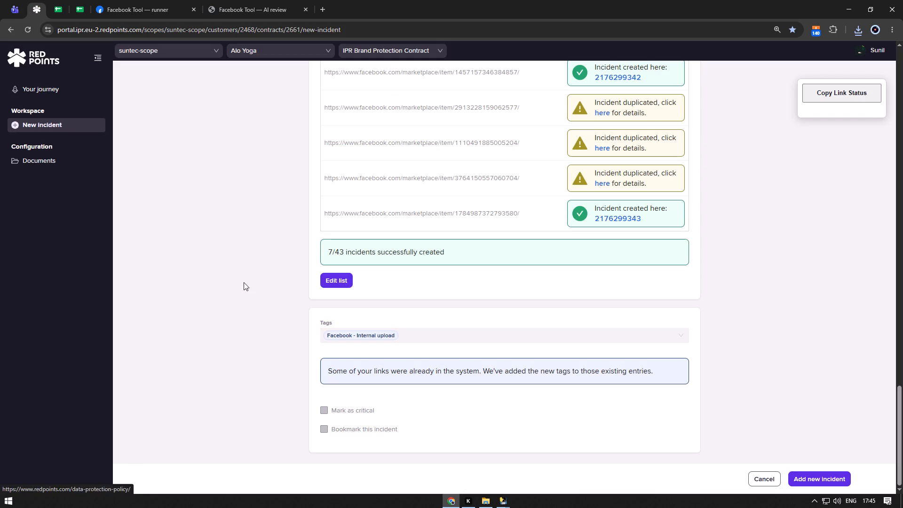
pyautogui.hotkey('shift', 'Tab')
pyautogui.hotkey('shift', 'Tab')
pyautogui.hotkey('shift', 'Tab')
pyautogui.hotkey('shift', 'Tab')
pyautogui.hotkey('shift', 'Tab')
pyautogui.press('Tab')
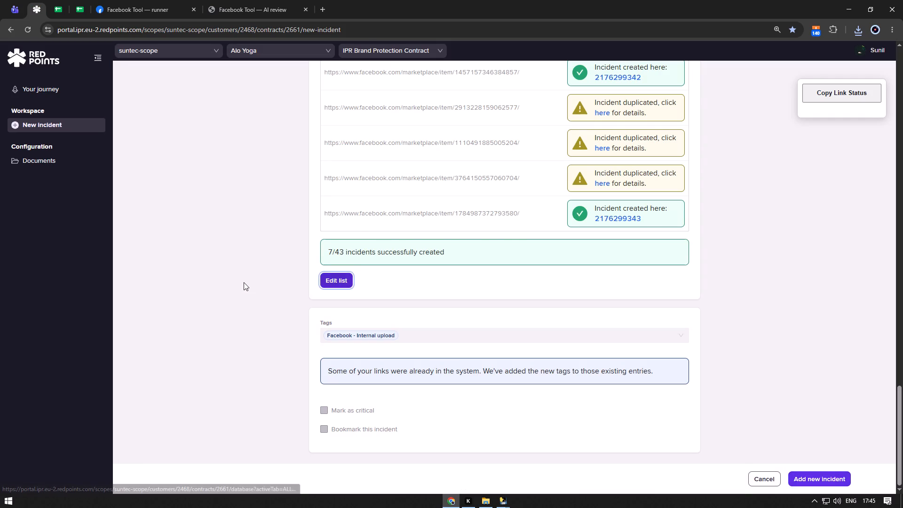
pyautogui.press('Return')
pyautogui.press('Tab')
pyautogui.press('Tab')
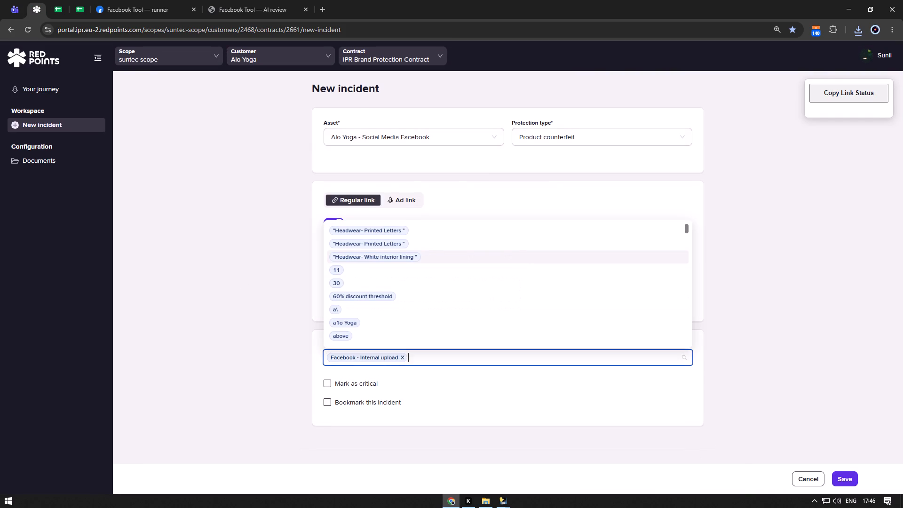
pyautogui.hotkey('shift', 'Tab')
pyautogui.hotkey('ctrl', 'a')
pyautogui.press('Delete')
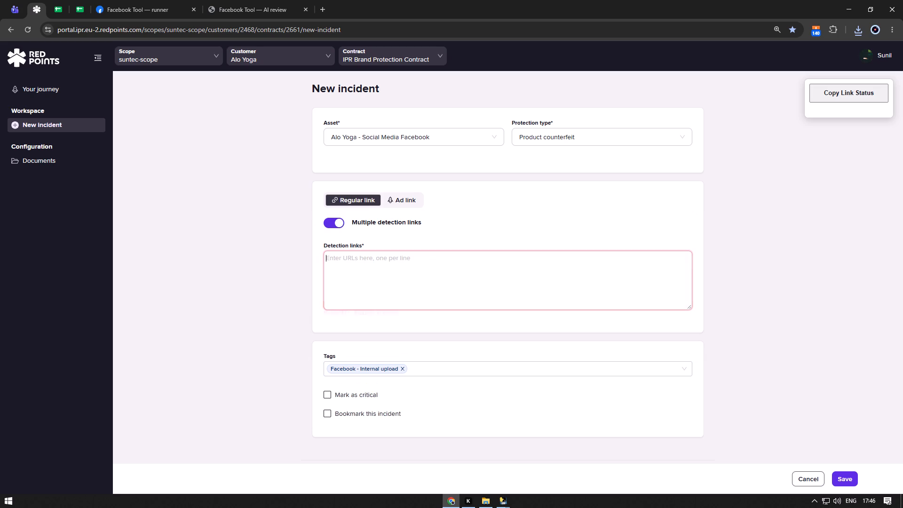
# Enter the copied post links as detection links and save the incident with the Facebook - Internal upload tag kept.
pyautogui.hotkey('ctrl', 'v')
pyautogui.press('Tab')
pyautogui.press('Tab')
pyautogui.press('Tab')
pyautogui.press('Tab')
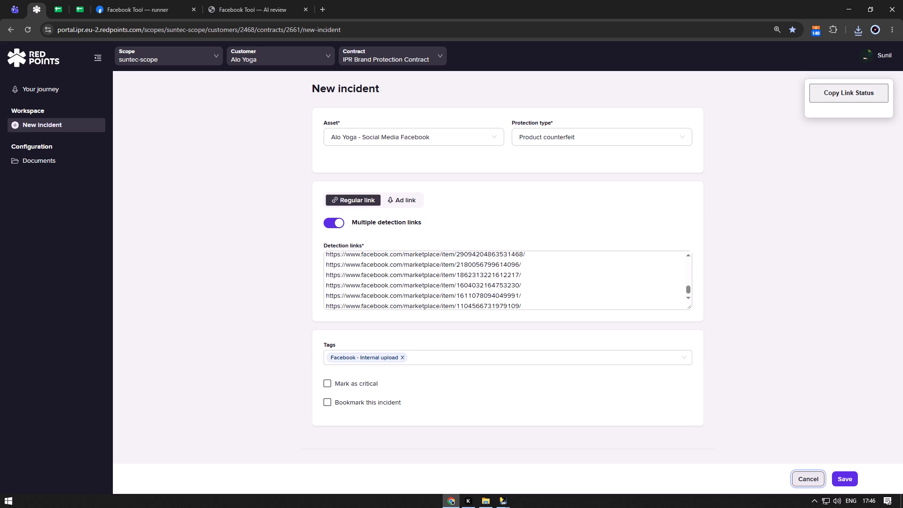
pyautogui.press('Tab')
pyautogui.press('Return')
# Clear all the imported listing data from Sheet14 in Yudhraa Facebook OCR.
pyautogui.hotkey('ctrl', 'Tab')
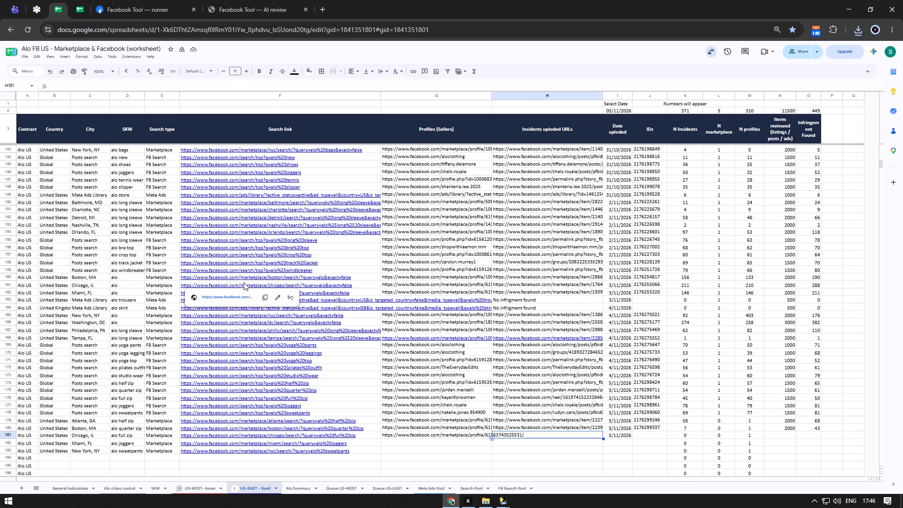
pyautogui.hotkey('ctrl', 'Tab')
pyautogui.press('Up')
pyautogui.press('Left')
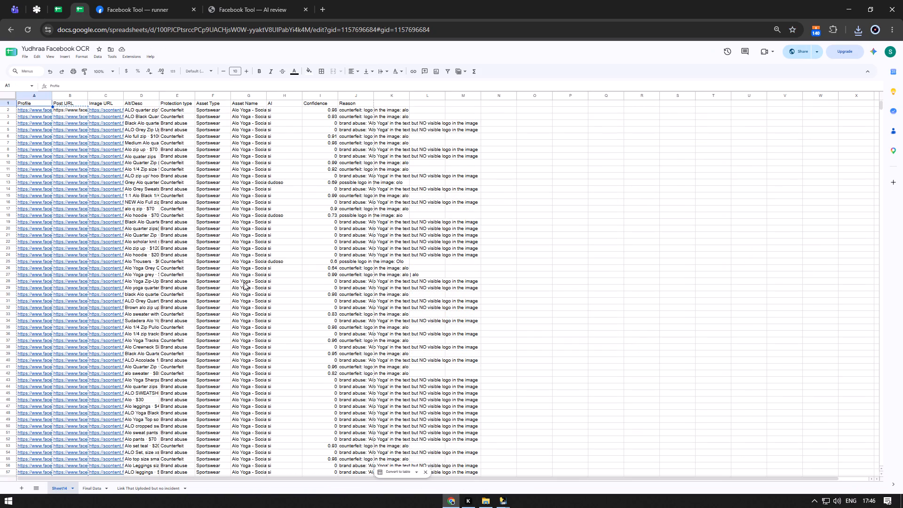
pyautogui.hotkey('ctrl', 'a')
pyautogui.hotkey('ctrl', 'a')
pyautogui.press('Delete')
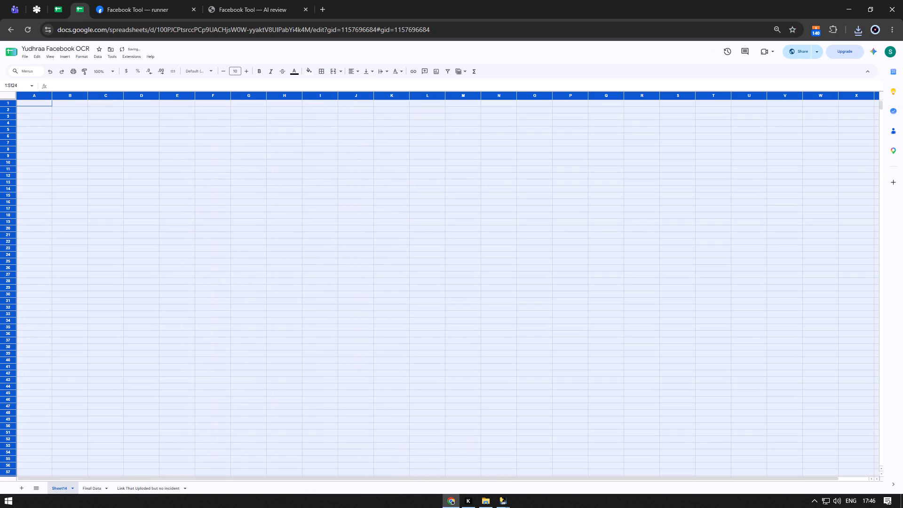
pyautogui.press('Down')
pyautogui.press('Up')
# Pick cell H7778 in Final Data and paste the link status rows copied from Red Points there.
pyautogui.hotkey('alt', 'Down')
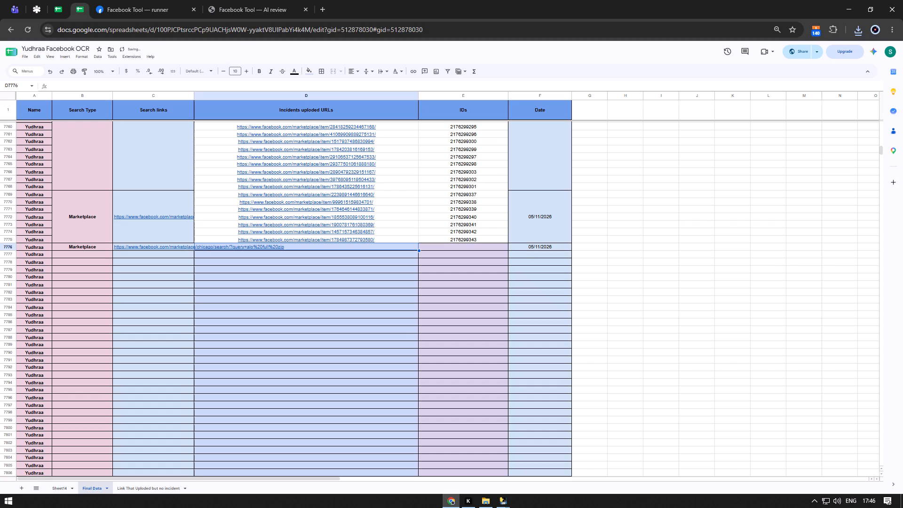
pyautogui.press('Right')
pyautogui.press('Right')
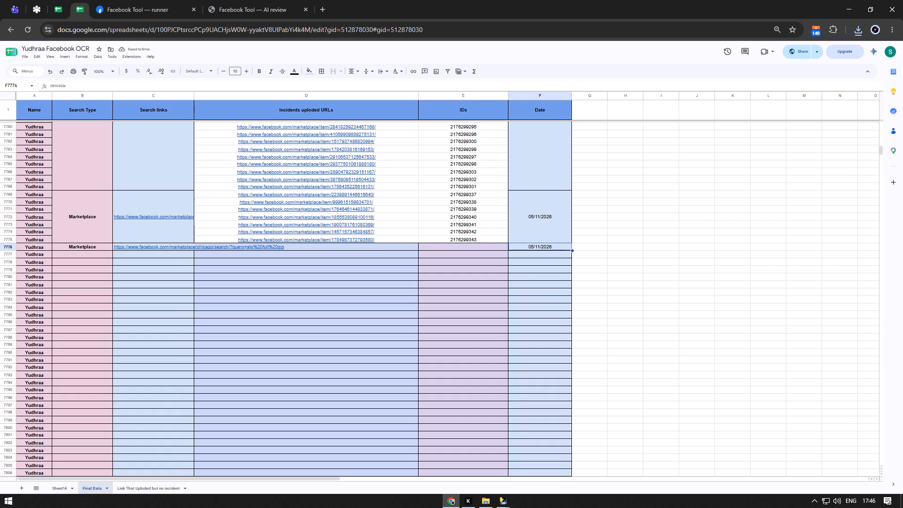
pyautogui.press('Right')
pyautogui.press('Down')
pyautogui.press('Right')
pyautogui.press('Left')
pyautogui.press('Down')
pyautogui.press('Right')
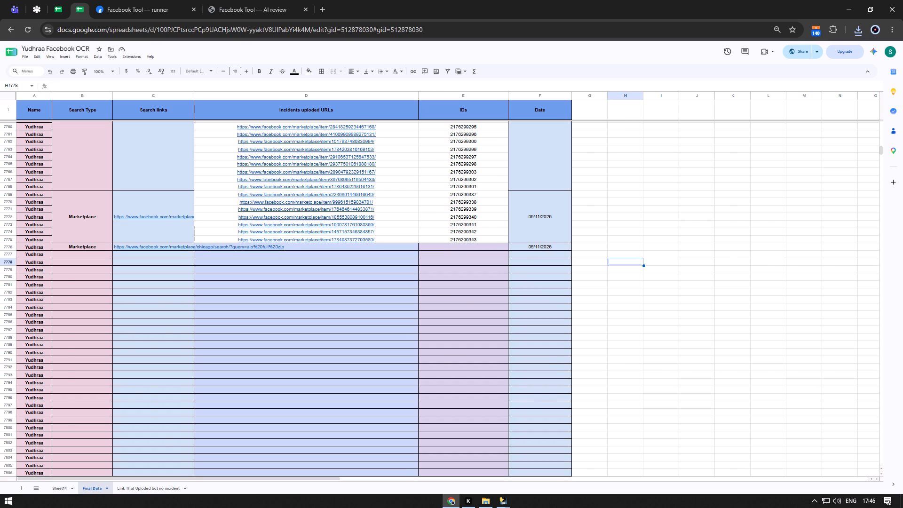
pyautogui.hotkey('ctrl', 'shift', 'Tab')
pyautogui.hotkey('ctrl', 'shift', 'Tab')
pyautogui.press('Tab')
pyautogui.press('Tab')
pyautogui.press('Tab')
pyautogui.press('Tab')
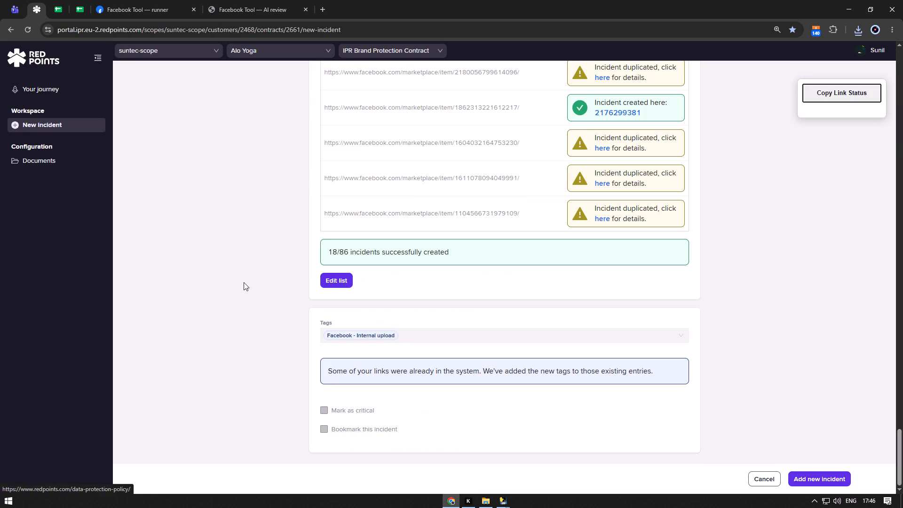
pyautogui.press('Tab')
pyautogui.hotkey('shift', 'Tab')
pyautogui.press('Return')
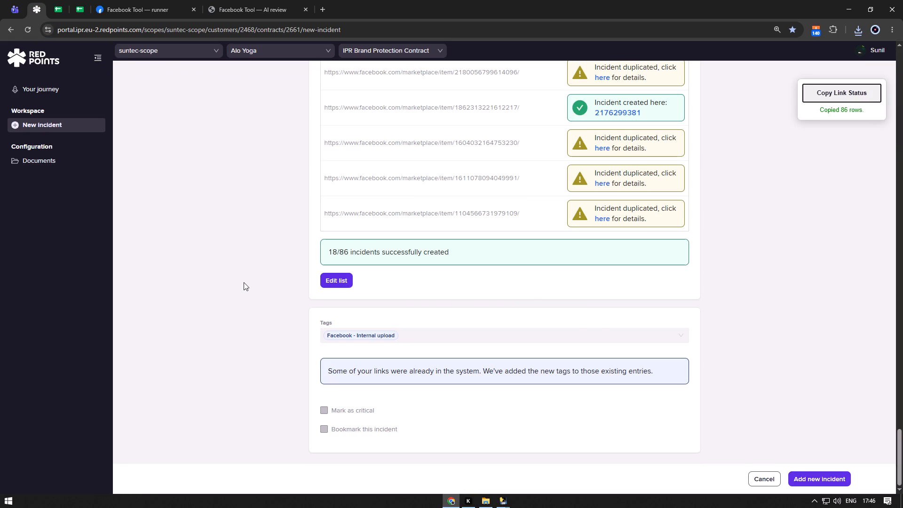
pyautogui.hotkey('ctrl', 'Tab')
pyautogui.hotkey('ctrl', 'Tab')
pyautogui.hotkey('ctrl', 'v')
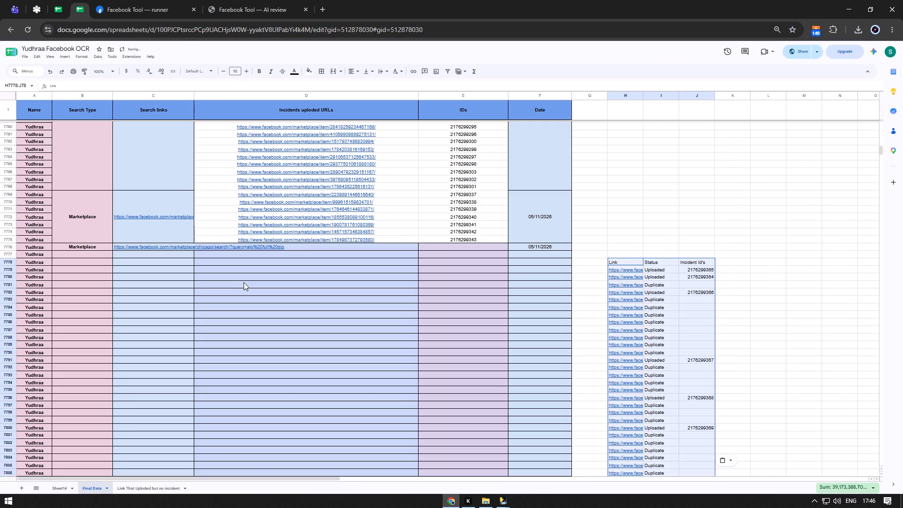
# Delete the Status column from the pasted link data in Final Data.
pyautogui.press('Right')
pyautogui.hotkey('ctrl', 'shift', 'x')
pyautogui.press('Up')
pyautogui.press('Up')
pyautogui.press('Up')
pyautogui.press('Up')
pyautogui.press('Up')
pyautogui.press('Up')
pyautogui.press('Up')
pyautogui.press('Up')
pyautogui.press('Up')
pyautogui.press('Up')
pyautogui.press('Up')
pyautogui.press('Up')
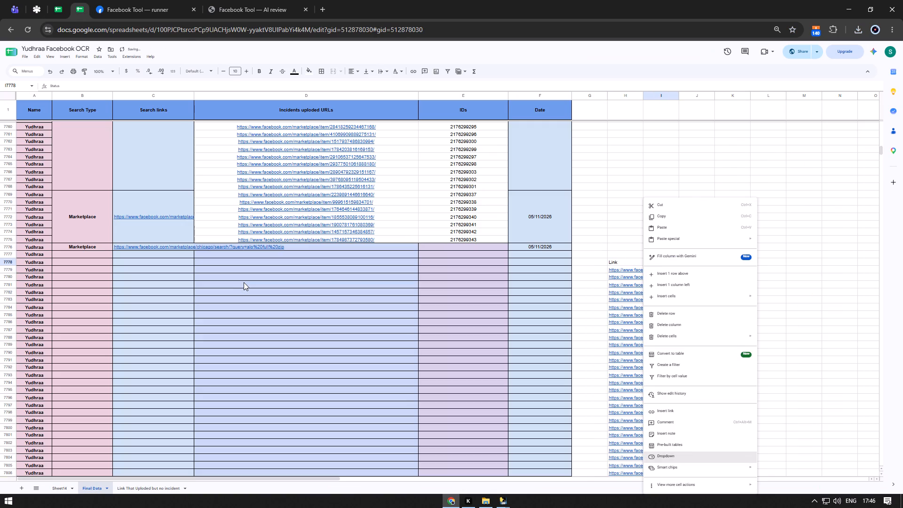
pyautogui.press('Up')
pyautogui.press('Return')
# Add a filter to the pasted Link and Incident Id's headers and show only rows with blank incident IDs.
pyautogui.hotkey('shift', 'Left')
pyautogui.hotkey('alt', 'd')
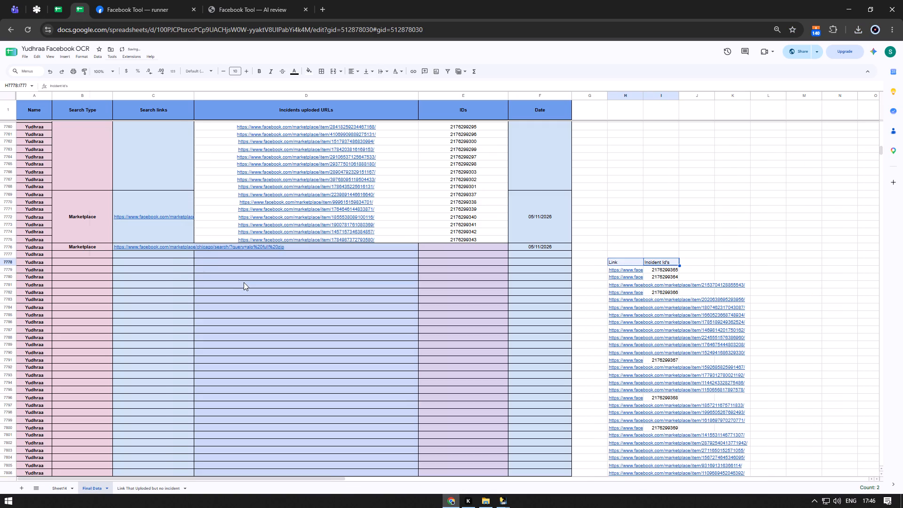
pyautogui.hotkey('alt', 'f')
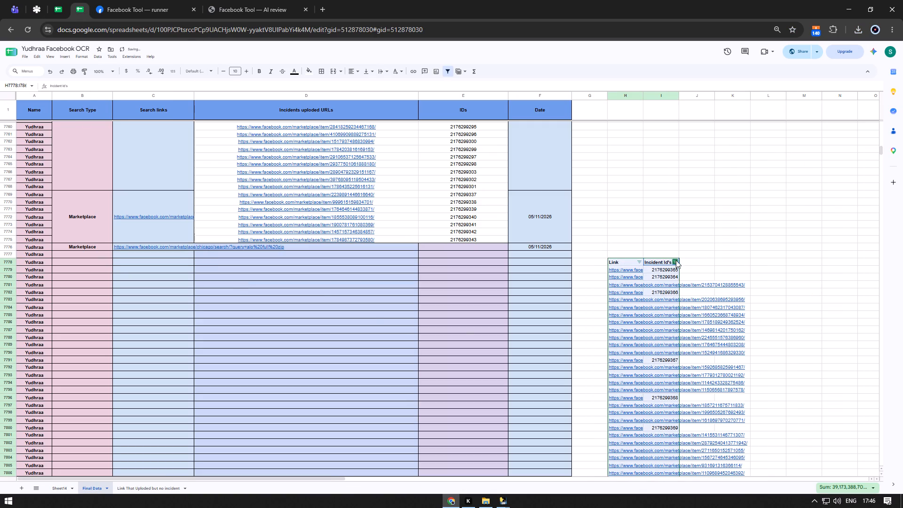
pyautogui.click(676, 260)
pyautogui.click(592, 341)
pyautogui.click(613, 368)
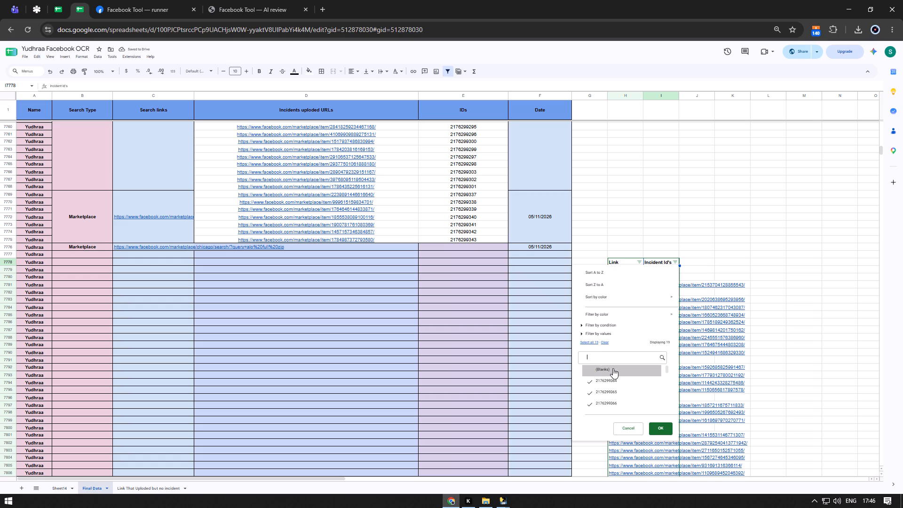
pyautogui.click(603, 342)
pyautogui.click(618, 371)
pyautogui.click(656, 425)
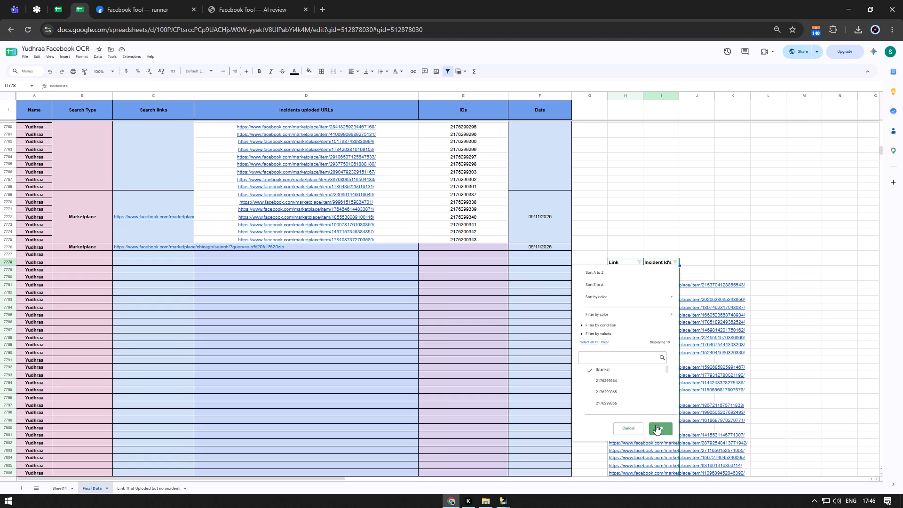
# Delete all the filtered link rows that have no incident ID.
pyautogui.press('Down')
pyautogui.press('Left')
pyautogui.hotkey('ctrl', 'shift', 'Down')
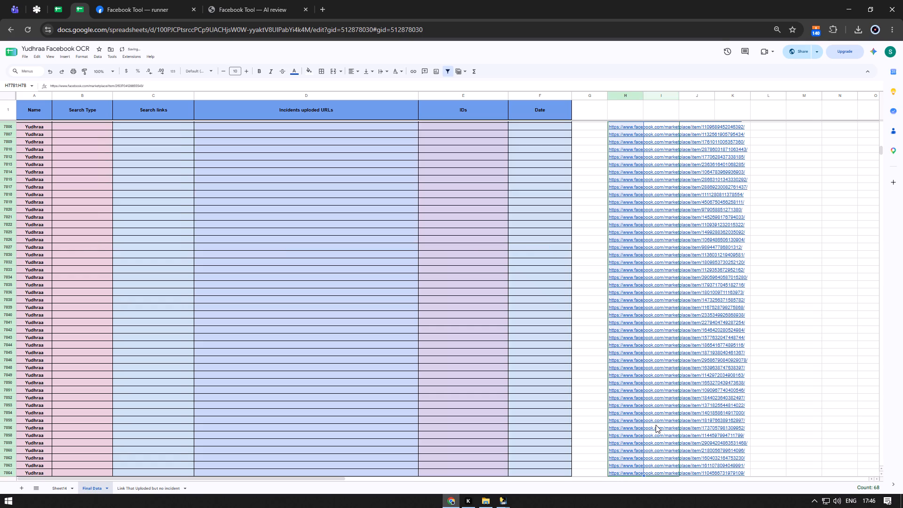
pyautogui.hotkey('ctrl', 'shift', 'x')
pyautogui.press('Up')
pyautogui.press('Up')
pyautogui.press('Up')
pyautogui.press('Up')
pyautogui.press('Up')
pyautogui.press('Up')
pyautogui.press('Up')
pyautogui.press('Up')
pyautogui.press('Up')
pyautogui.press('Up')
pyautogui.press('Up')
pyautogui.press('Up')
pyautogui.press('Up')
pyautogui.press('Down')
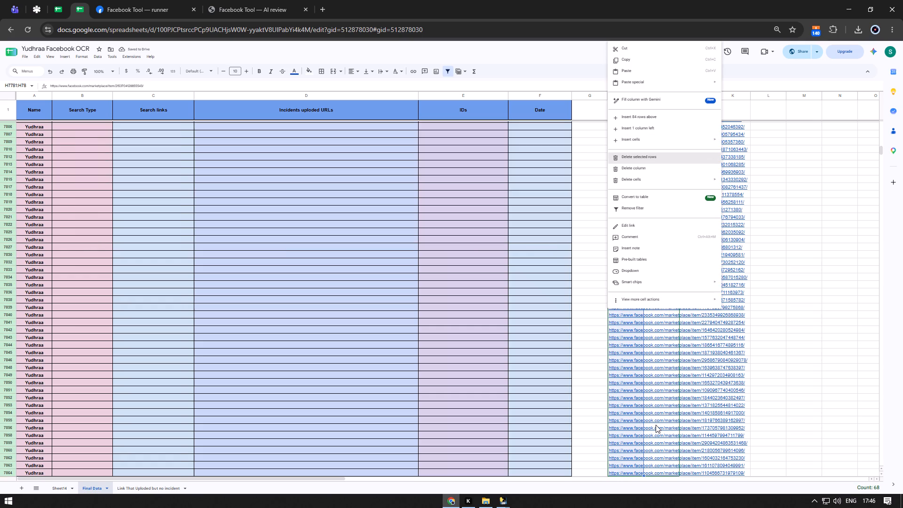
pyautogui.press('Return')
# Reset the Incident Id's filter to include all remaining values.
pyautogui.press('Up')
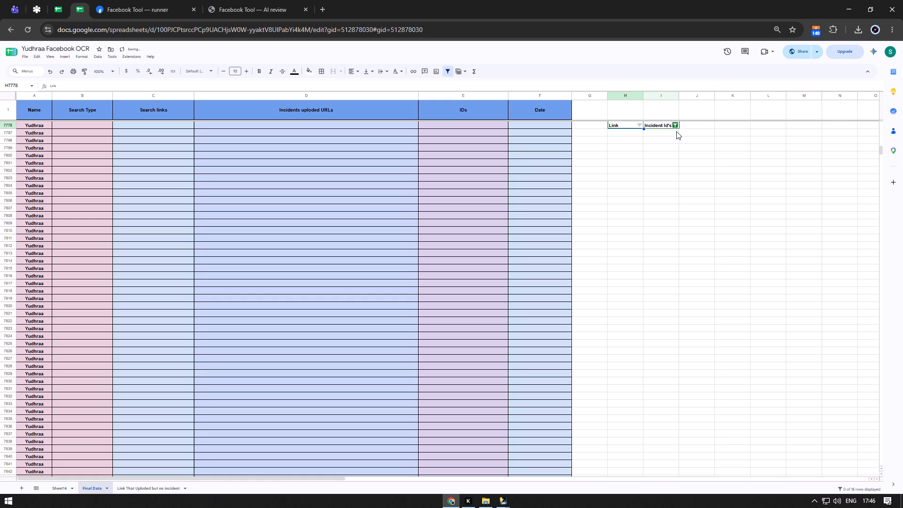
pyautogui.click(675, 125)
pyautogui.click(593, 207)
pyautogui.click(665, 289)
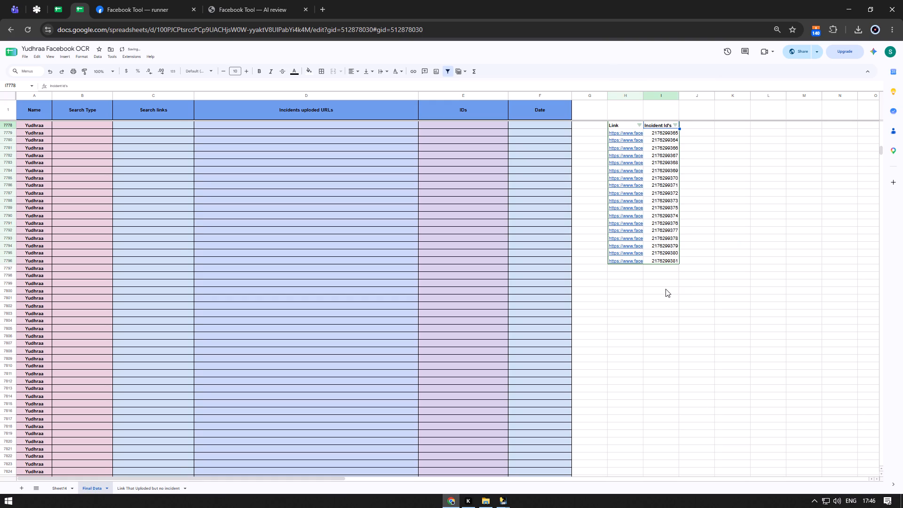
# Remove the filter and clear the Link and Incident Id's header cells in row 7778.
pyautogui.scroll(3, 659, 280)
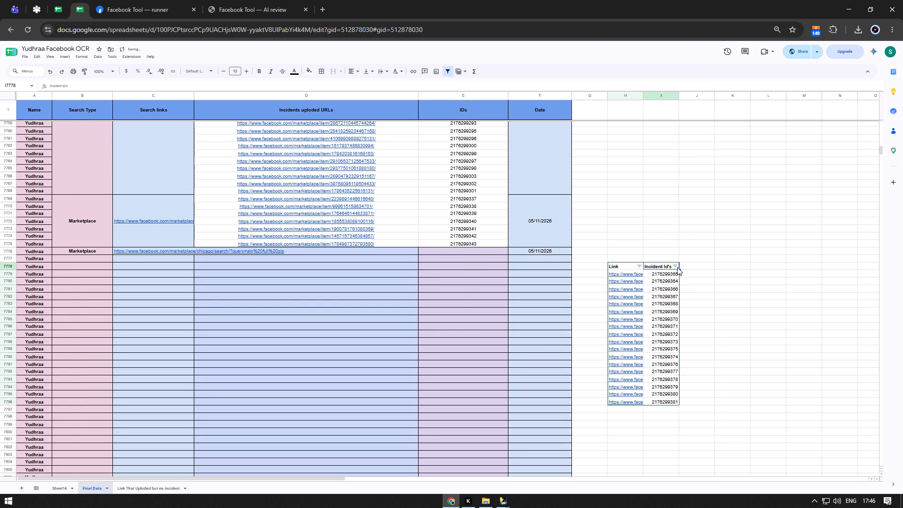
pyautogui.click(676, 265)
pyautogui.press('Left')
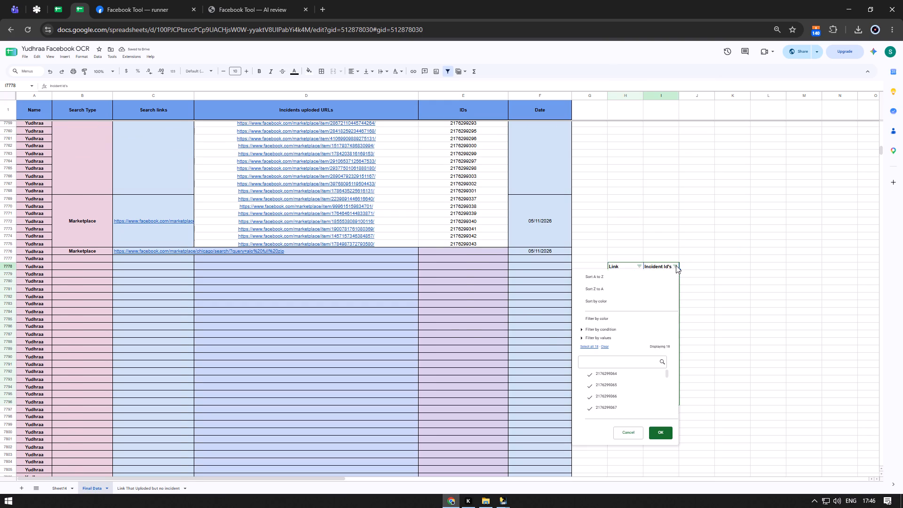
pyautogui.press('Escape')
pyautogui.hotkey('shift', 'Left')
pyautogui.hotkey('alt', 'd')
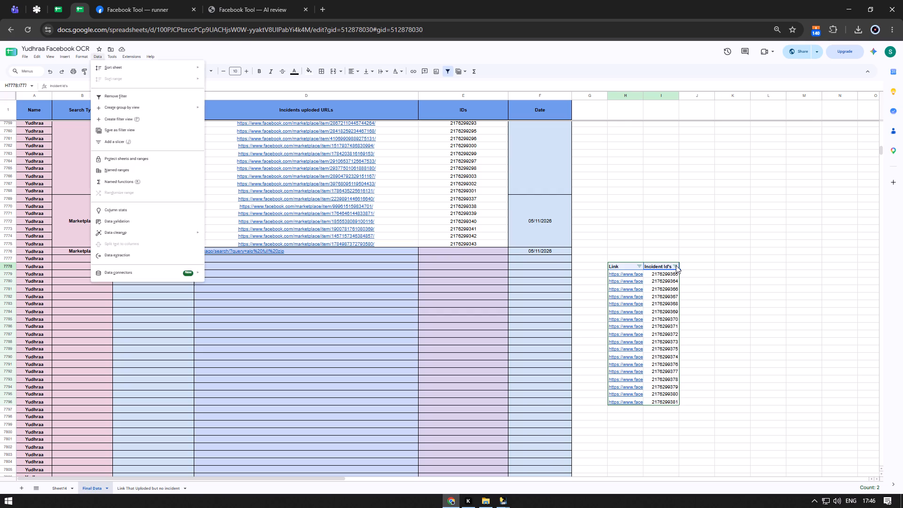
pyautogui.hotkey('alt', 'f')
pyautogui.press('Delete')
# Move the remaining links and incident IDs into the Incidents uploaded URLs and IDs columns from D7776, and center them.
pyautogui.press('Down')
pyautogui.press('Left')
pyautogui.hotkey('ctrl', 'shift', 'Right')
pyautogui.hotkey('ctrl', 'shift', 'Down')
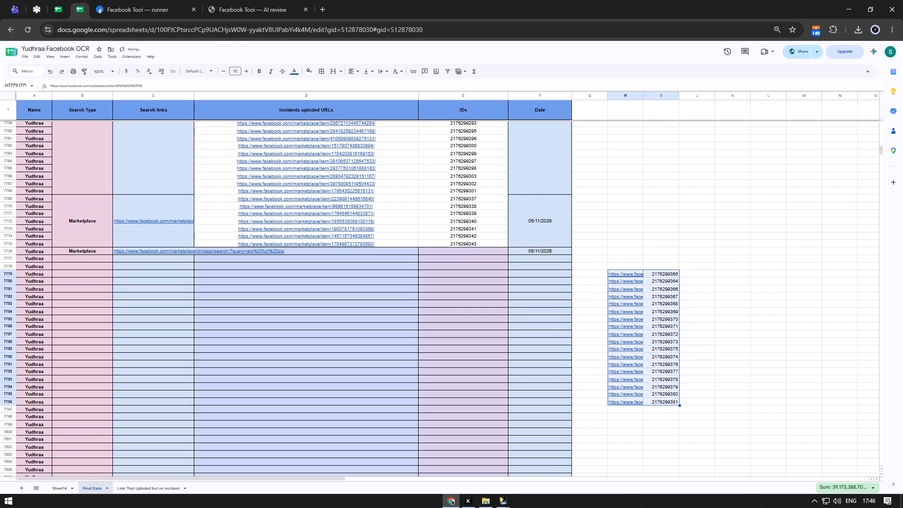
pyautogui.hotkey('ctrl', 'x')
pyautogui.hotkey('ctrl', 'Left')
pyautogui.press('Right')
pyautogui.press('Right')
pyautogui.press('Right')
pyautogui.hotkey('ctrl', 'Up')
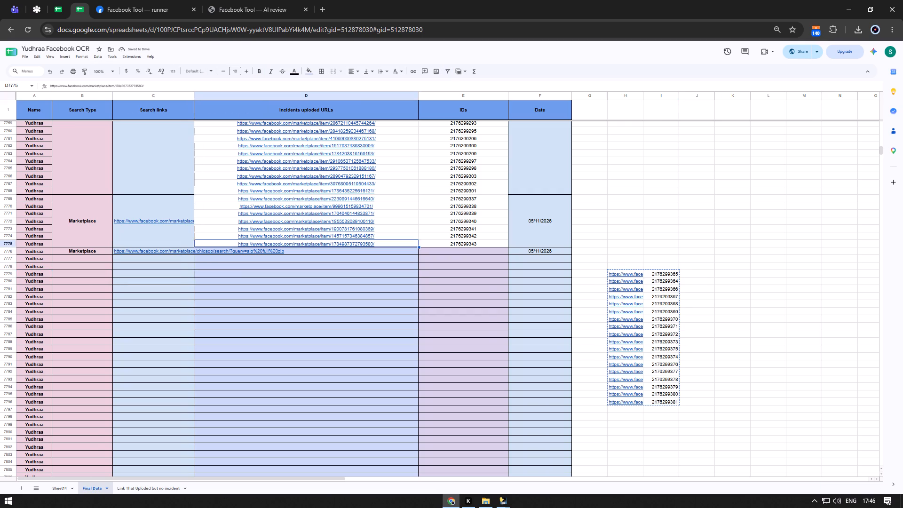
pyautogui.press('Down')
pyautogui.hotkey('ctrl', 'v')
pyautogui.hotkey('ctrl', 'shift', 'e')
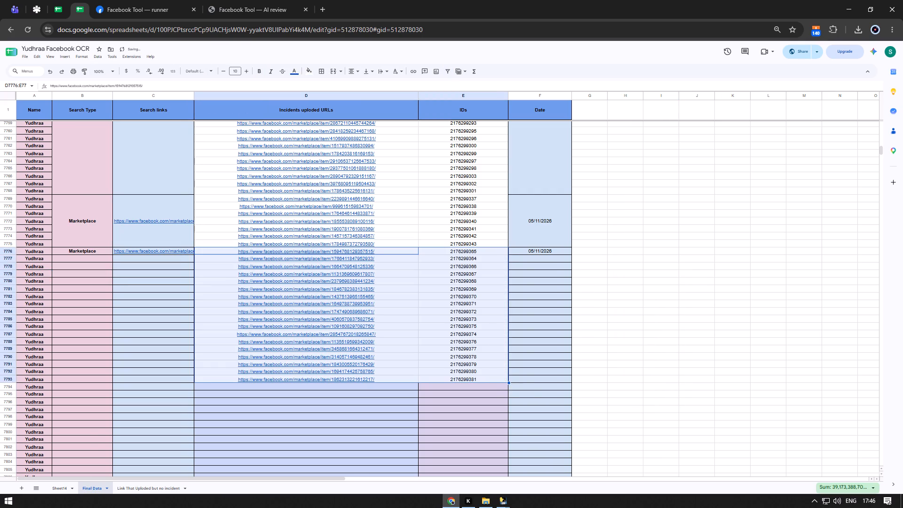
# Copy the moved URLs from Final Data into Incidents uploaded URLs cell H181 of the Chicago alo full zip row in Alo FB US.
pyautogui.hotkey('shift', 'Left')
pyautogui.hotkey('ctrl', 'c')
pyautogui.hotkey('ctrl', 'c')
pyautogui.hotkey('ctrl', 'c')
pyautogui.hotkey('ctrl', 'shift', 'Tab')
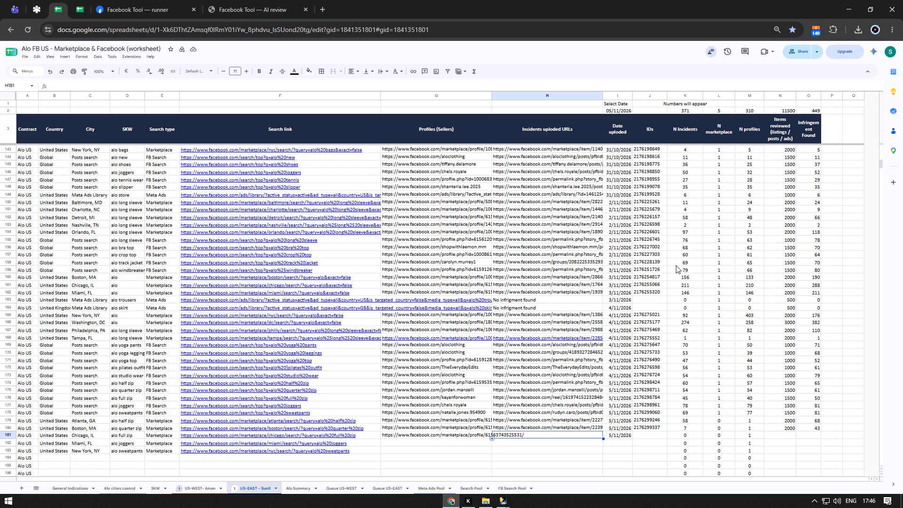
pyautogui.press('Return')
pyautogui.hotkey('ctrl', 'shift', 'v')
pyautogui.press('Return')
# Copy the matching incident IDs from Final Data into IDs cell J181 of the Chicago row in Alo FB US.
pyautogui.press('Up')
pyautogui.press('Right')
pyautogui.press('Right')
pyautogui.hotkey('ctrl', 'Tab')
pyautogui.press('Right')
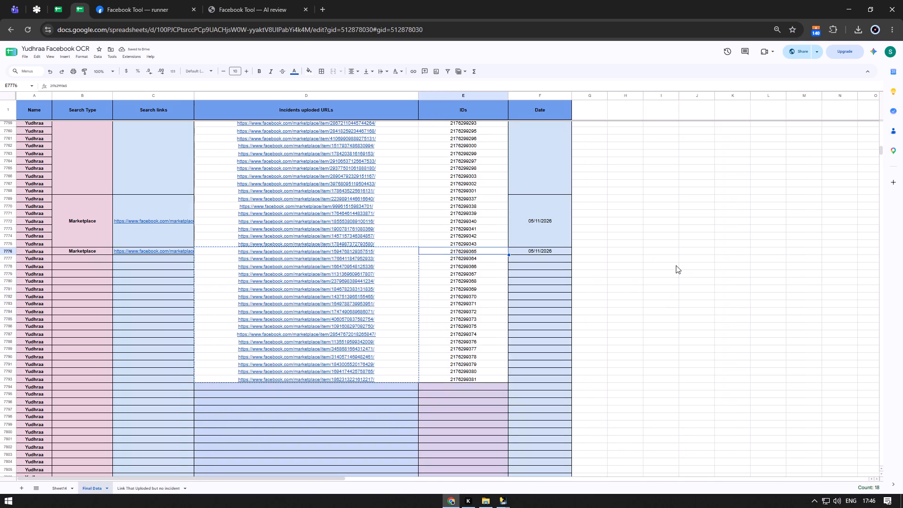
pyautogui.hotkey('ctrl', 'shift', 'Down')
pyautogui.hotkey('ctrl', 'c')
pyautogui.hotkey('ctrl', 'c')
pyautogui.hotkey('ctrl', 'shift', 'Tab')
pyautogui.press('Return')
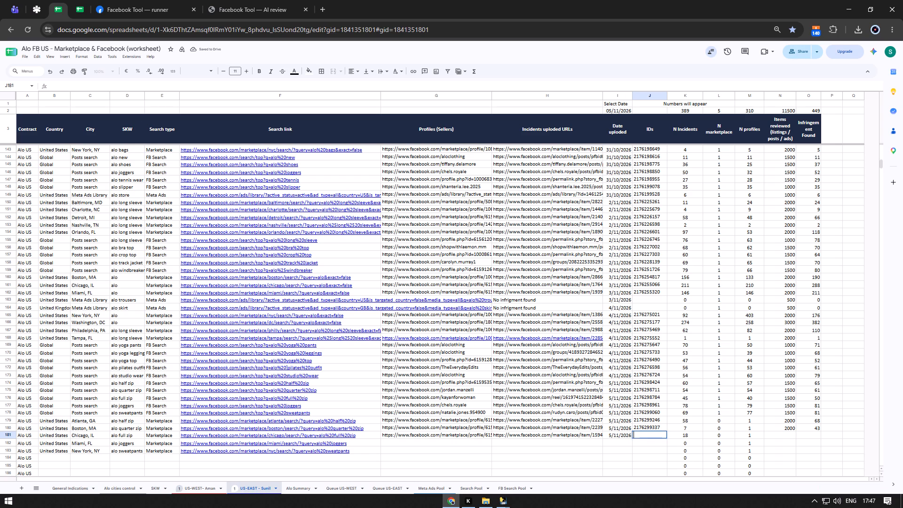
pyautogui.hotkey('ctrl', 'shift', 'v')
pyautogui.press('Return')
# Set Items reviewed to 2000 and Infringement Found to 86 for the Chicago alo full zip row.
pyautogui.press('Up')
pyautogui.press('Right')
pyautogui.press('Right')
pyautogui.press('Right')
pyautogui.press('Right')
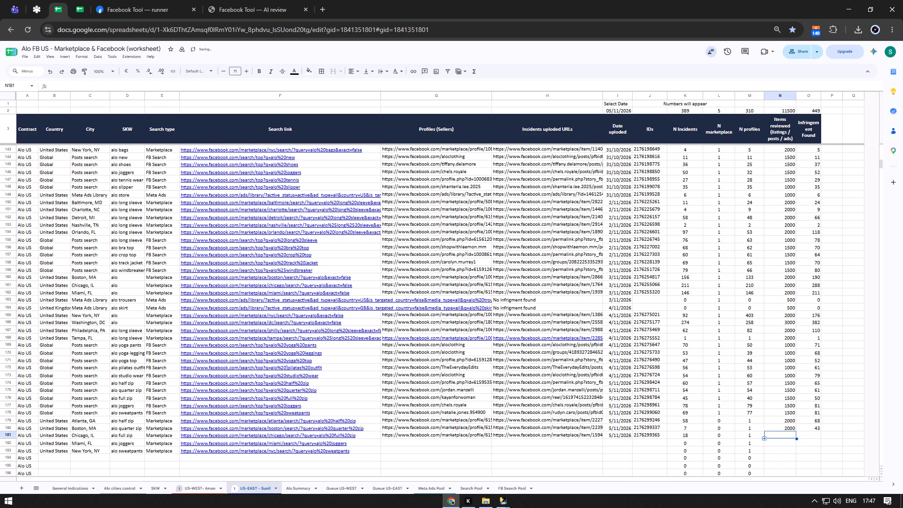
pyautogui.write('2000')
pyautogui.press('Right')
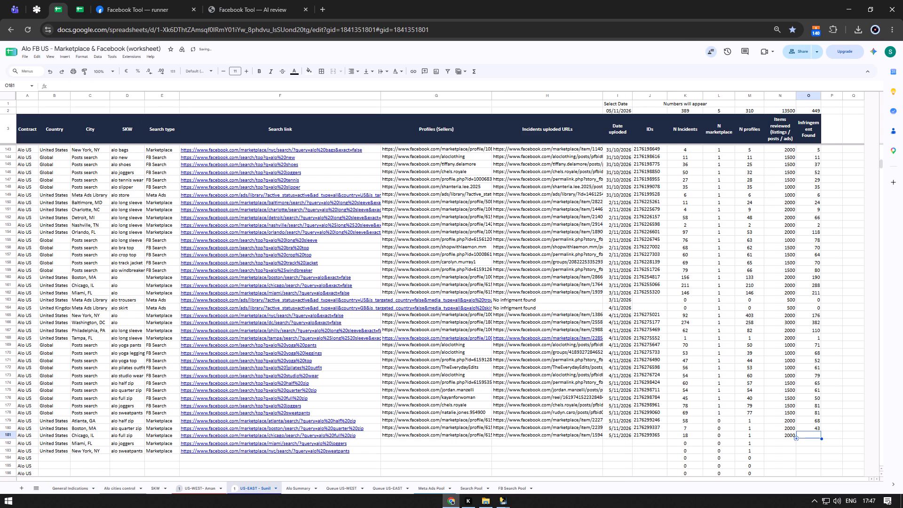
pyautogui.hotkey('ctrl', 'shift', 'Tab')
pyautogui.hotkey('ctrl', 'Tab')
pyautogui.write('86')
# Fill the N marketplace formula from L178 down to L186.
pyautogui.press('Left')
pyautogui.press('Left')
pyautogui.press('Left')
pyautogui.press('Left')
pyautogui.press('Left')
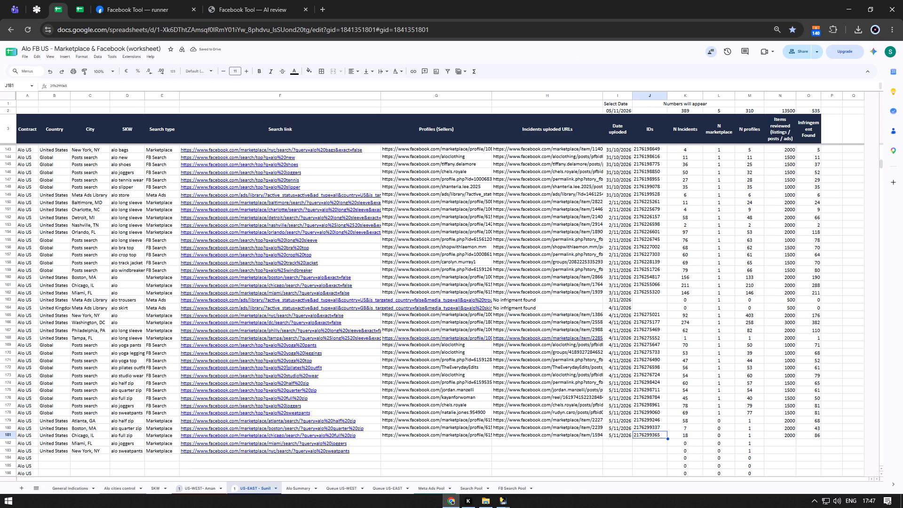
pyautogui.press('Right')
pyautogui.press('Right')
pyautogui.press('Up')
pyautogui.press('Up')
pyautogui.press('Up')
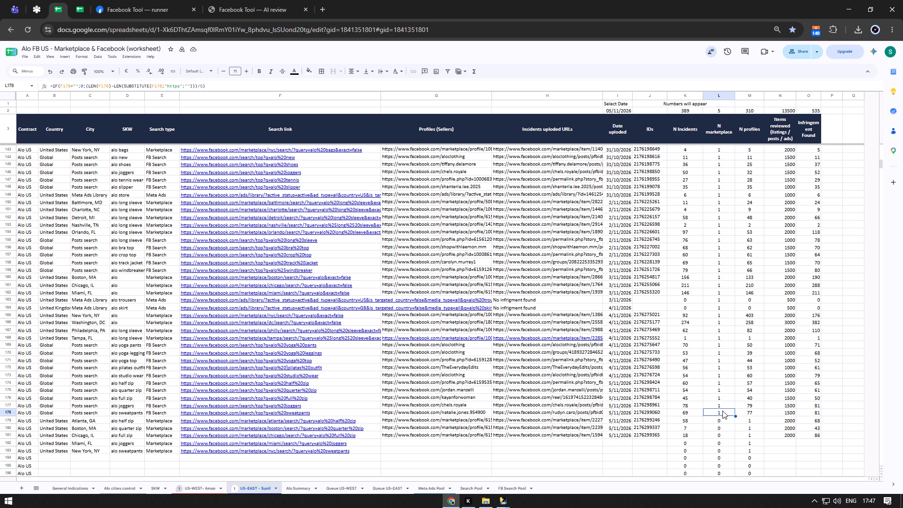
pyautogui.moveTo(736, 416); pyautogui.dragTo(735, 482)
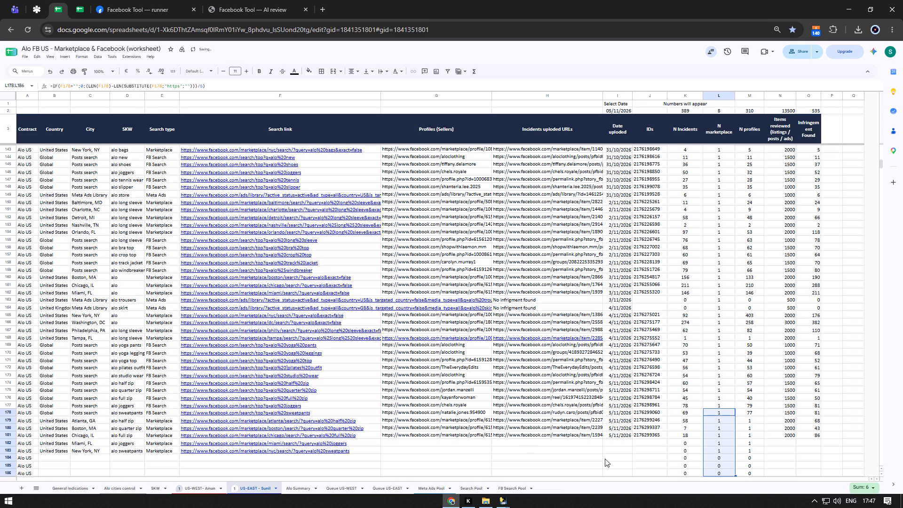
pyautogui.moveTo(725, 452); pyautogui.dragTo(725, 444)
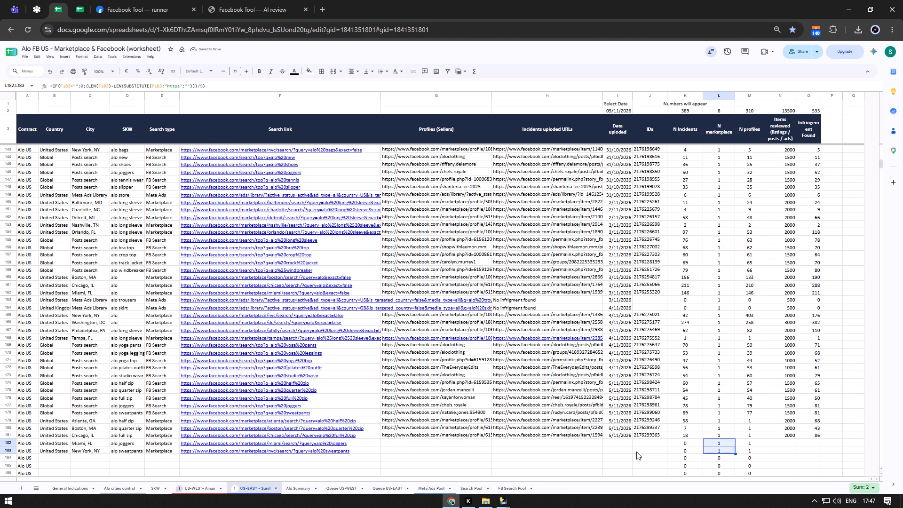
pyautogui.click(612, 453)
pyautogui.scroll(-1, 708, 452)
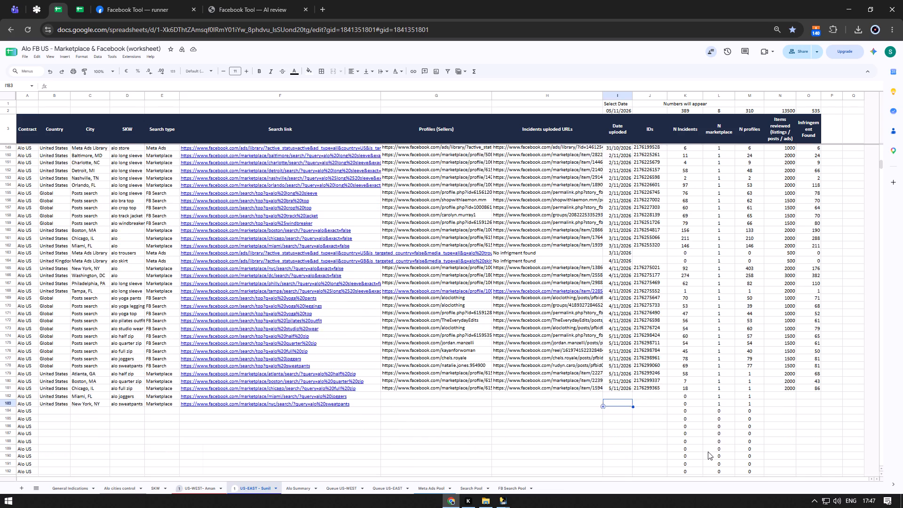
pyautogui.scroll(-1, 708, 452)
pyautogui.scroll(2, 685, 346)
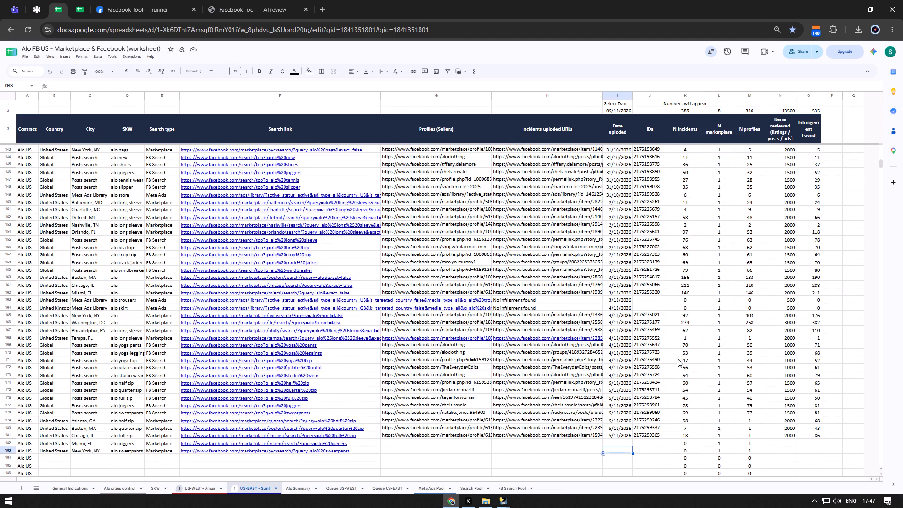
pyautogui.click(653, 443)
# In Final Data, merge the Date, Search links and Search Type cells down rows 7776 to 7793, each column separately.
pyautogui.hotkey('ctrl', 'Tab')
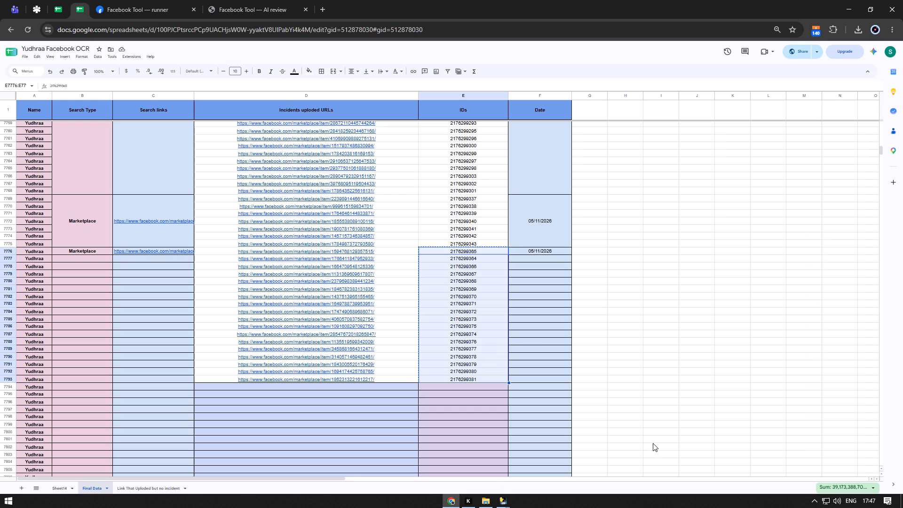
pyautogui.hotkey('ctrl', 'Down')
pyautogui.press('Right')
pyautogui.hotkey('ctrl', 'shift', 'Up')
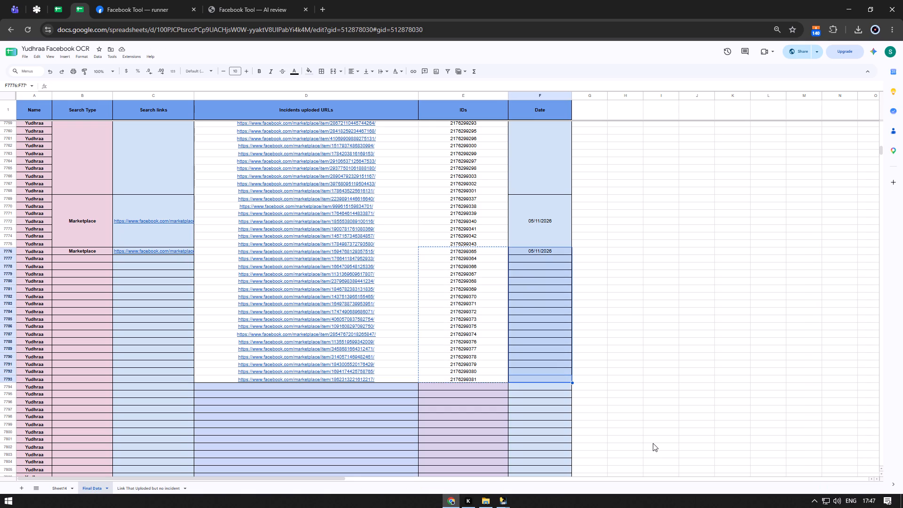
pyautogui.hotkey('alt', 'o')
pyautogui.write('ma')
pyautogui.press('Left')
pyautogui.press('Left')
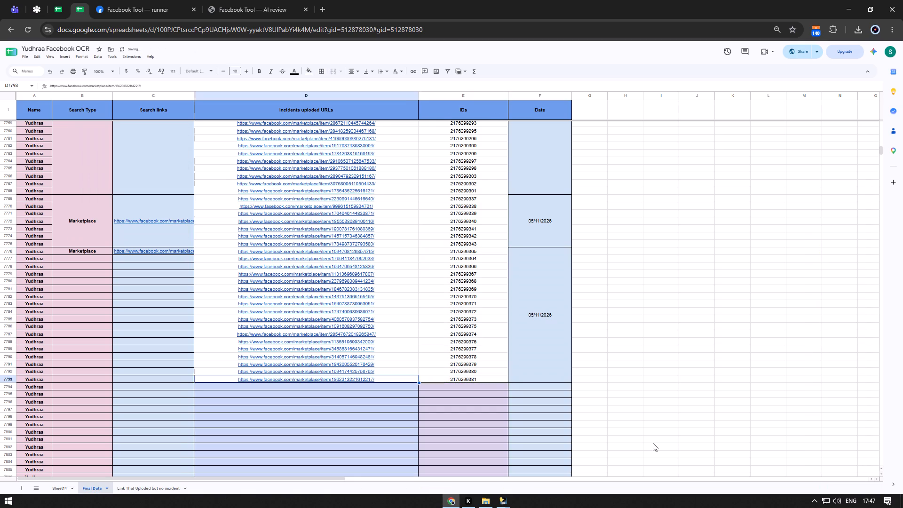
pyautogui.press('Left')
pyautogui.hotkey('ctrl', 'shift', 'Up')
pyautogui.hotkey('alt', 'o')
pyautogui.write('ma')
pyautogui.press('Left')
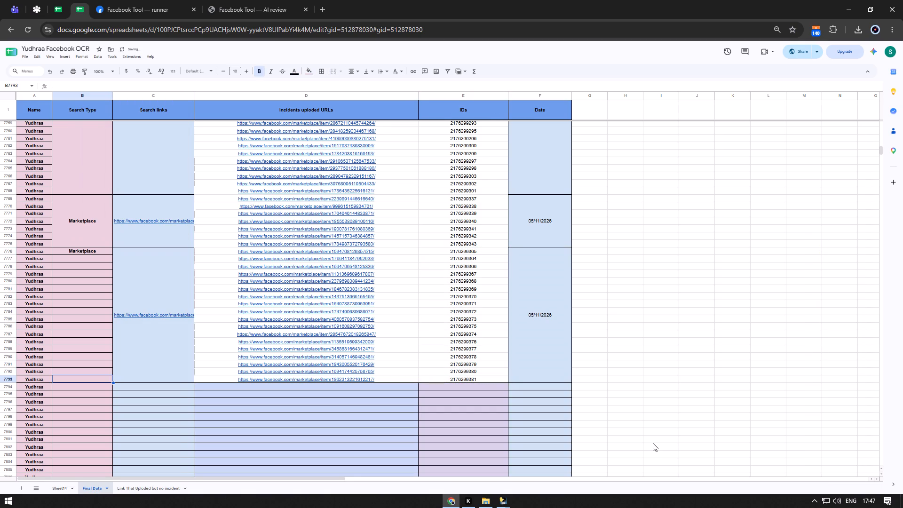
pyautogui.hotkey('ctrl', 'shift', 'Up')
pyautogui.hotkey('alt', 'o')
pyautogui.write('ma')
# Select the uploaded URL cells from D7793 up to D2259 and open the fill colour choices.
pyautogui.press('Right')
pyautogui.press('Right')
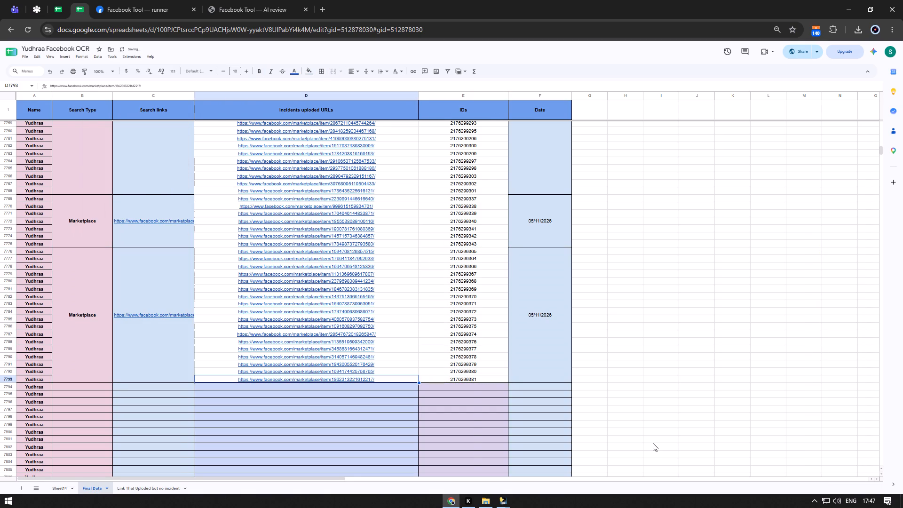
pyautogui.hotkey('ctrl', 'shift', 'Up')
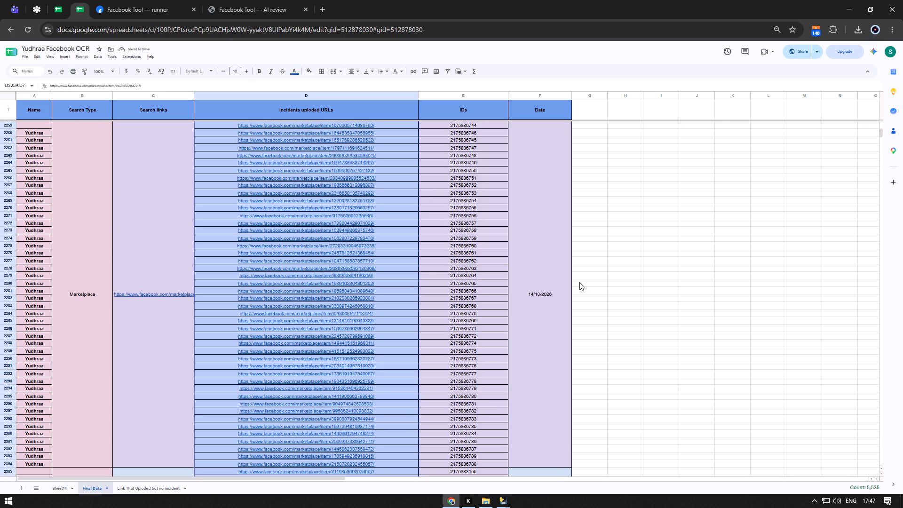
pyautogui.click(310, 71)
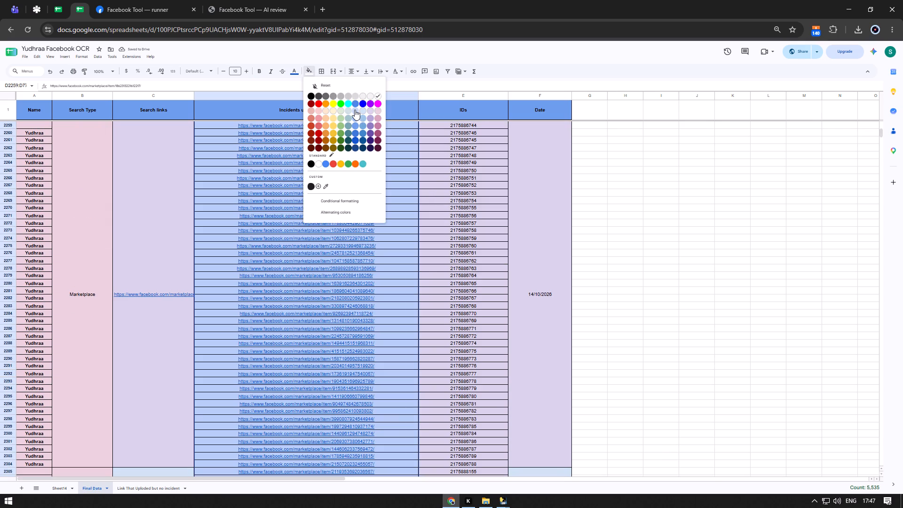
# Fill the selected Incidents uploaded URLs cells with light cornflower blue 3 and apply all borders.
pyautogui.click(355, 110)
pyautogui.click(322, 70)
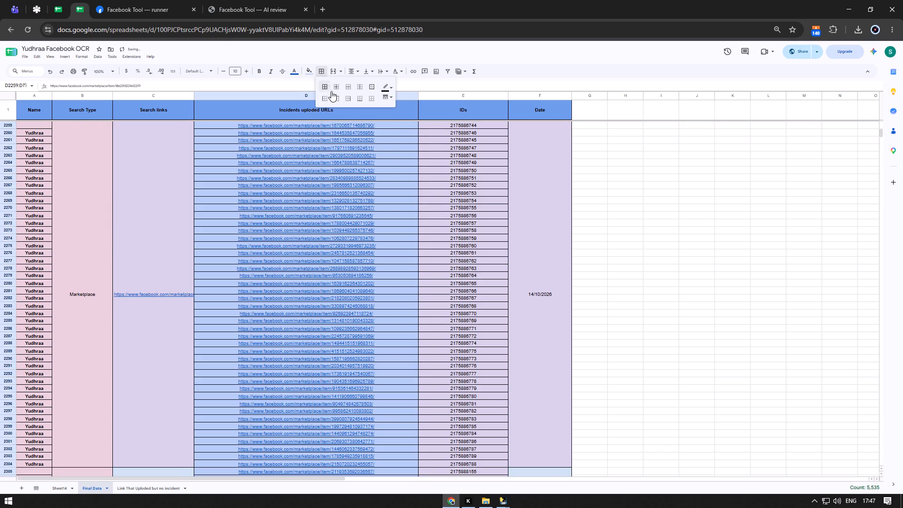
pyautogui.click(326, 85)
pyautogui.click(344, 294)
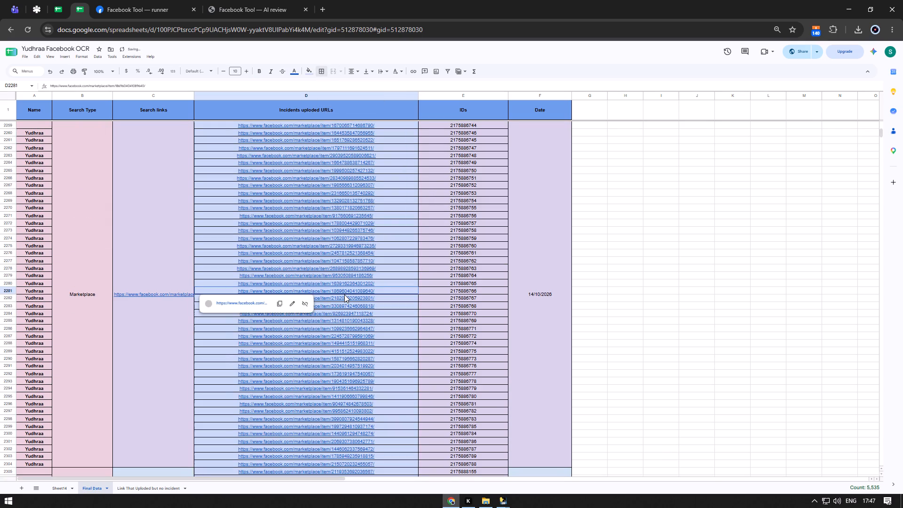
# Fill the IDs column cells from row 6696 through the last entry with light purple 3 and apply all borders.
pyautogui.hotkey('ctrl', 'Down')
pyautogui.press('Right')
pyautogui.press('Down')
pyautogui.hotkey('ctrl', 'shift', 'Up')
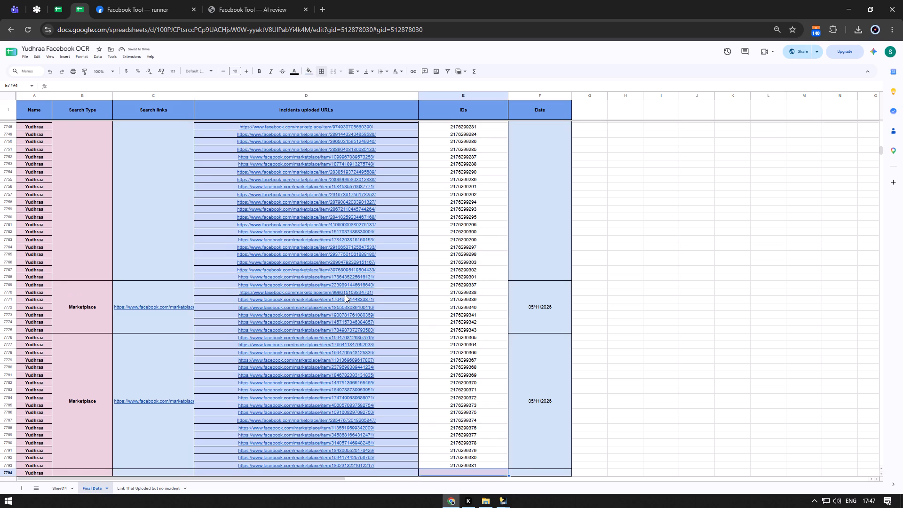
pyautogui.hotkey('ctrl', 'shift', 'Up')
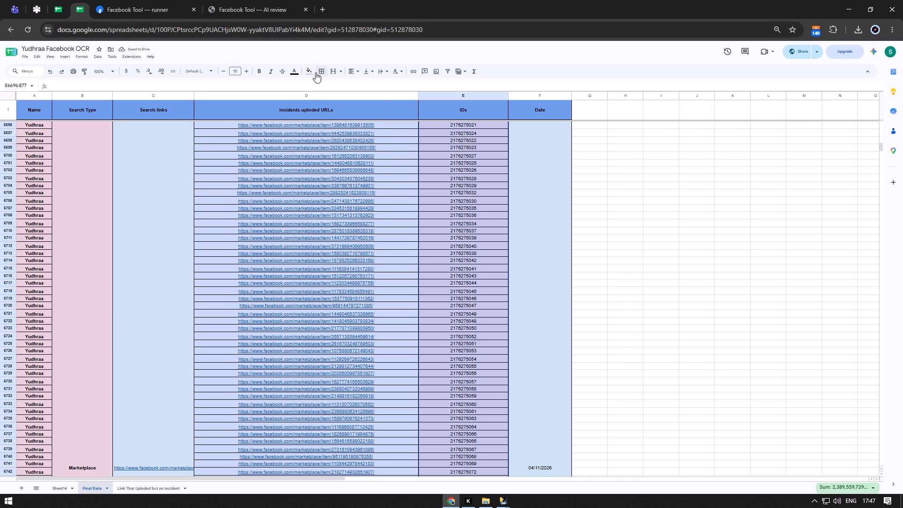
pyautogui.click(309, 71)
pyautogui.click(369, 111)
pyautogui.click(319, 74)
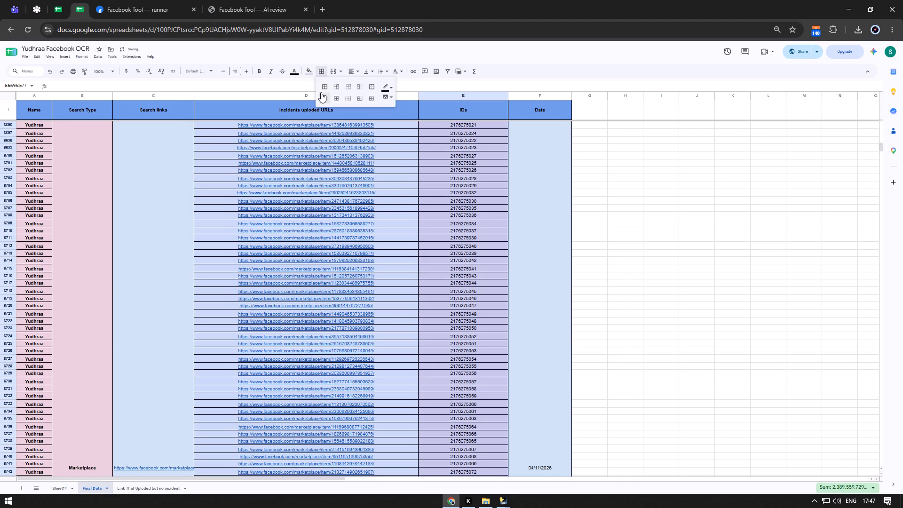
pyautogui.click(326, 85)
pyautogui.click(471, 360)
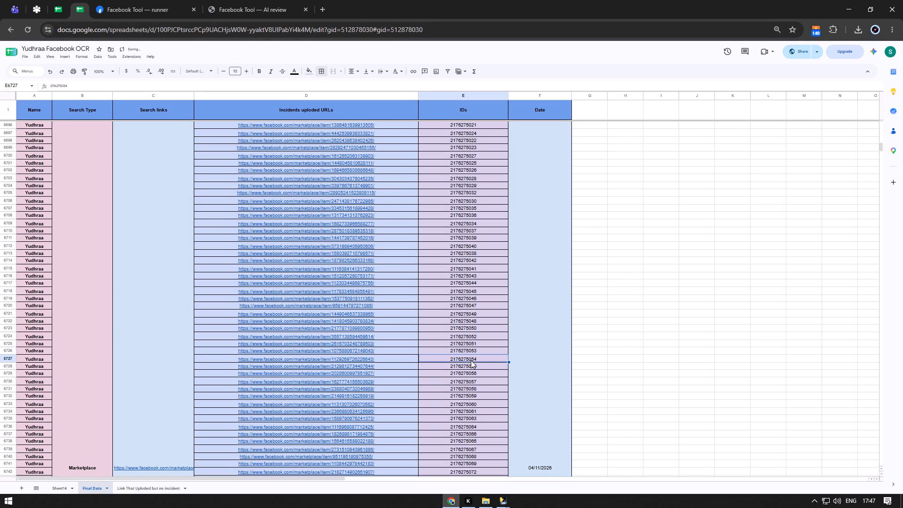
# Examine the latest entries in the IDs column, from the last one back to row 7776.
pyautogui.hotkey('ctrl', 'Down')
pyautogui.hotkey('ctrl', 'Down')
pyautogui.press('Up')
pyautogui.press('Up')
pyautogui.hotkey('ctrl', 'Up')
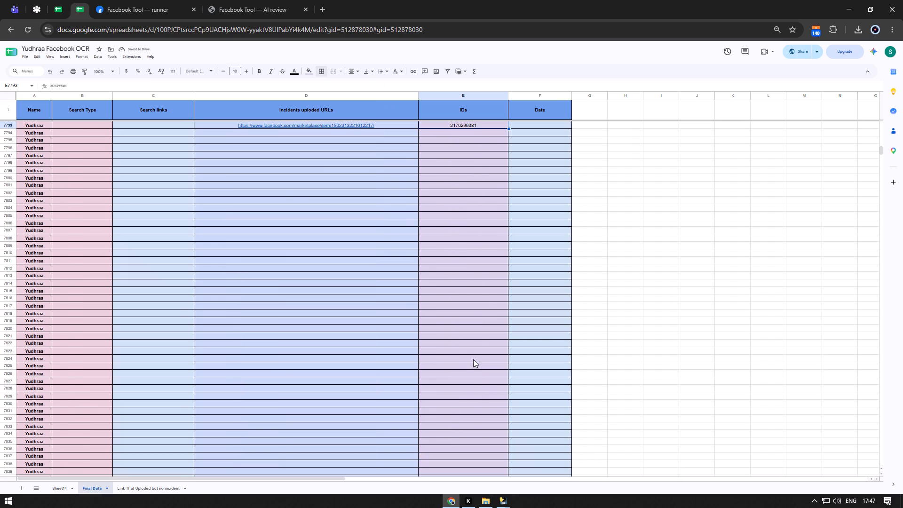
pyautogui.press('Up')
pyautogui.press('Up')
pyautogui.press('Up')
pyautogui.press('Up')
pyautogui.press('Up')
pyautogui.press('Up')
pyautogui.press('Up')
pyautogui.press('Up')
pyautogui.press('Up')
pyautogui.press('Up')
pyautogui.press('Up')
pyautogui.press('Up')
pyautogui.press('Up')
pyautogui.press('Up')
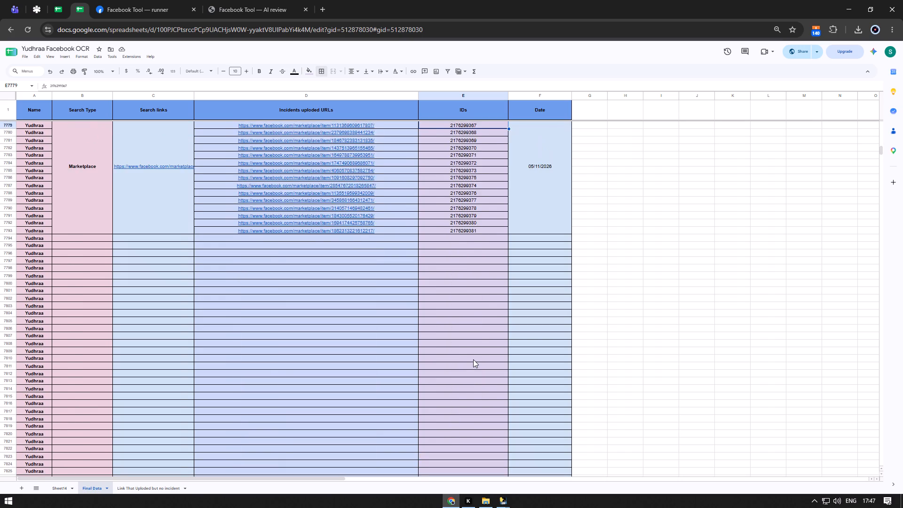
pyautogui.press('Up')
pyautogui.press('Up')
pyautogui.press('Up')
# Close the two Facebook Tool browser pages and bring up Sheet14 in the Yudhraa Facebook OCR spreadsheet.
pyautogui.middleClick(155, 0)
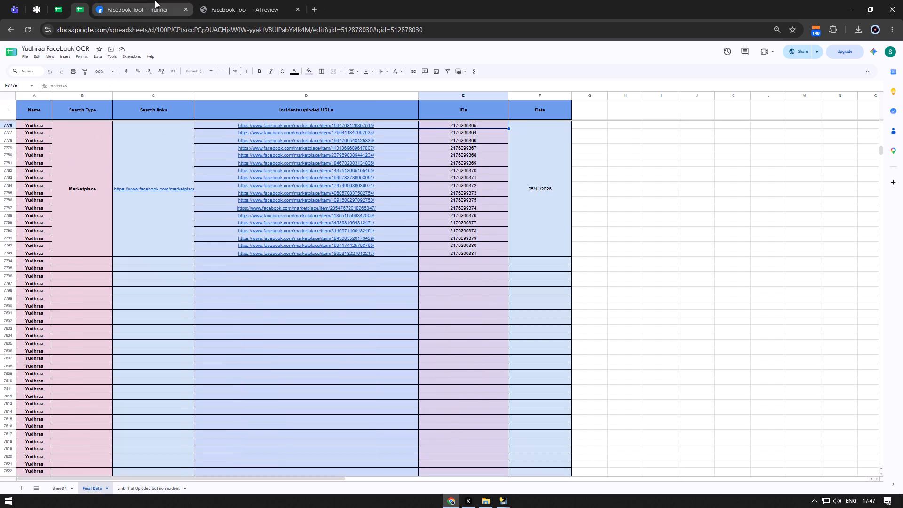
pyautogui.middleClick(155, 0)
pyautogui.click(65, 0)
pyautogui.click(74, 0)
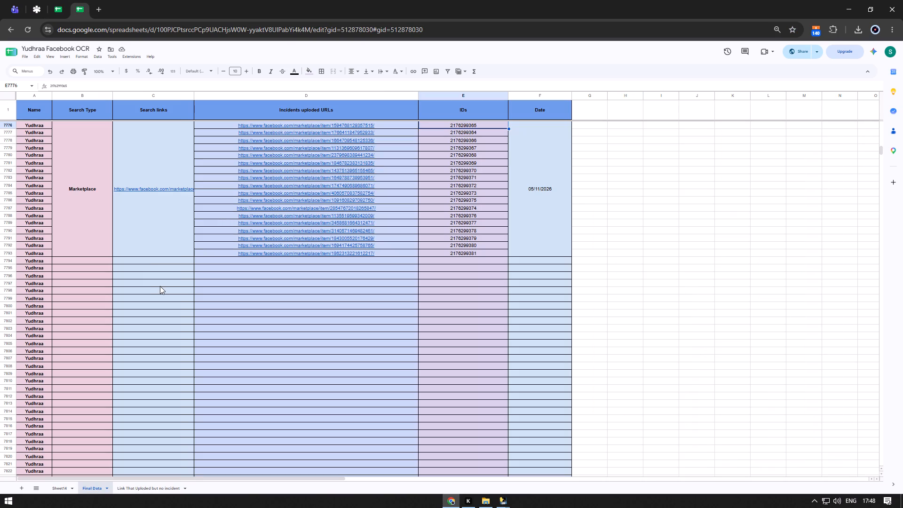
pyautogui.hotkey('alt', 'Up')
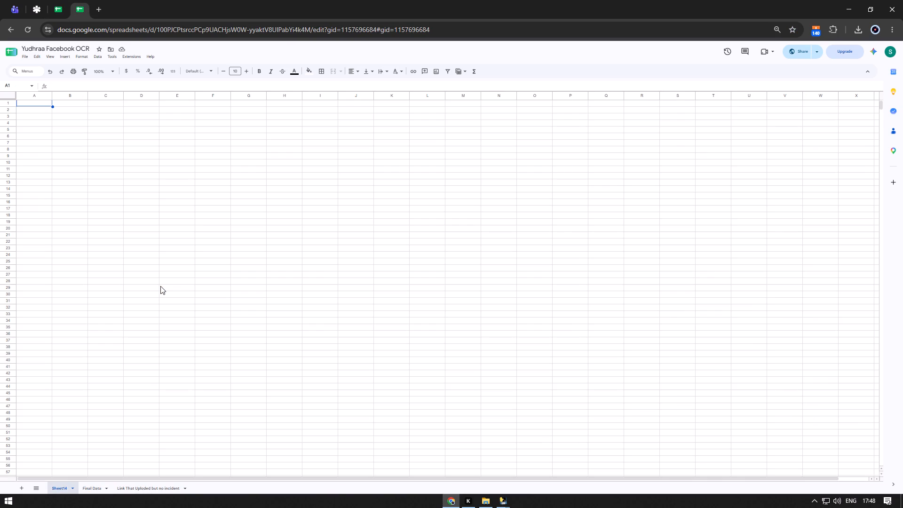
# Turn on a filter in the Alo FB US worksheet and filter the date column to 5/11/2026 and Date uploded only.
pyautogui.click(56, 0)
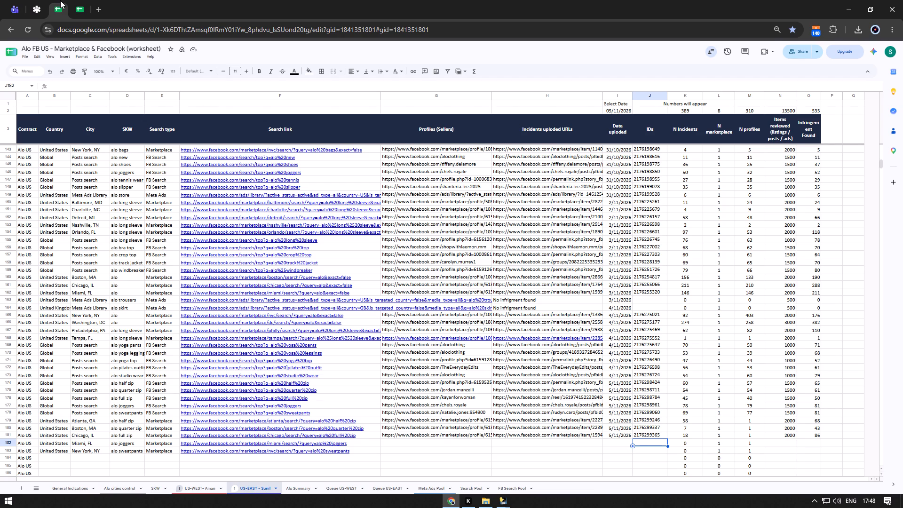
pyautogui.click(523, 100)
pyautogui.click(455, 101)
pyautogui.click(526, 106)
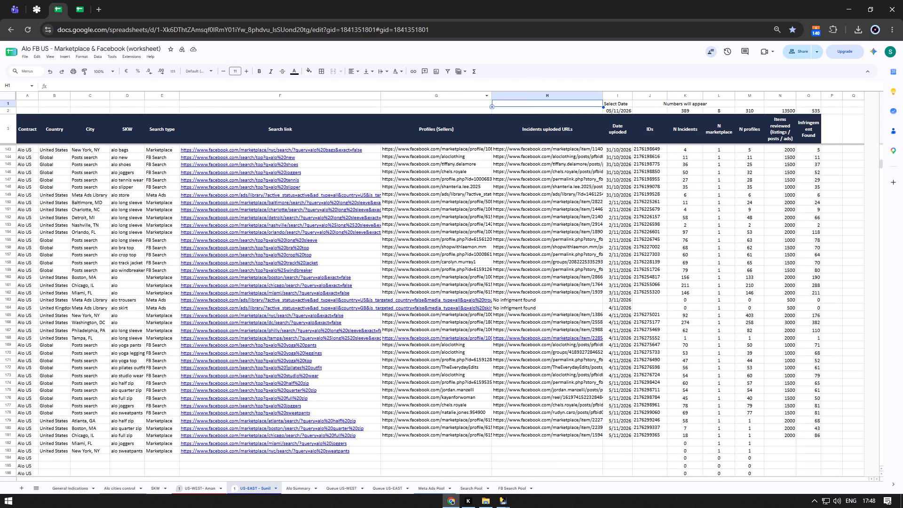
pyautogui.doubleClick(449, 68)
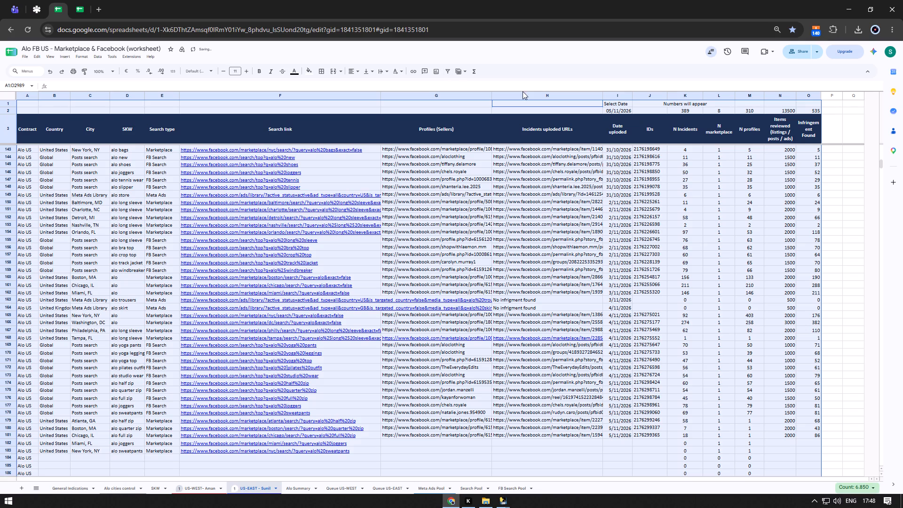
pyautogui.click(449, 73)
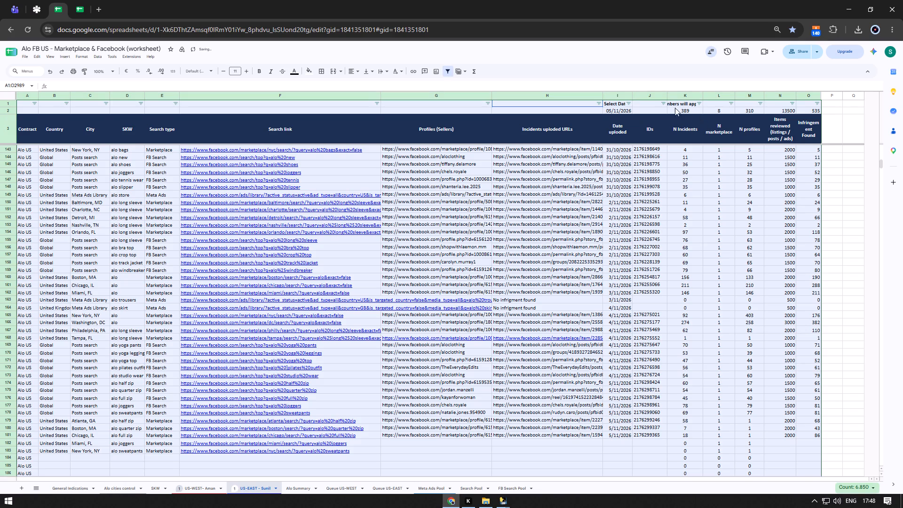
pyautogui.click(628, 102)
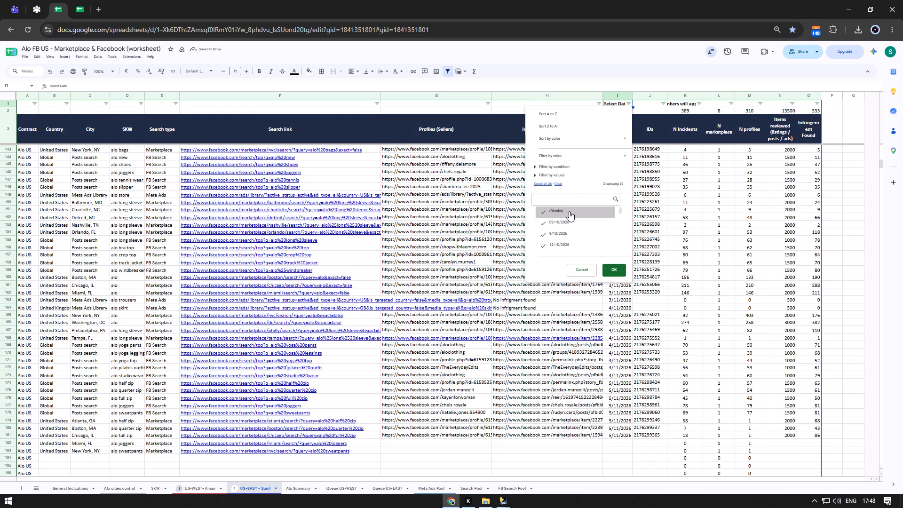
pyautogui.click(559, 182)
pyautogui.scroll(-7, 565, 214)
pyautogui.click(577, 244)
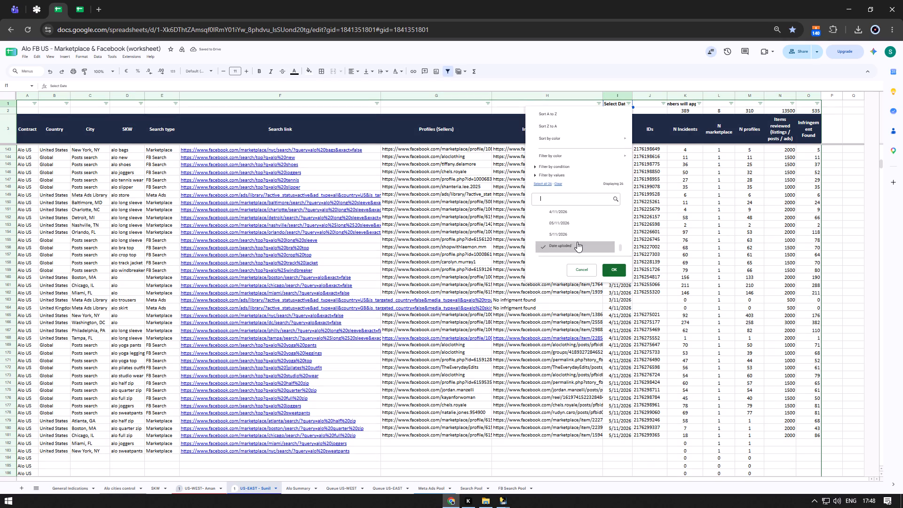
pyautogui.click(577, 238)
pyautogui.click(610, 269)
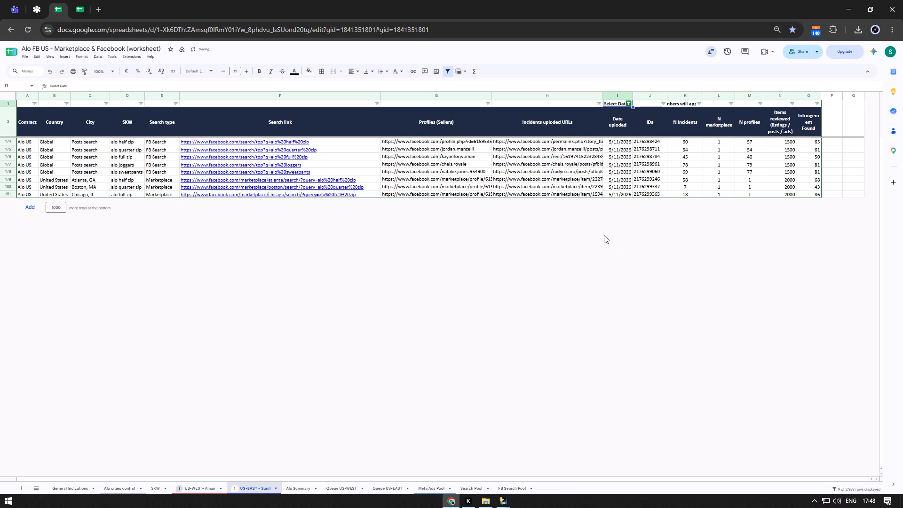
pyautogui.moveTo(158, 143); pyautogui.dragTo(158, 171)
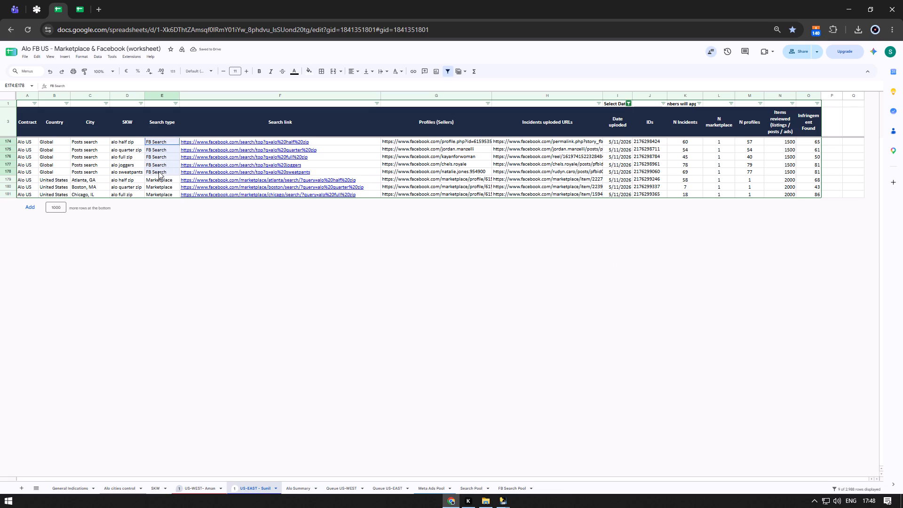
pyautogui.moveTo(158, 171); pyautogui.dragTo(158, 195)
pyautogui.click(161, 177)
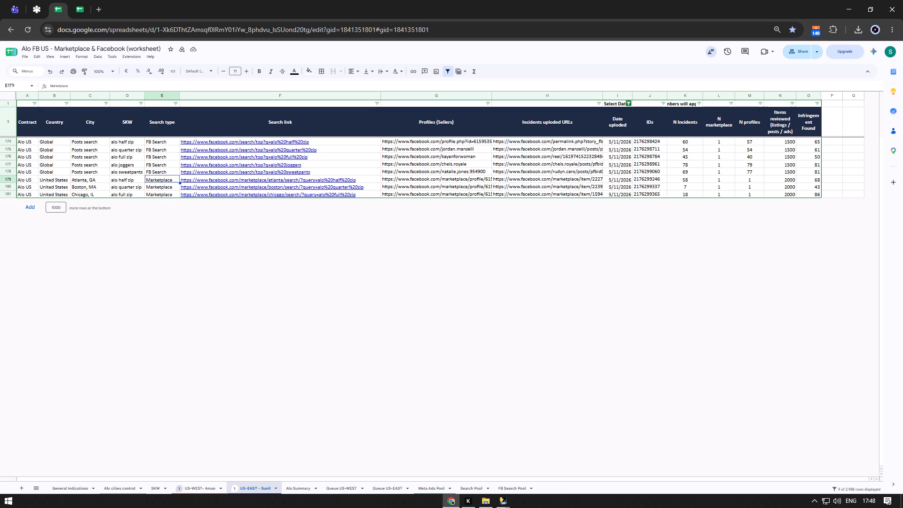
# Unpin the Alo FB US worksheet page and close the Yudhraa Facebook OCR spreadsheet and the pinned asterisk-icon page.
pyautogui.click(81, 5)
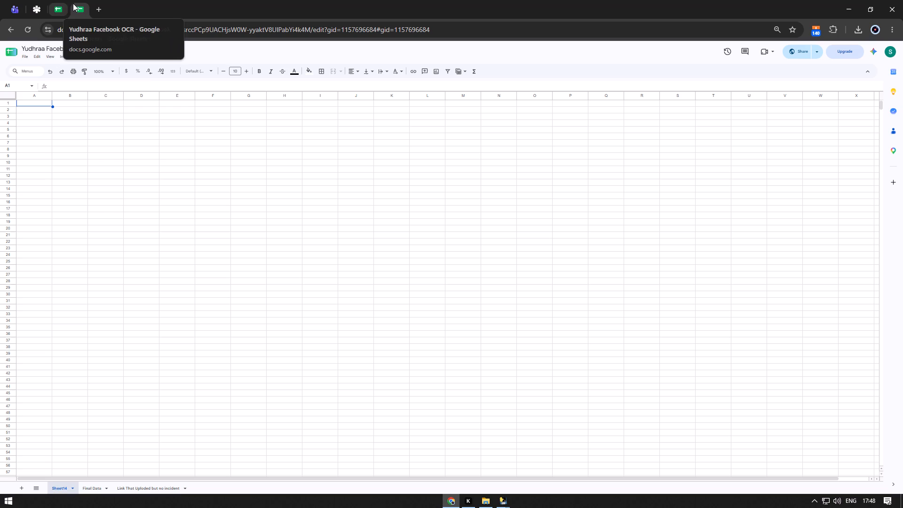
pyautogui.rightClick(65, 2)
pyautogui.click(144, 106)
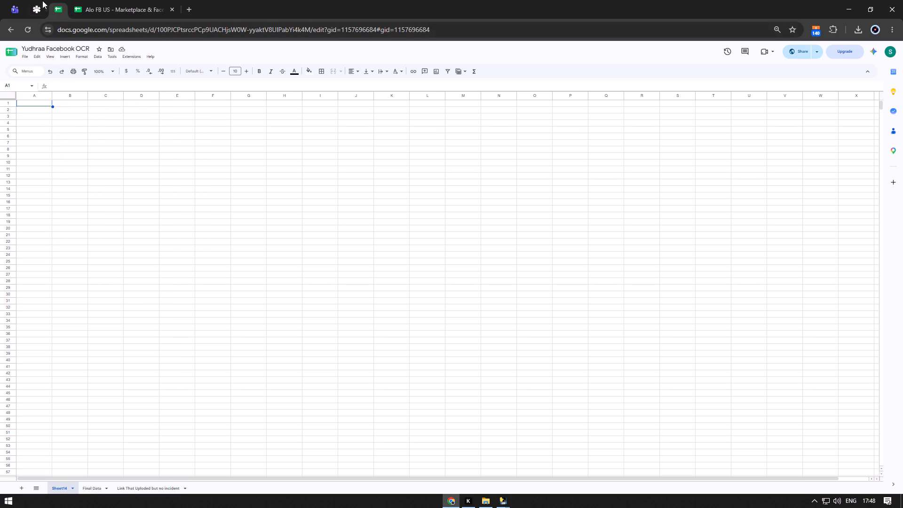
pyautogui.click(61, 1)
pyautogui.middleClick(61, 1)
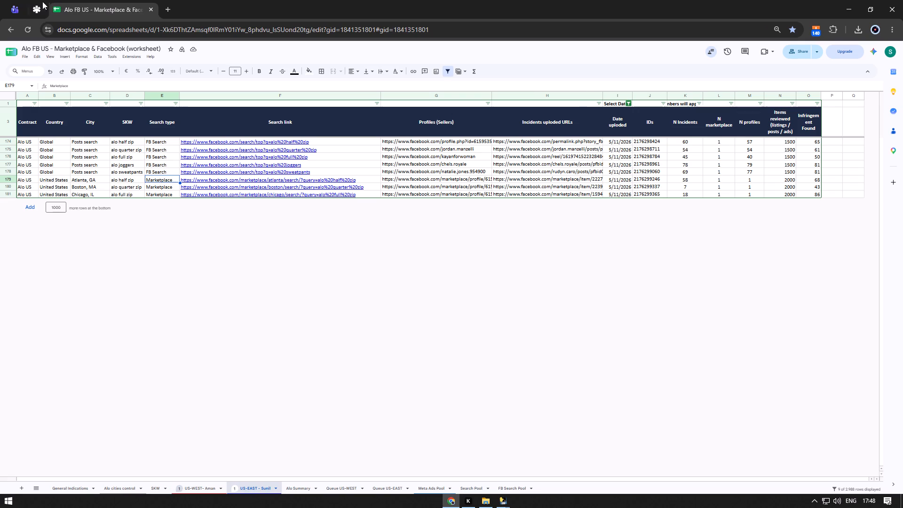
pyautogui.rightClick(38, 0)
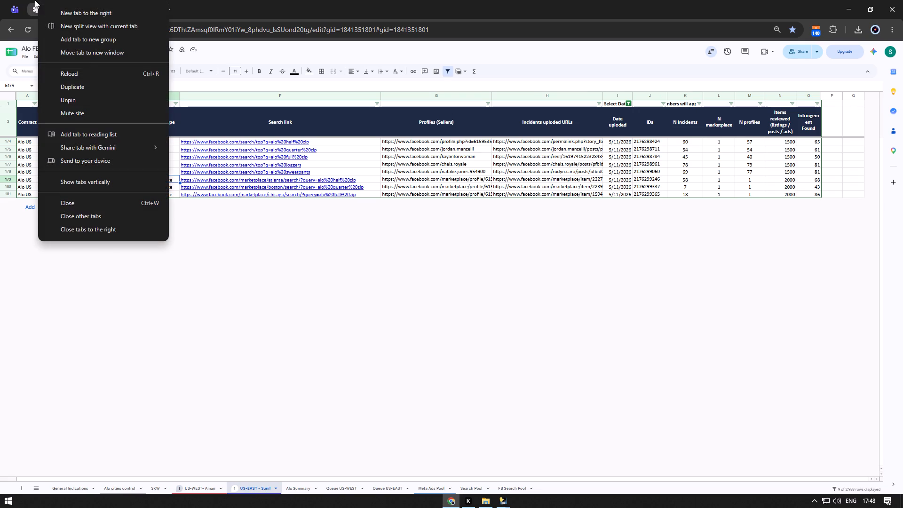
pyautogui.middleClick(35, 0)
# Open the Daily Report Alo Yoga and Alo Yoga Report spreadsheets, each on its own browser page.
pyautogui.click(142, 0)
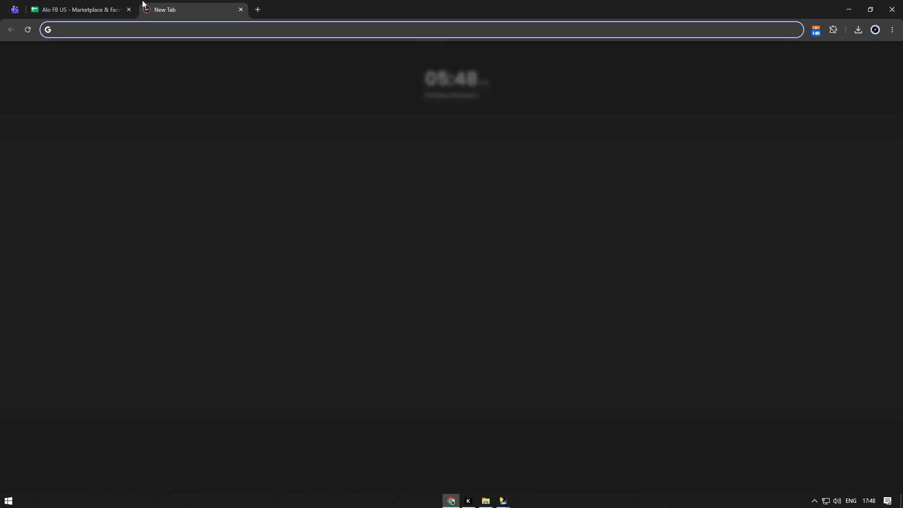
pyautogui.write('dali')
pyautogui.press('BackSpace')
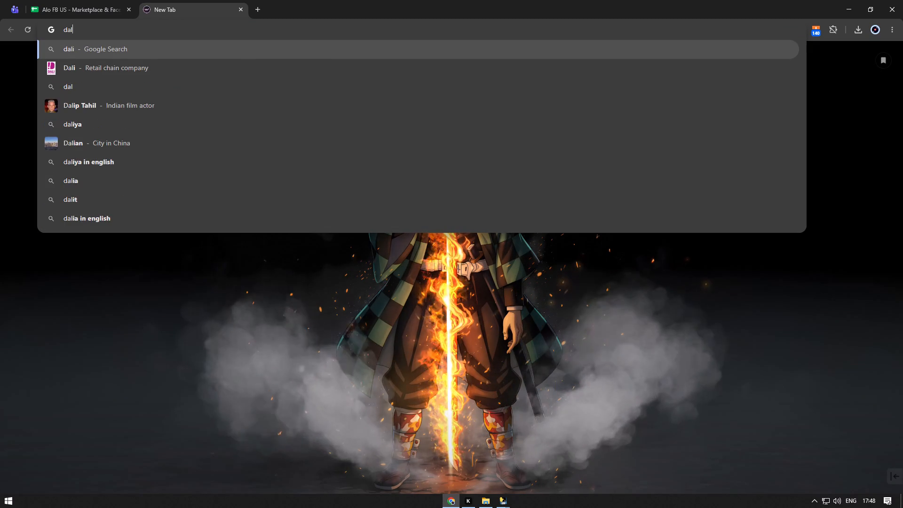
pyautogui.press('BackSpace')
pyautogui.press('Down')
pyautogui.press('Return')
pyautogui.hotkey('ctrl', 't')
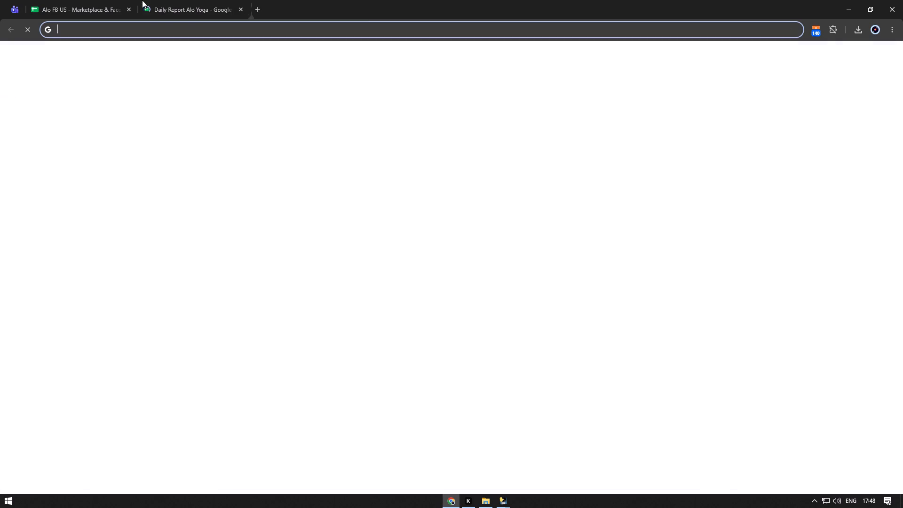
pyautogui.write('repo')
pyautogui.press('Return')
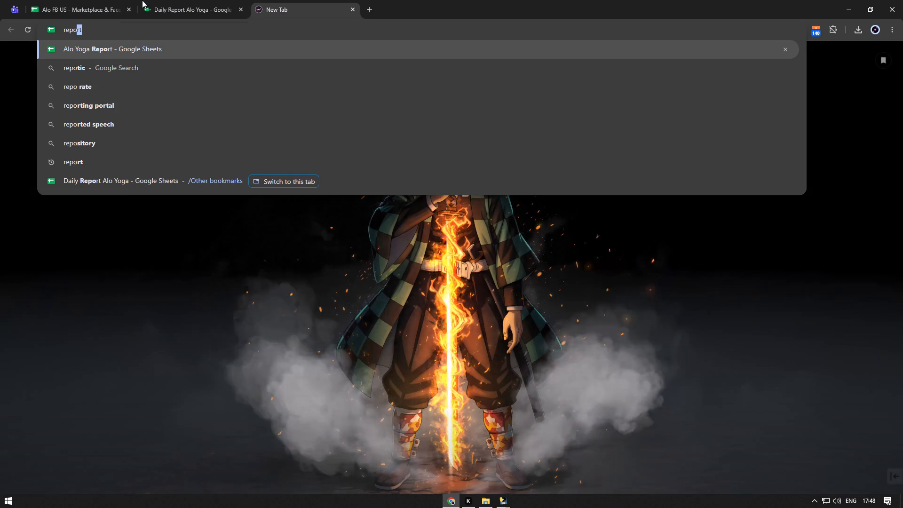
# In Daily Report Alo Yoga, duplicate the last report block on the Tushar sheet, dated 04/11/2026, to start at B97.
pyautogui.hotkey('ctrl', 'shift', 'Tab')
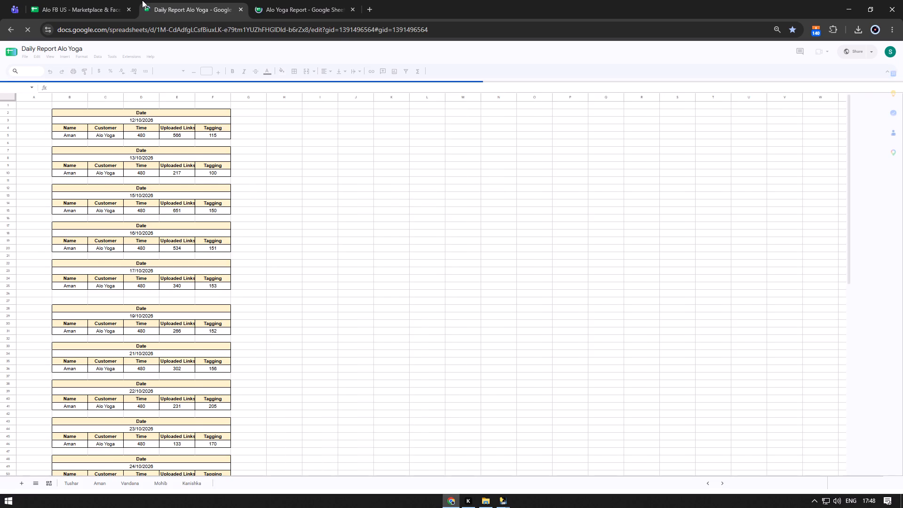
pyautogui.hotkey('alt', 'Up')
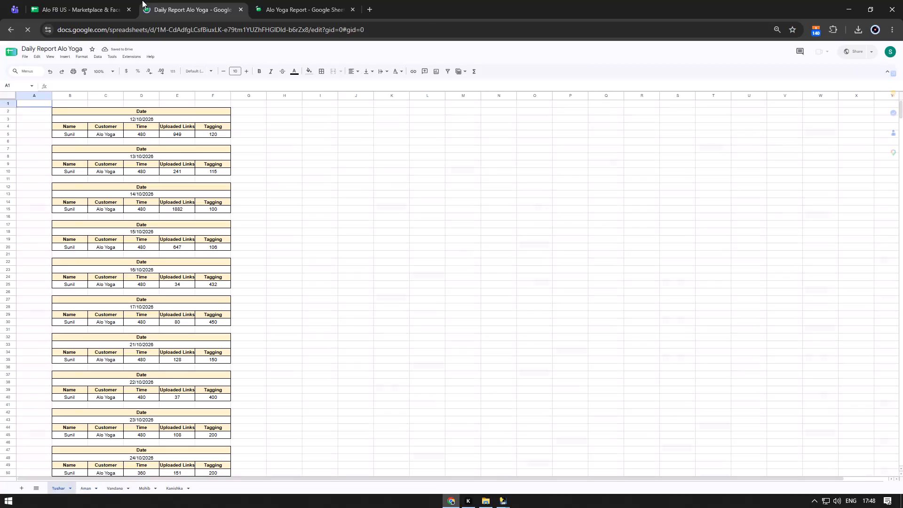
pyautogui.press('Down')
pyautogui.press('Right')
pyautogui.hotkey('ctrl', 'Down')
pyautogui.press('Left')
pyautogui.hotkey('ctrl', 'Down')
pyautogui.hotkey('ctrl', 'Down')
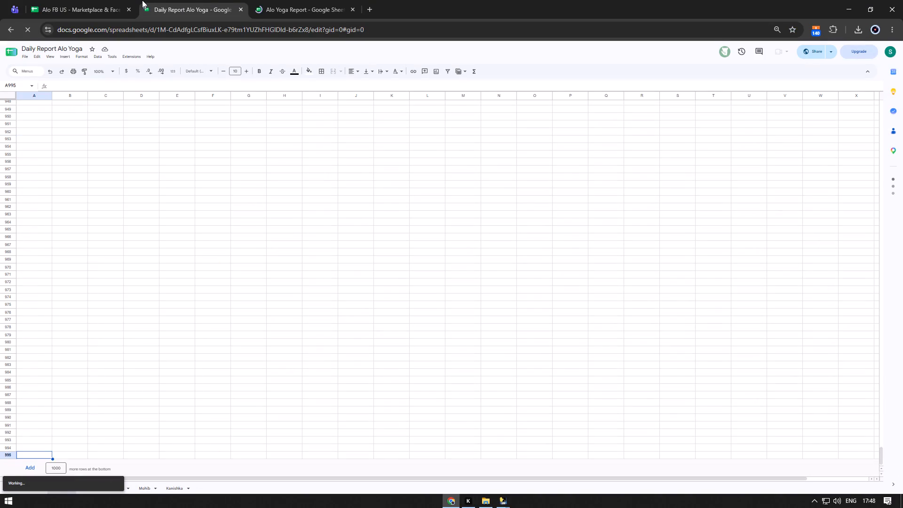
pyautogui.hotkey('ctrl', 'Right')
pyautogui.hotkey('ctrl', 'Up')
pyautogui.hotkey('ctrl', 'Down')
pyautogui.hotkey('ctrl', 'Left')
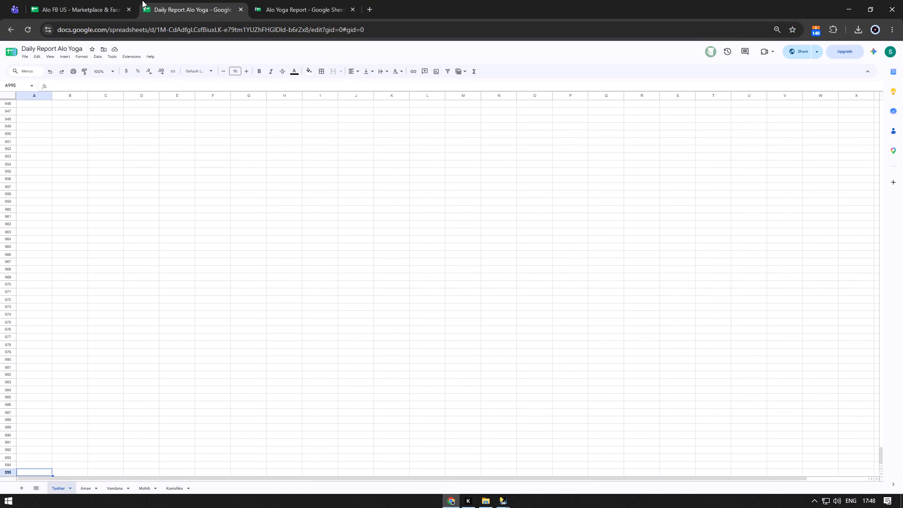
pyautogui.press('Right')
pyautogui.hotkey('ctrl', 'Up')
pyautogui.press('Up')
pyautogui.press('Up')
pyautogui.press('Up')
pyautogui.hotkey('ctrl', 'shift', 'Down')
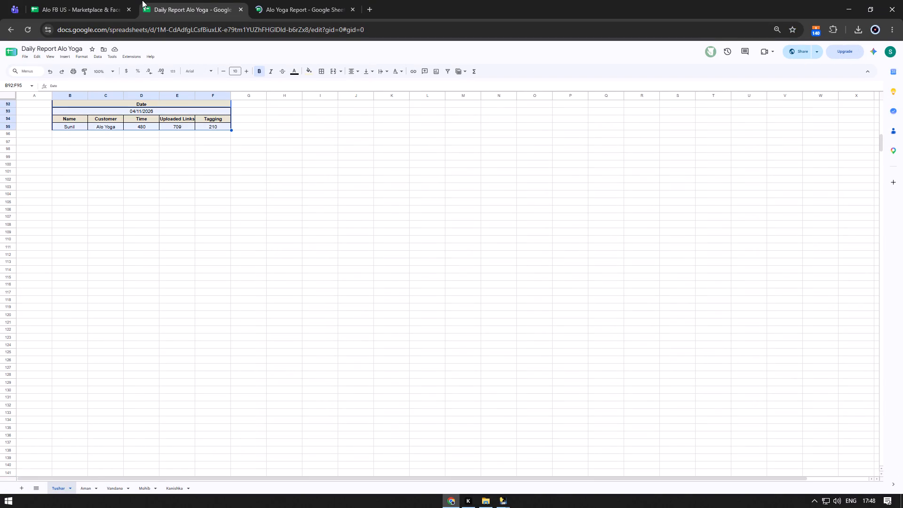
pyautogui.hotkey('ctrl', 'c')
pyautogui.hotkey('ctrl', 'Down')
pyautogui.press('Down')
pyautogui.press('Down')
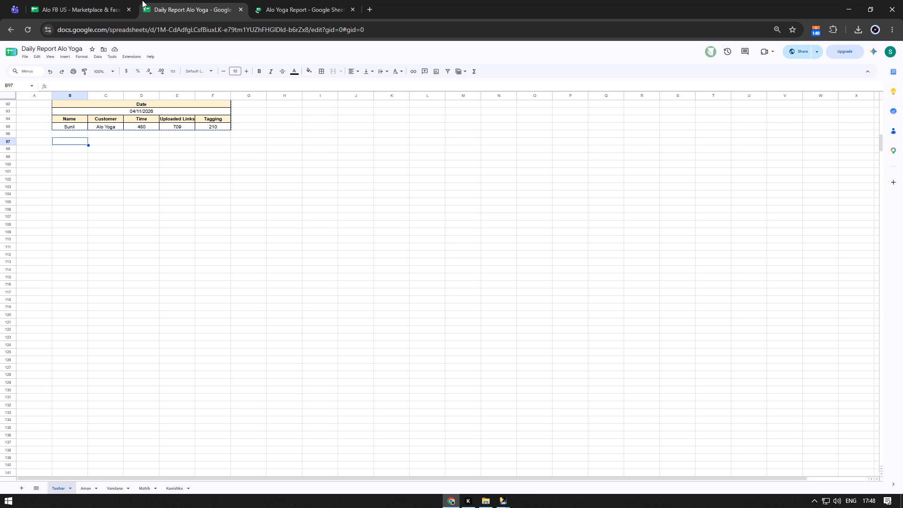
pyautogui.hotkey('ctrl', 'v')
# Set the date of the new report block to 05/11/2026.
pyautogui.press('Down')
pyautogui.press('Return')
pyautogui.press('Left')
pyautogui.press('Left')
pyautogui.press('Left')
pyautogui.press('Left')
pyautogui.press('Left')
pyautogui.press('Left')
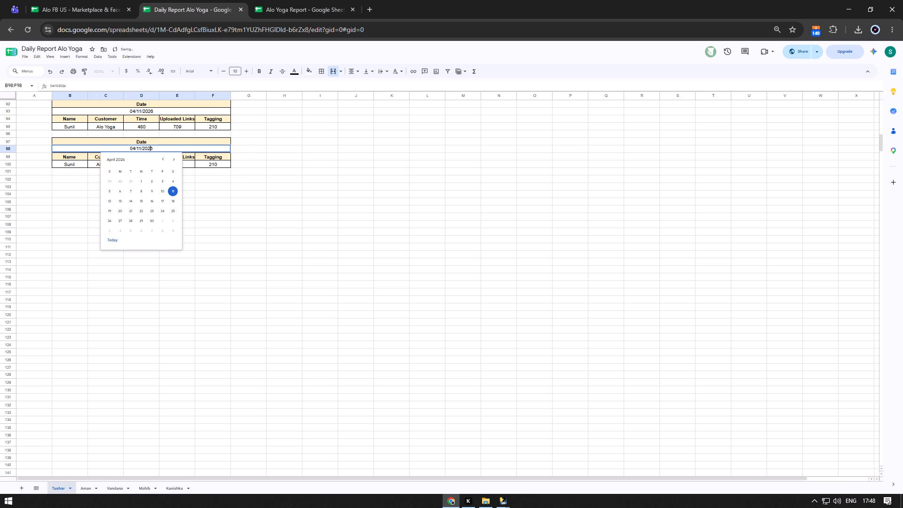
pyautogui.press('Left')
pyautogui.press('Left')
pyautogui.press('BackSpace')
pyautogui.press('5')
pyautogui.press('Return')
# Set the Tagging value of the 05/11/2026 report block to 140 and select its Uploaded Links cell.
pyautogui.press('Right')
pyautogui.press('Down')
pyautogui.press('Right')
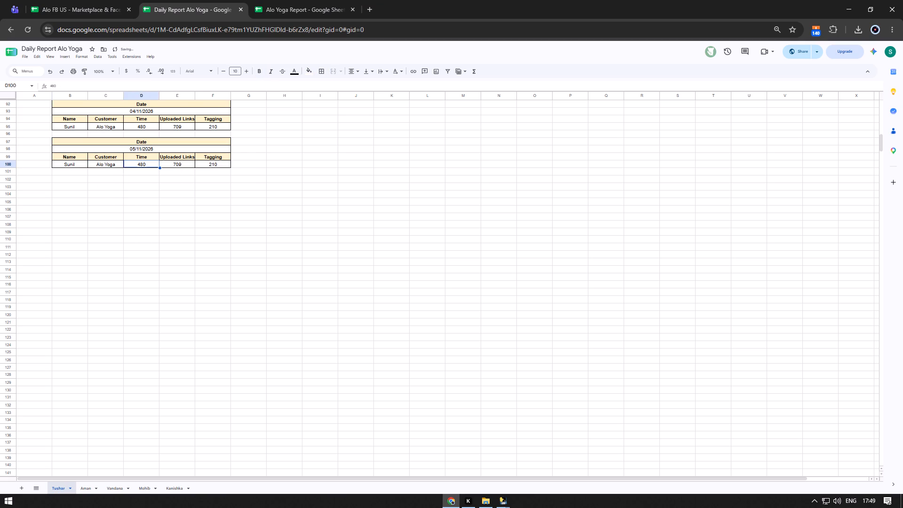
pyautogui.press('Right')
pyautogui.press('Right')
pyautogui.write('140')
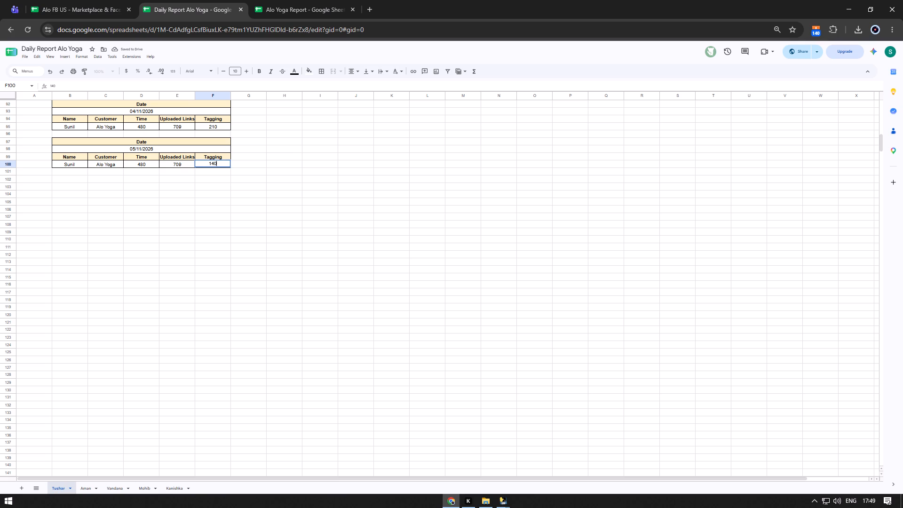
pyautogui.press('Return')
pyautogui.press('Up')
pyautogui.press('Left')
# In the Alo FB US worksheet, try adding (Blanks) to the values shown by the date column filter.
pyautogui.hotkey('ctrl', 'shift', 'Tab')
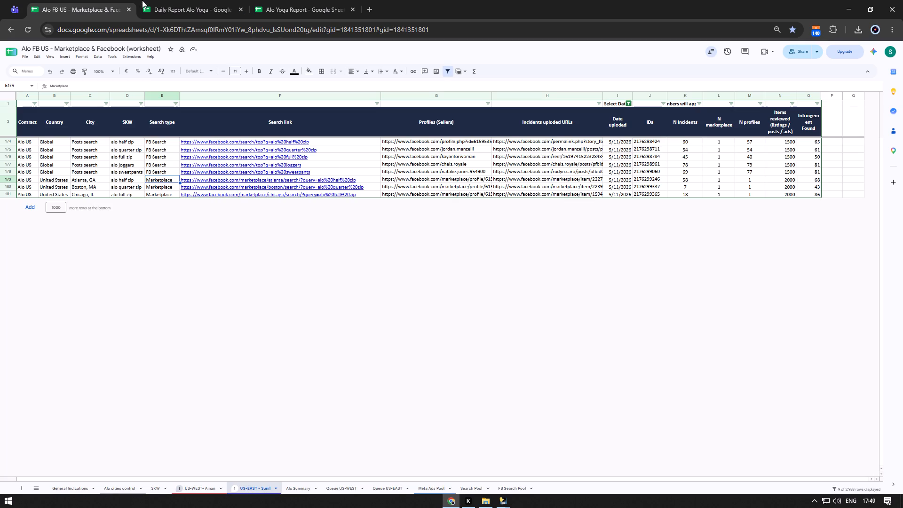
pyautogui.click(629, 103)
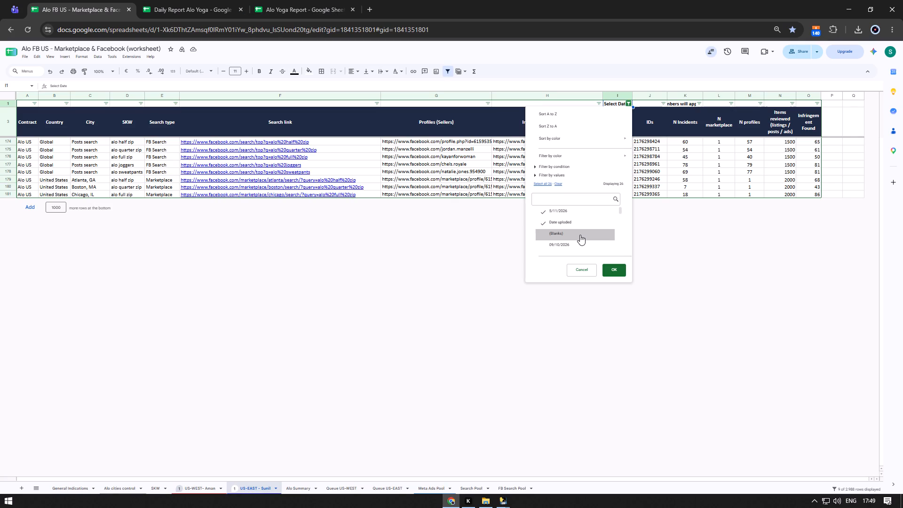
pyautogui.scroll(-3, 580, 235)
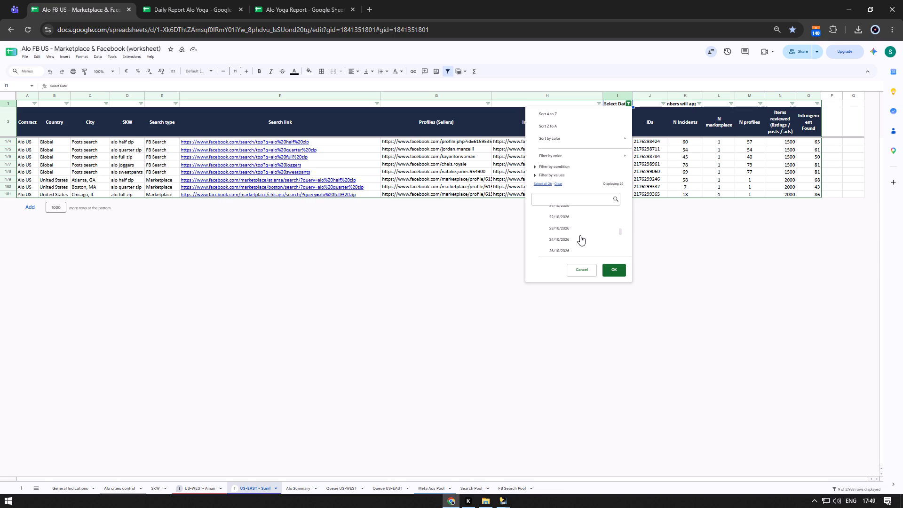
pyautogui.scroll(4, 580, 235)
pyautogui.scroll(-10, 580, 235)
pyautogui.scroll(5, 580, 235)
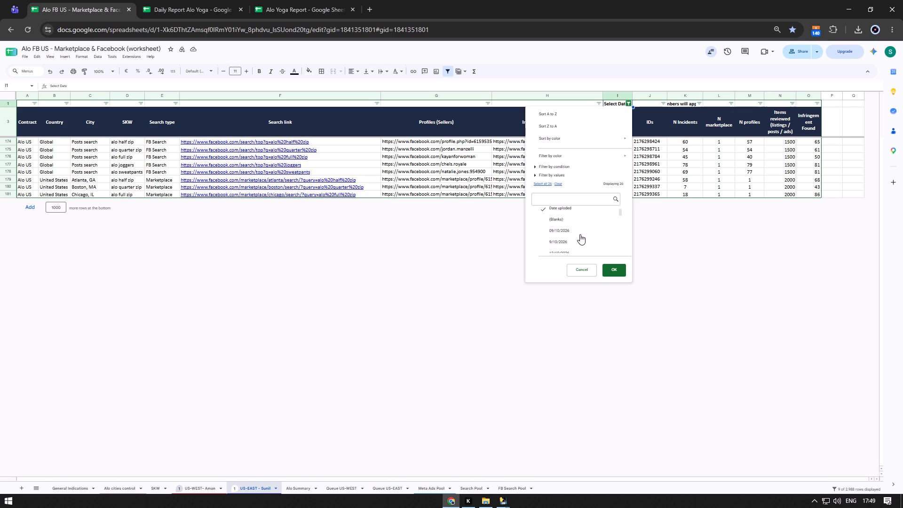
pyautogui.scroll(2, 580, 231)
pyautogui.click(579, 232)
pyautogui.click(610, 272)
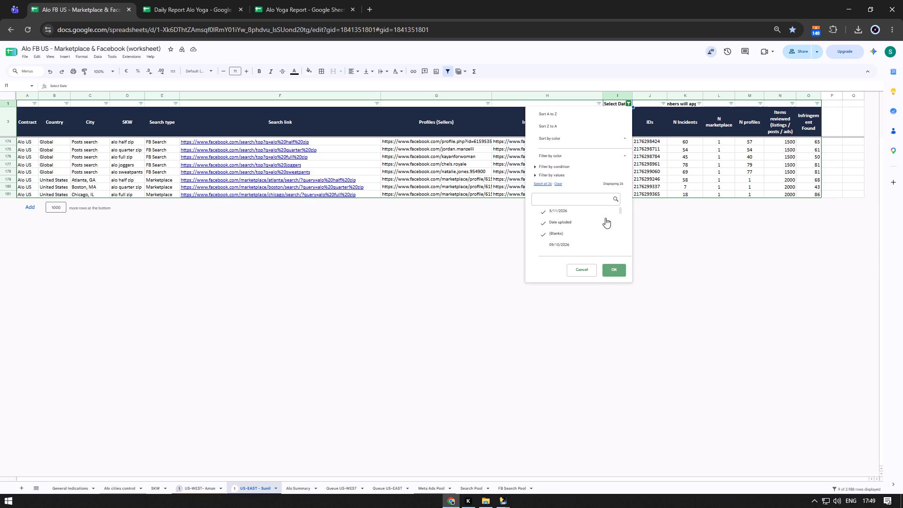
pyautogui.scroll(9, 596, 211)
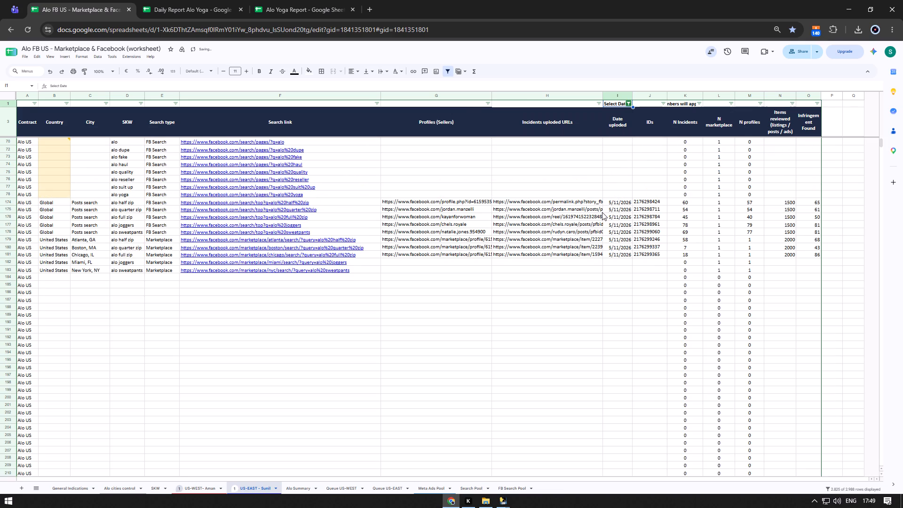
# Change the date column filter to exclude (Blanks) and also include 05/11/2026.
pyautogui.click(630, 103)
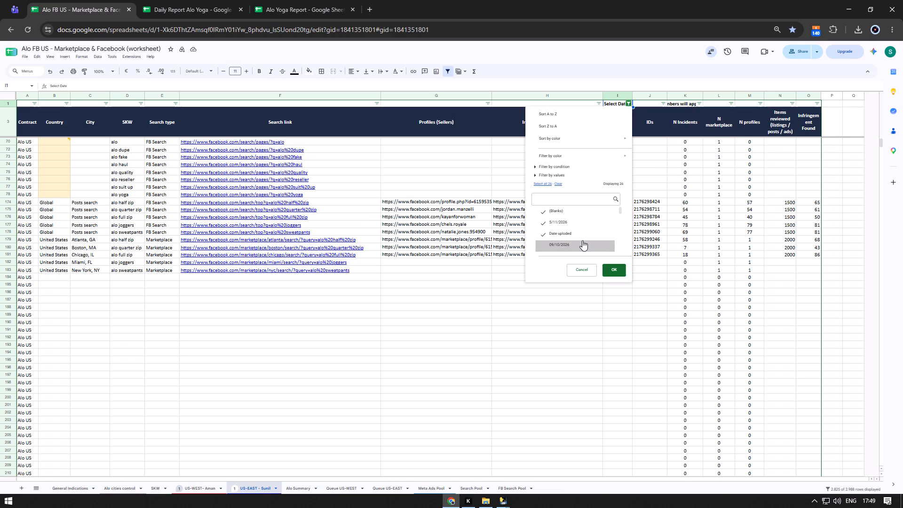
pyautogui.click(579, 210)
pyautogui.scroll(-6, 585, 233)
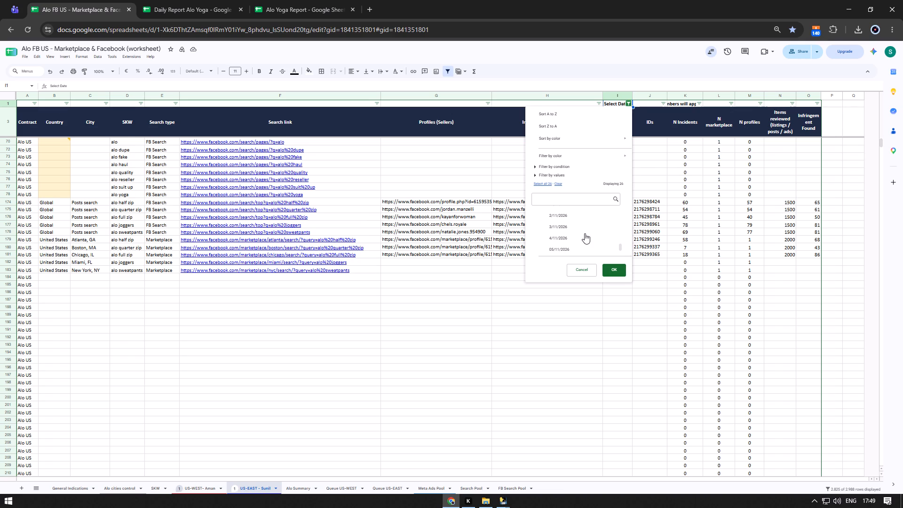
pyautogui.scroll(-4, 585, 233)
pyautogui.click(591, 246)
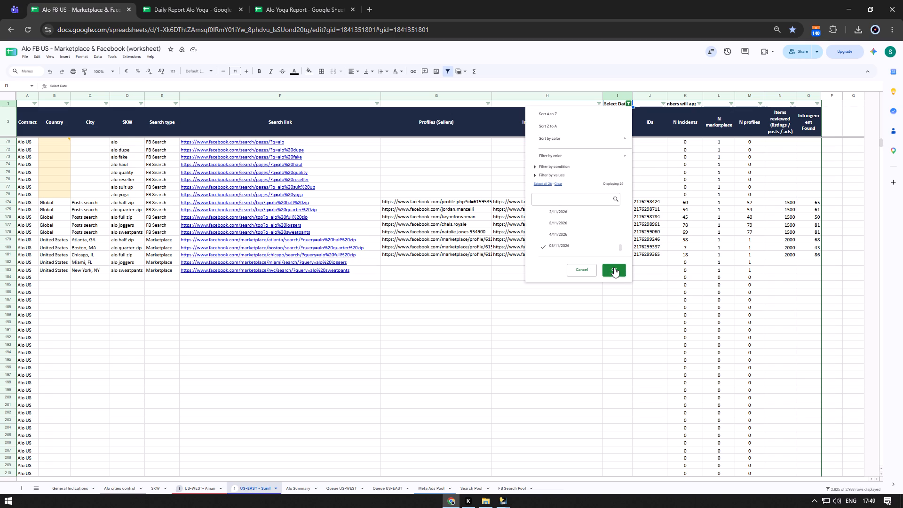
pyautogui.click(614, 268)
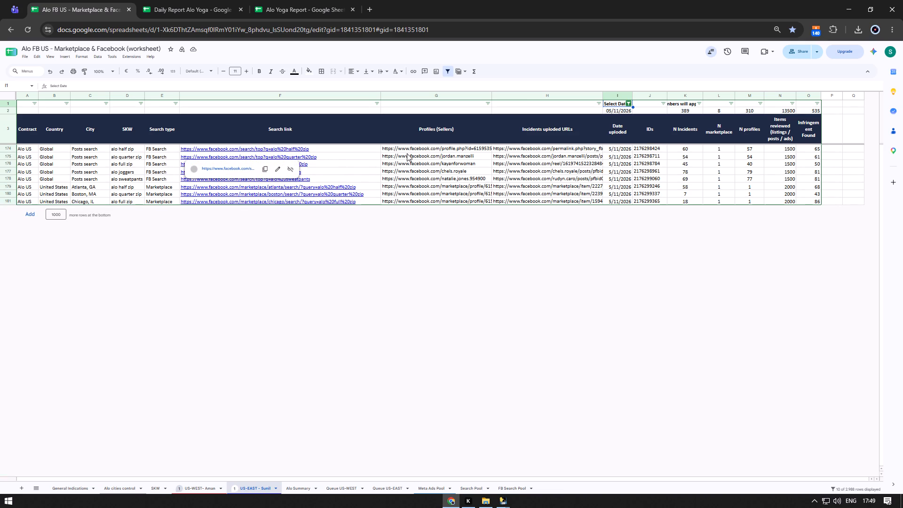
# Examine the filtered rows' search links and their N Incidents values.
pyautogui.moveTo(353, 150); pyautogui.dragTo(349, 174)
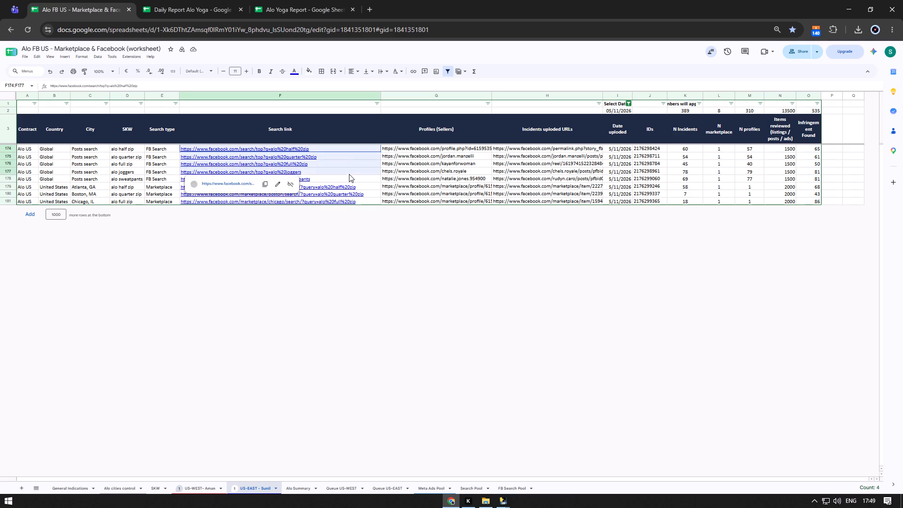
pyautogui.moveTo(349, 174); pyautogui.dragTo(349, 178)
pyautogui.moveTo(364, 186); pyautogui.dragTo(366, 199)
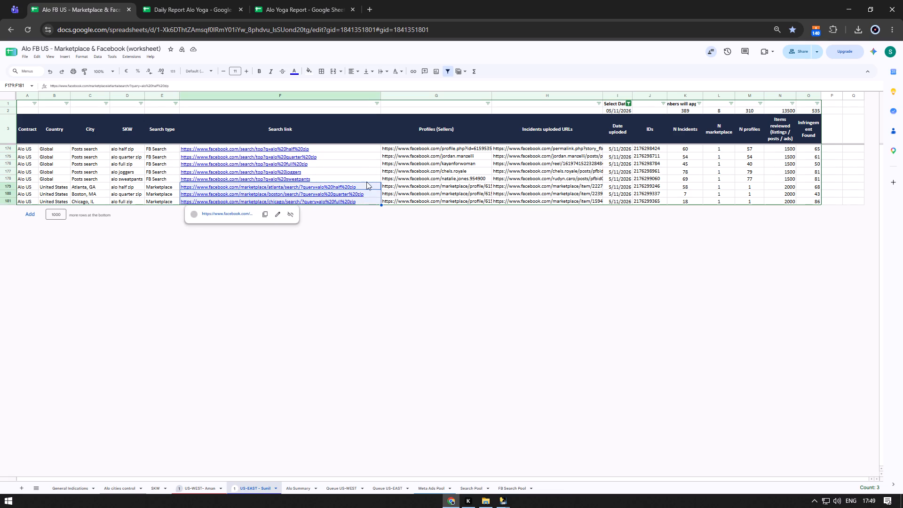
pyautogui.moveTo(362, 149); pyautogui.dragTo(371, 206)
pyautogui.moveTo(694, 146); pyautogui.dragTo(693, 193)
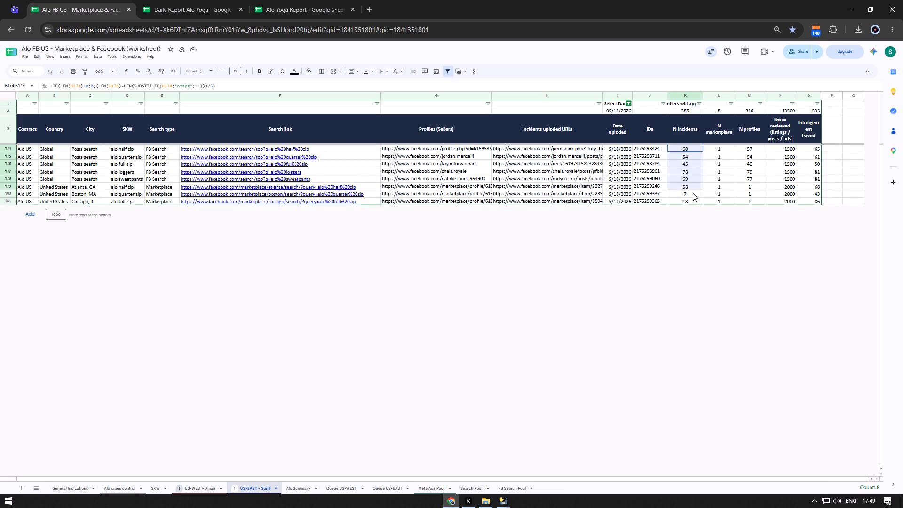
pyautogui.moveTo(693, 193); pyautogui.dragTo(693, 205)
pyautogui.click(691, 195)
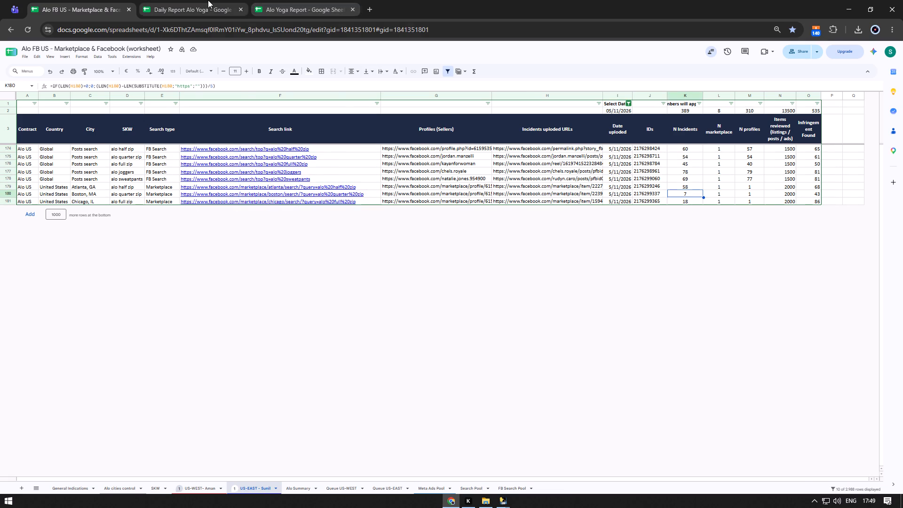
# In the Daily Report Alo Yoga spreadsheet, set Uploaded Links for 05/11/2026 to 389.
pyautogui.click(208, 0)
pyautogui.write('389')
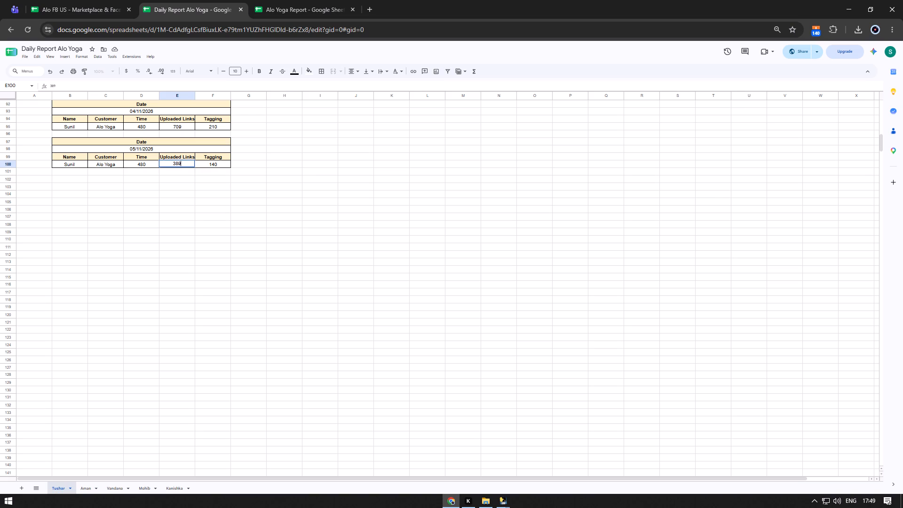
pyautogui.press('Right')
pyautogui.press('Left')
pyautogui.press('Up')
pyautogui.press('Down')
# Capture a screen snip of the complete 05/11/2026 report table.
pyautogui.scroll(-1, 198, 40)
pyautogui.scroll(2, 211, 186)
pyautogui.click(163, 324)
pyautogui.keyDown('ctrl'); pyautogui.scroll(2, 82, 329); pyautogui.keyUp('ctrl')
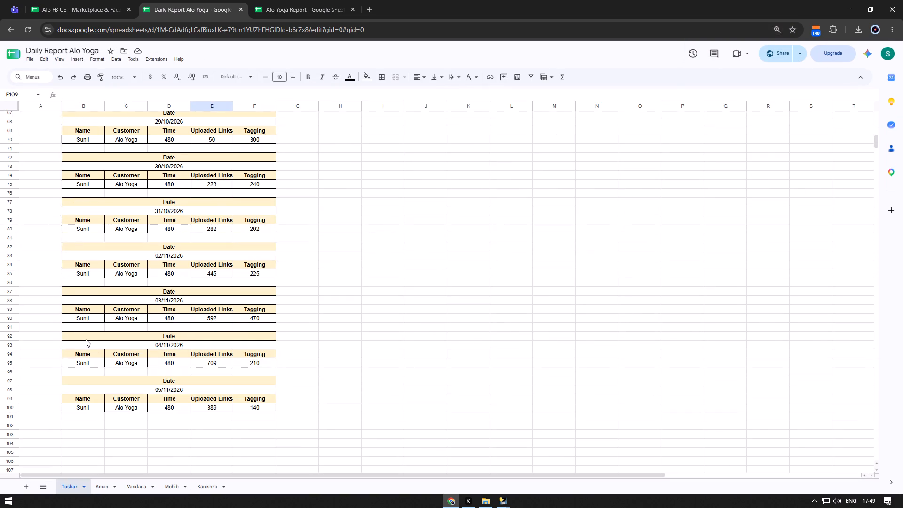
pyautogui.press('shift+super+s')
pyautogui.moveTo(59, 373); pyautogui.dragTo(64, 379)
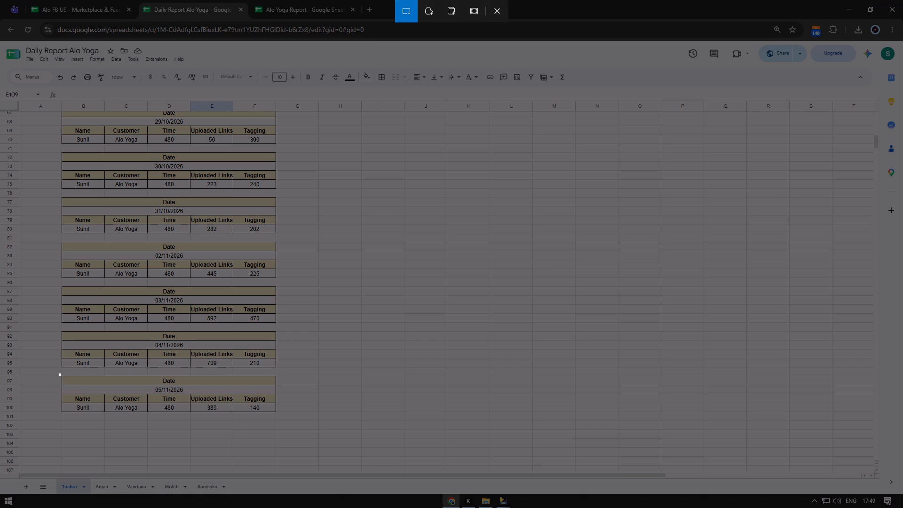
pyautogui.moveTo(64, 379); pyautogui.dragTo(277, 414)
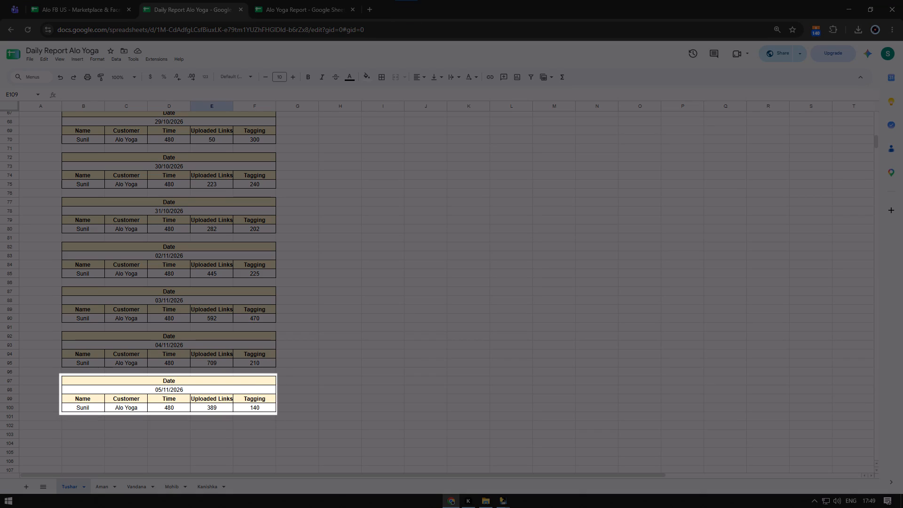
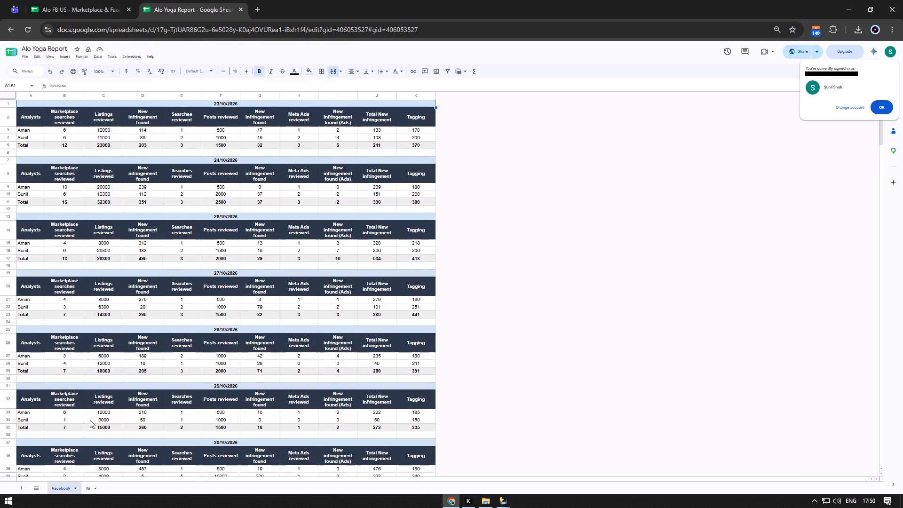
# In the Alo Yoga Report's Facebook sheet, copy the 04/11/2026 table and paste it below, starting at row 67.
pyautogui.scroll(-12, 90, 413)
pyautogui.scroll(4, 71, 396)
pyautogui.click(29, 286)
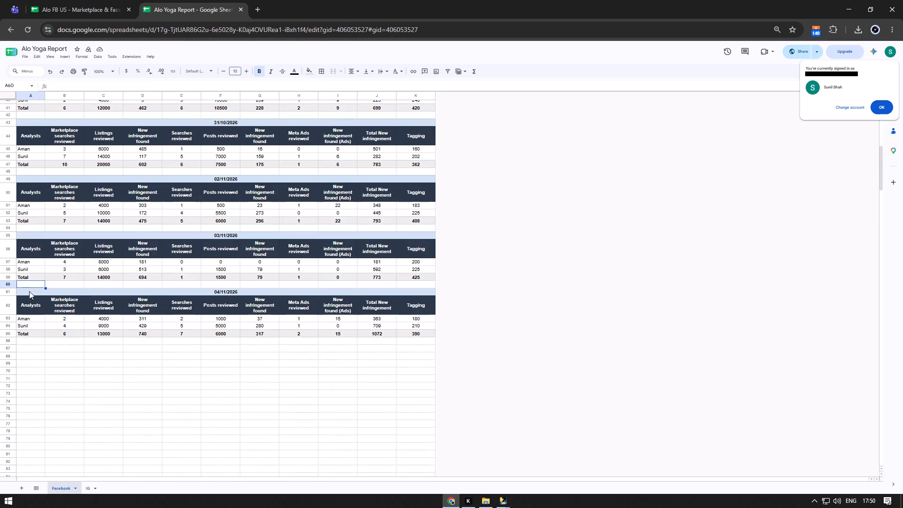
pyautogui.press('Down')
pyautogui.hotkey('ctrl', 'shift', 'Down')
pyautogui.hotkey('ctrl', 'c')
pyautogui.hotkey('ctrl', 'Down')
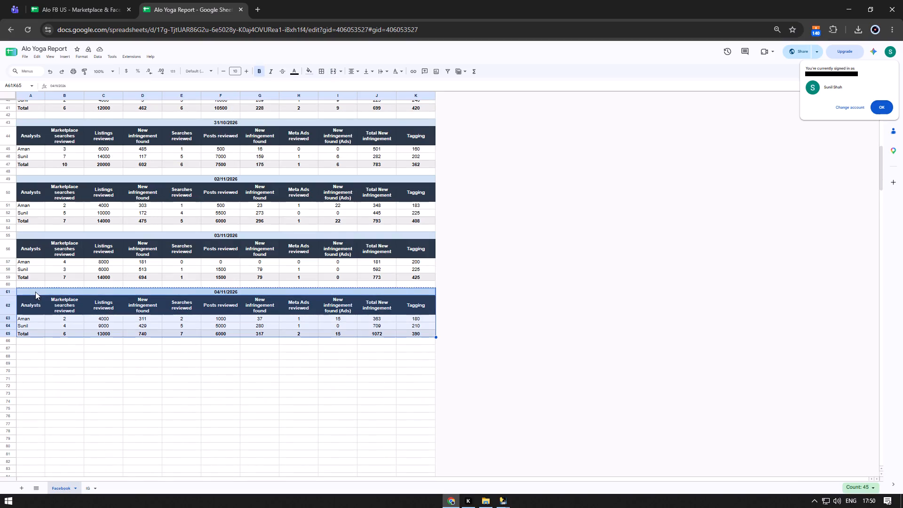
pyautogui.press('Down')
pyautogui.press('Down')
pyautogui.hotkey('ctrl', 'v')
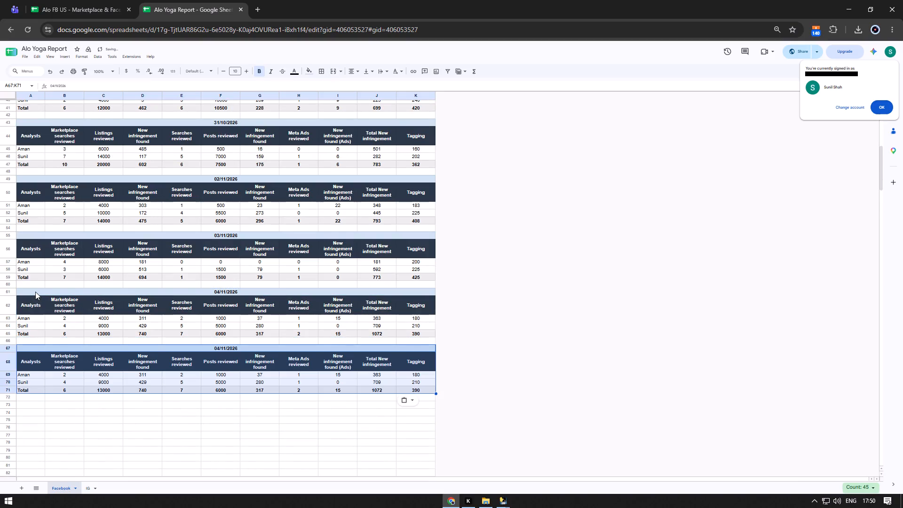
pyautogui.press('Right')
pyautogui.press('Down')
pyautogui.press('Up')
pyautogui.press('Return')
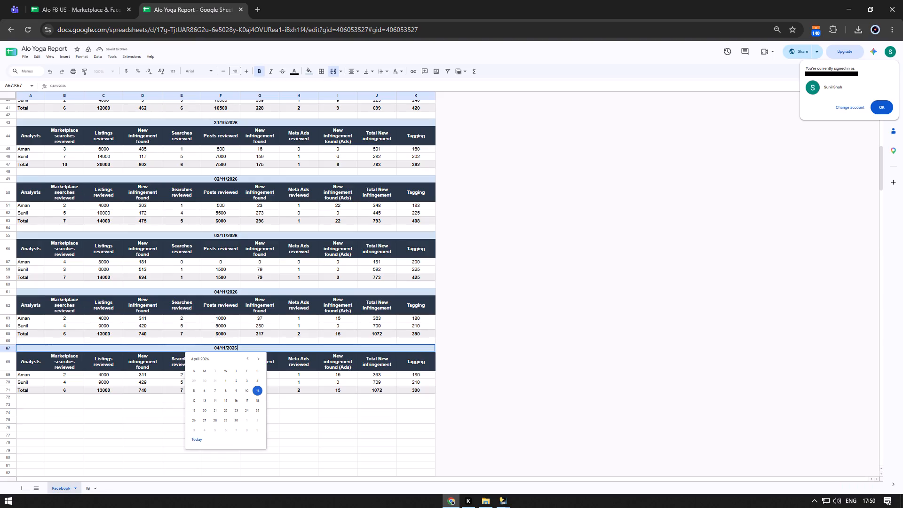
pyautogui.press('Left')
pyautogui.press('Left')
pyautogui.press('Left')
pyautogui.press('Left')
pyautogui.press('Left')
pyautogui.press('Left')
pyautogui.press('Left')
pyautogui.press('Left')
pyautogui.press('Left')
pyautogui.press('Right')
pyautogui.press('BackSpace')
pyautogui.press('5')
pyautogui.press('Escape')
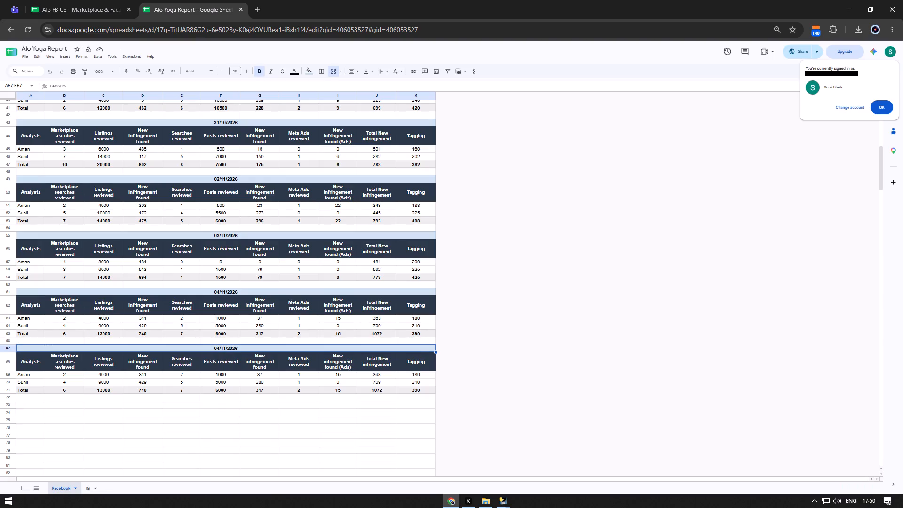
# Clear all of Aman's and Sunil's figures in the copied table, from Marketplace searches reviewed through Tagging.
pyautogui.press('Down')
pyautogui.press('Left')
pyautogui.press('Down')
pyautogui.press('Left')
pyautogui.press('Down')
pyautogui.press('Left')
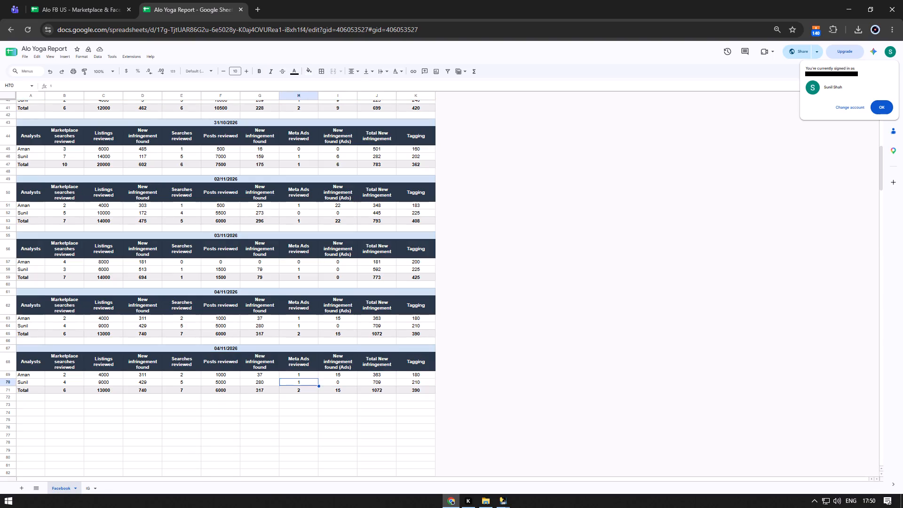
pyautogui.press('Left')
pyautogui.press('Left')
pyautogui.press('Left')
pyautogui.press('Left')
pyautogui.press('Left')
pyautogui.press('Left')
pyautogui.hotkey('shift', 'Up')
pyautogui.hotkey('shift', 'Right')
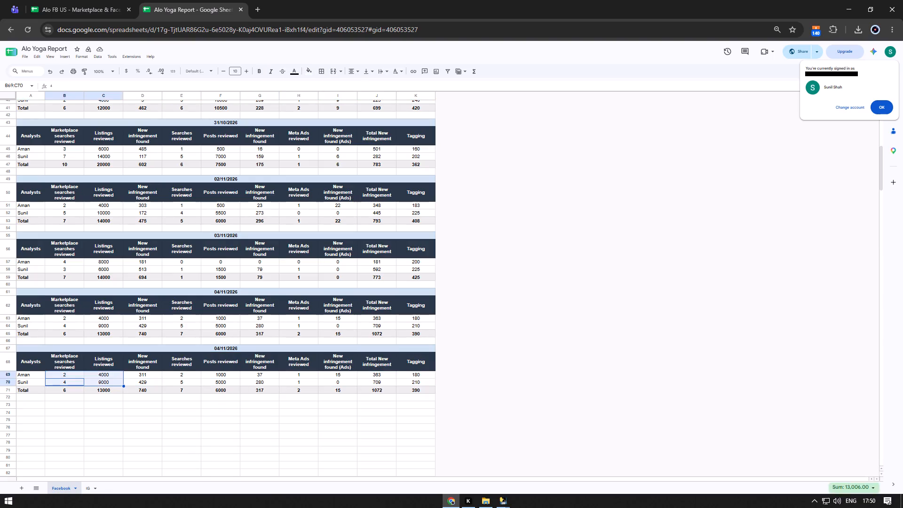
pyautogui.hotkey('shift', 'Right')
pyautogui.hotkey('shift', 'Right')
pyautogui.hotkey('shift', 'Right')
pyautogui.hotkey('shift', 'Right')
pyautogui.hotkey('shift', 'Right')
pyautogui.hotkey('shift', 'Right')
pyautogui.hotkey('shift', 'Right')
pyautogui.hotkey('shift', 'Right')
pyautogui.press('Delete')
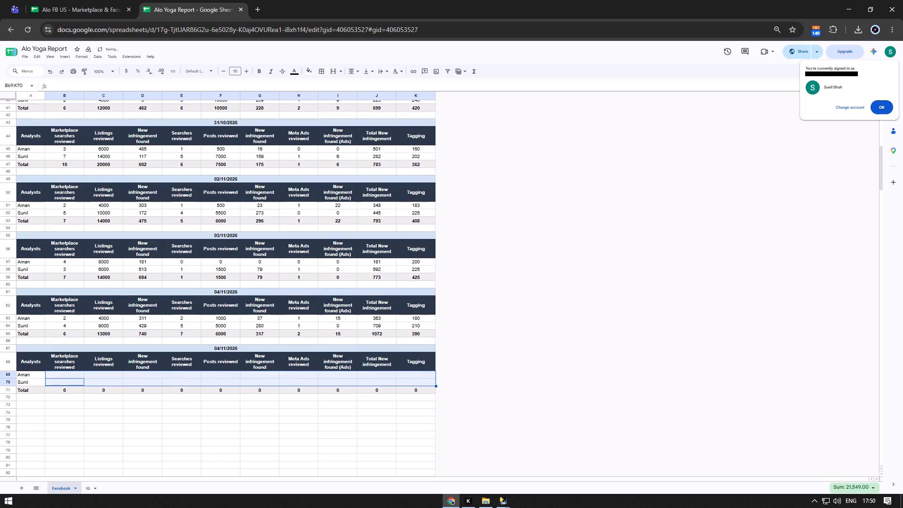
# In Sunil's new row, enter Marketplace searches 3, Searches reviewed 5, Meta Ads reviewed 0, ads infringement 0 and Total New infringement 389.
pyautogui.press('Right')
pyautogui.press('Left')
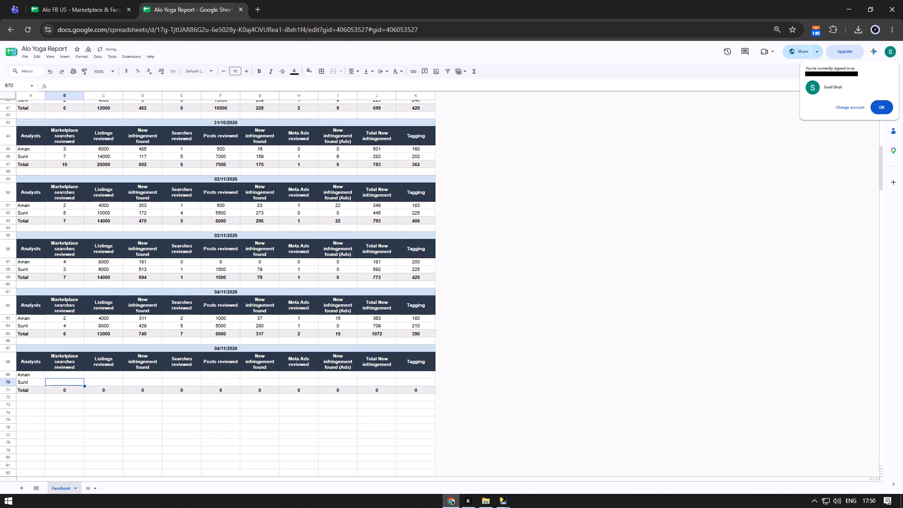
pyautogui.press('3')
pyautogui.press('Right')
pyautogui.press('Right')
pyautogui.press('Right')
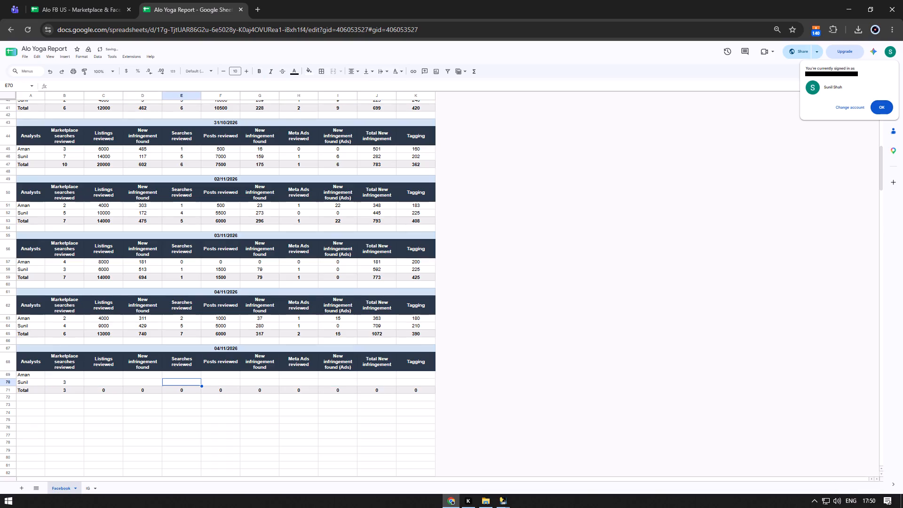
pyautogui.press('5')
pyautogui.press('Right')
pyautogui.press('Right')
pyautogui.press('Right')
pyautogui.press('0')
pyautogui.press('Right')
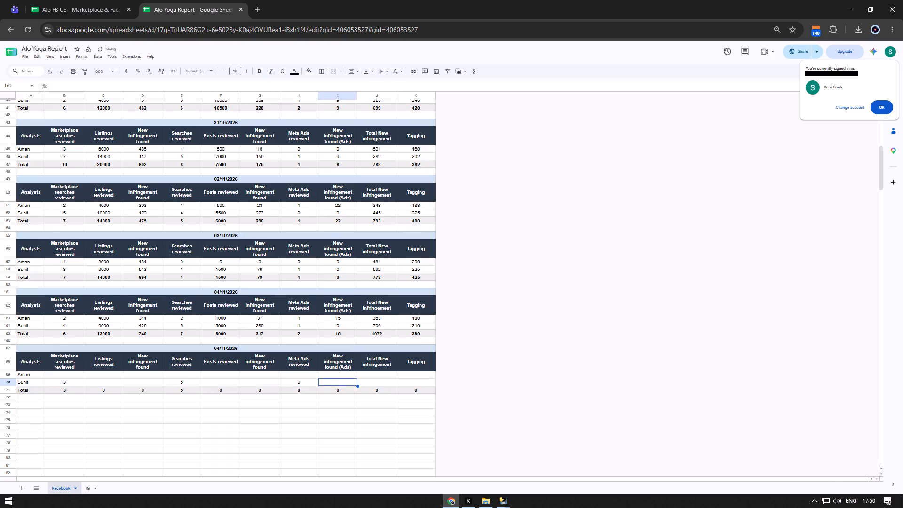
pyautogui.press('0')
pyautogui.press('Right')
pyautogui.write('389')
pyautogui.press('Left')
# Set Sunil's Listings reviewed to 6000 in the new table.
pyautogui.press('Left')
pyautogui.press('Left')
pyautogui.press('Left')
pyautogui.press('Left')
pyautogui.press('Left')
pyautogui.press('Left')
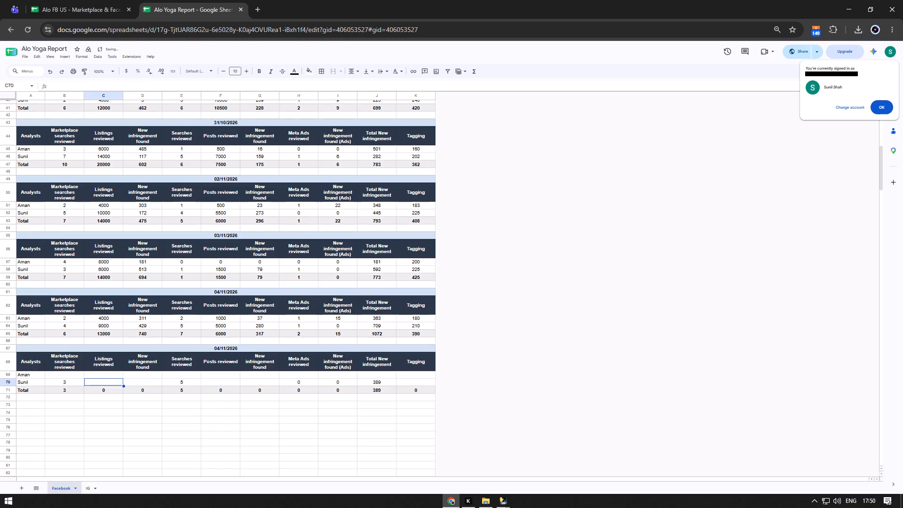
pyautogui.write('6000')
pyautogui.press('Right')
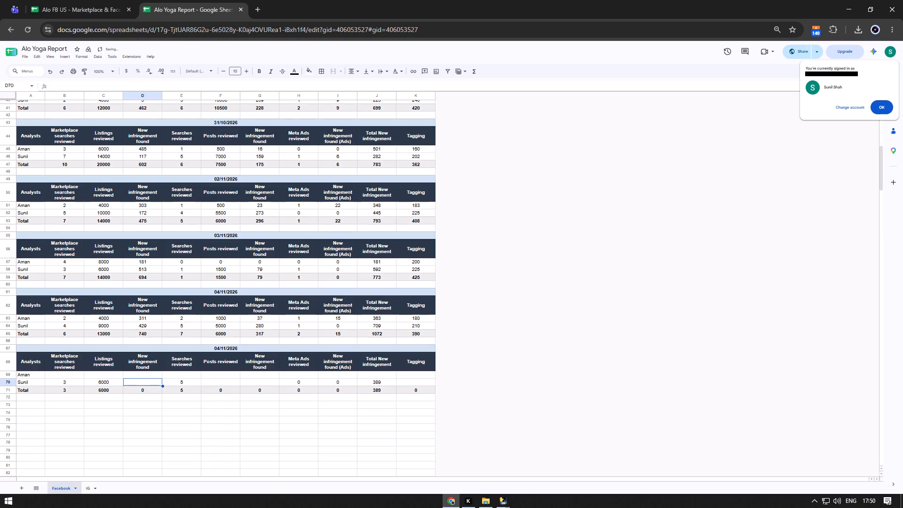
# Total the N Incidents of the 05/11/2026 Marketplace rows in the US-EAST sheet for Sunil's marketplace New infringement found.
pyautogui.hotkey('ctrl', 'shift', 'Tab')
pyautogui.press('Up')
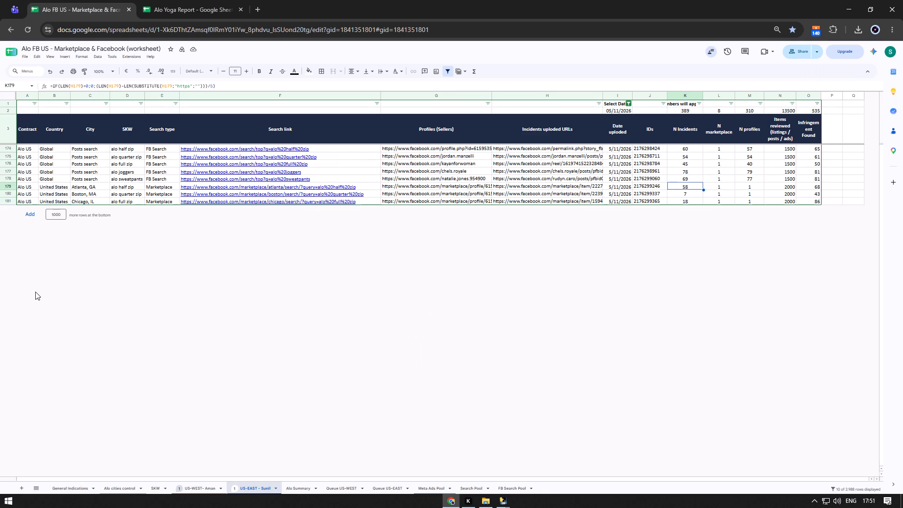
pyautogui.hotkey('shift', 'Down')
pyautogui.hotkey('shift', 'Down')
pyautogui.hotkey('shift', 'Down')
pyautogui.hotkey('ctrl', 'Tab')
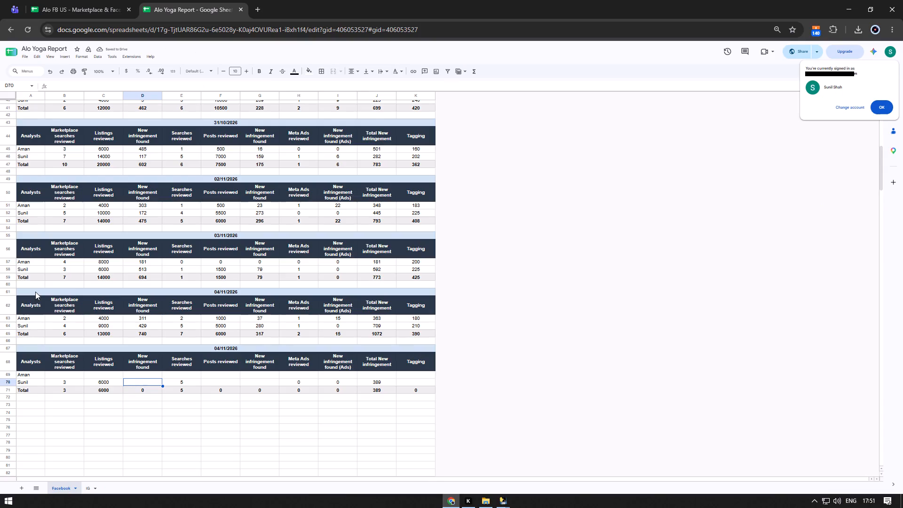
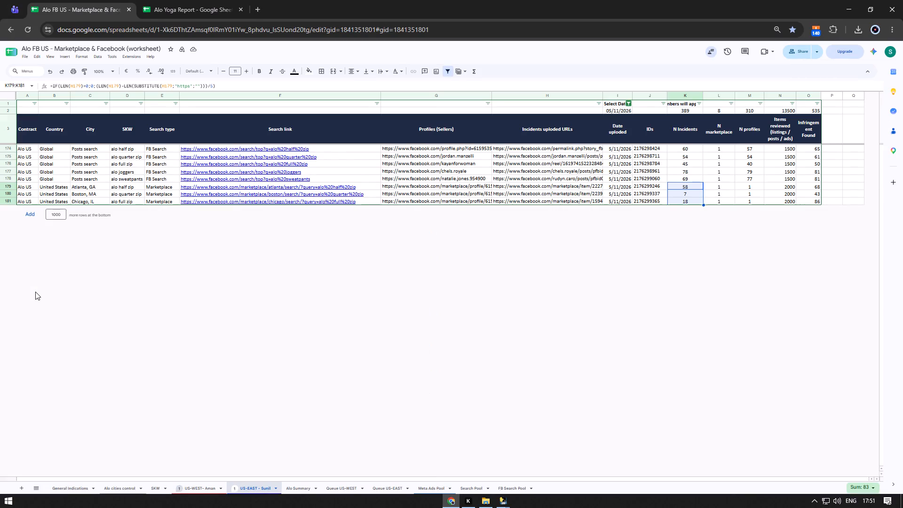
# Total the N Incidents of the 05/11/2026 FB Search rows in the US-EAST sheet for Sunil's posts New infringement found.
pyautogui.press('Right')
pyautogui.press('Right')
pyautogui.press('Right')
pyautogui.press('Left')
pyautogui.press('Left')
pyautogui.press('Left')
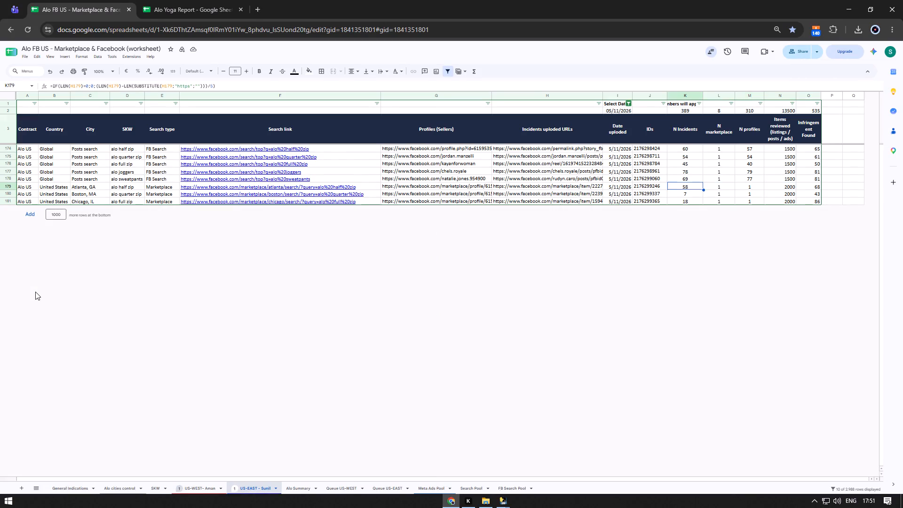
pyautogui.press('Up')
pyautogui.hotkey('shift', 'Up')
pyautogui.hotkey('shift', 'Up')
pyautogui.hotkey('shift', 'Up')
pyautogui.hotkey('shift', 'Up')
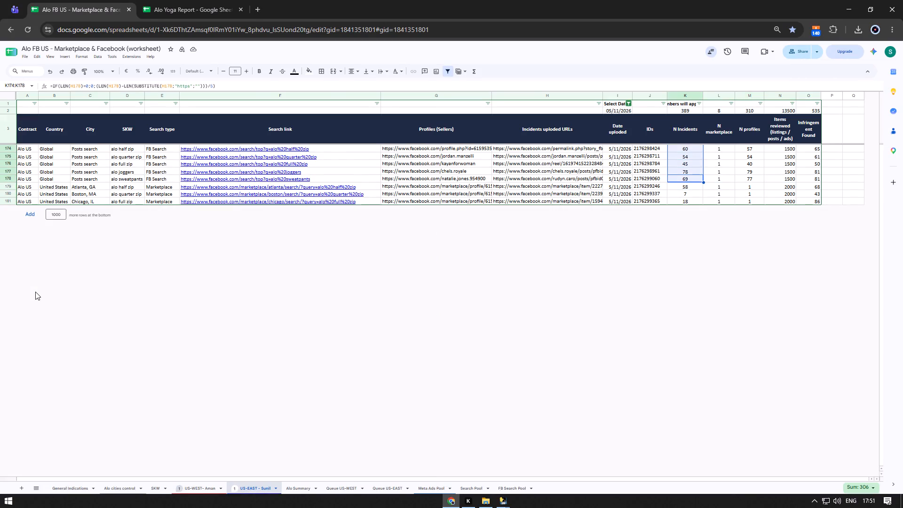
# Switch to the Alo Yoga Report and go to the empty Posts reviewed cell in Sunil's row of the new table.
pyautogui.hotkey('ctrl', 'Tab')
pyautogui.press('Right')
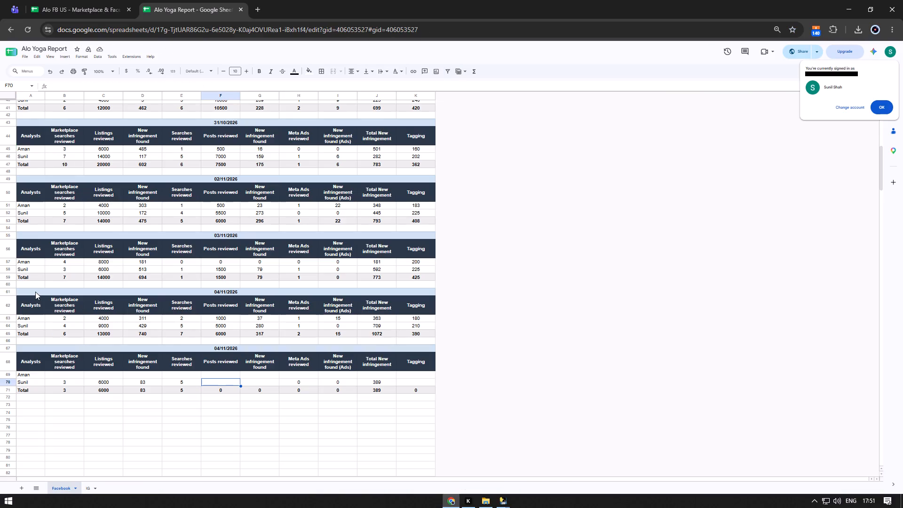
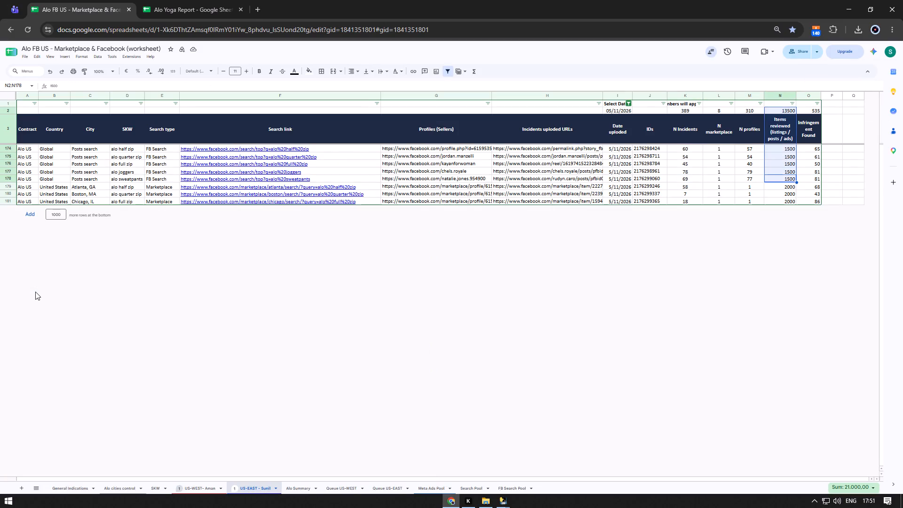
# Total the Items reviewed of the five FB Search rows and enter 7500 as Sunil's Posts reviewed in the Alo Yoga Report.
pyautogui.hotkey('shift', 'Down')
pyautogui.hotkey('shift', 'Down')
pyautogui.hotkey('shift', 'Down')
pyautogui.hotkey('shift', 'Down')
pyautogui.hotkey('shift', 'Up')
pyautogui.hotkey('shift', 'Up')
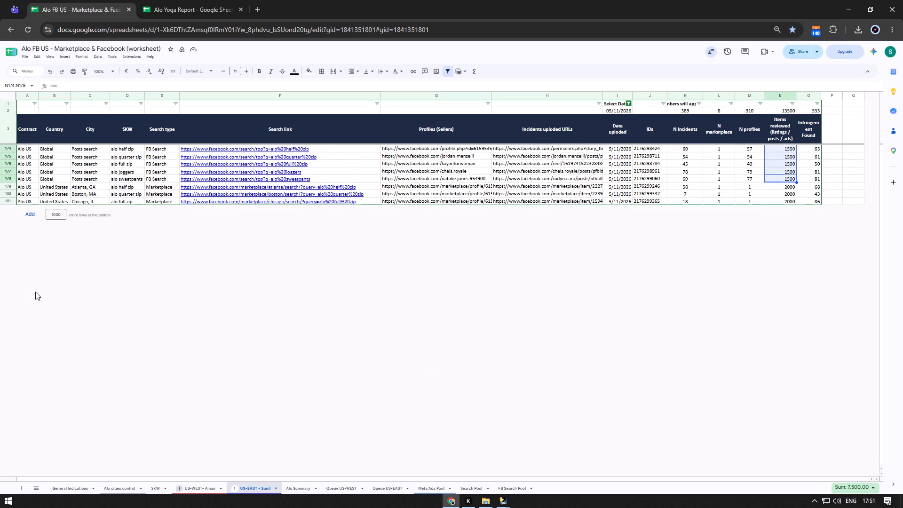
pyautogui.hotkey('ctrl', 'Tab')
pyautogui.write('7500')
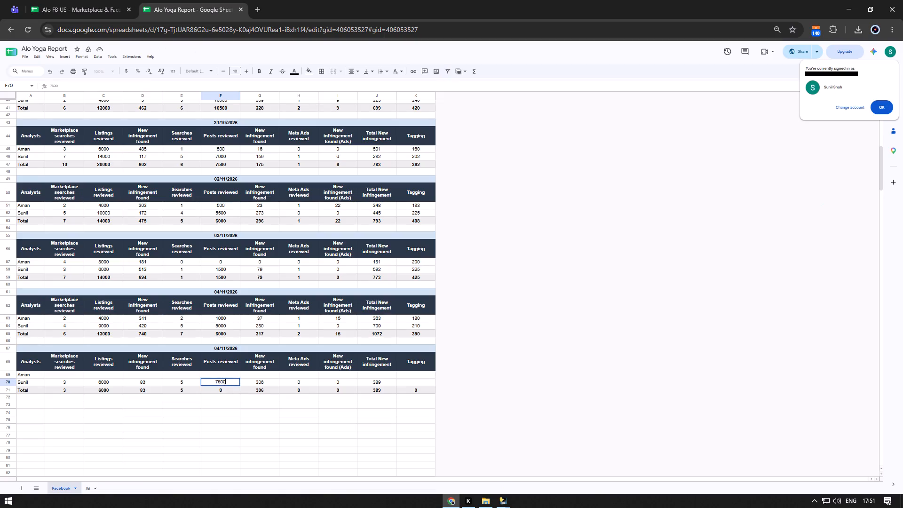
pyautogui.press('Right')
pyautogui.press('Right')
pyautogui.press('Right')
pyautogui.press('Right')
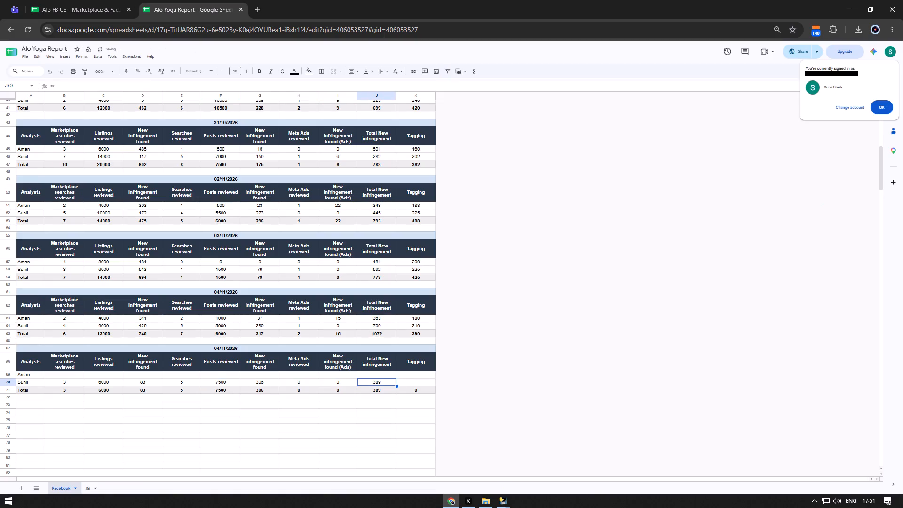
# Replace Sunil's Total New infringement in the new table with the formula =306+83.
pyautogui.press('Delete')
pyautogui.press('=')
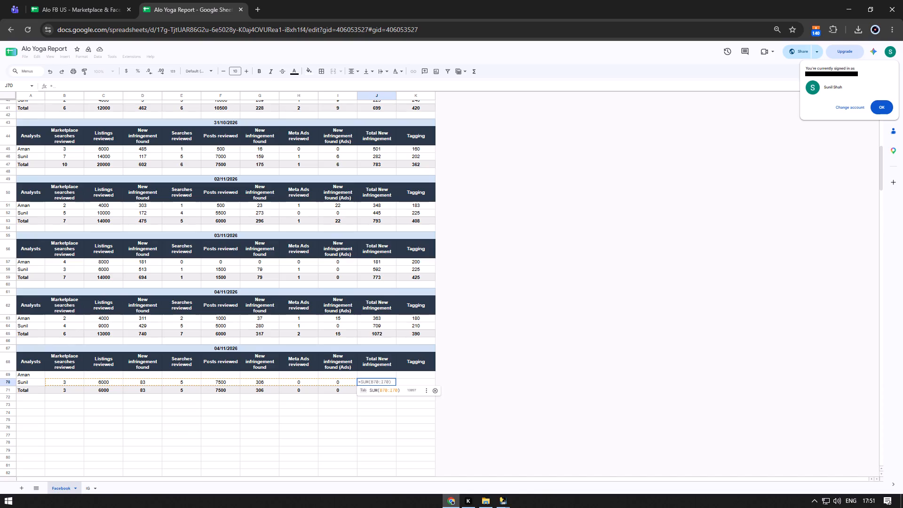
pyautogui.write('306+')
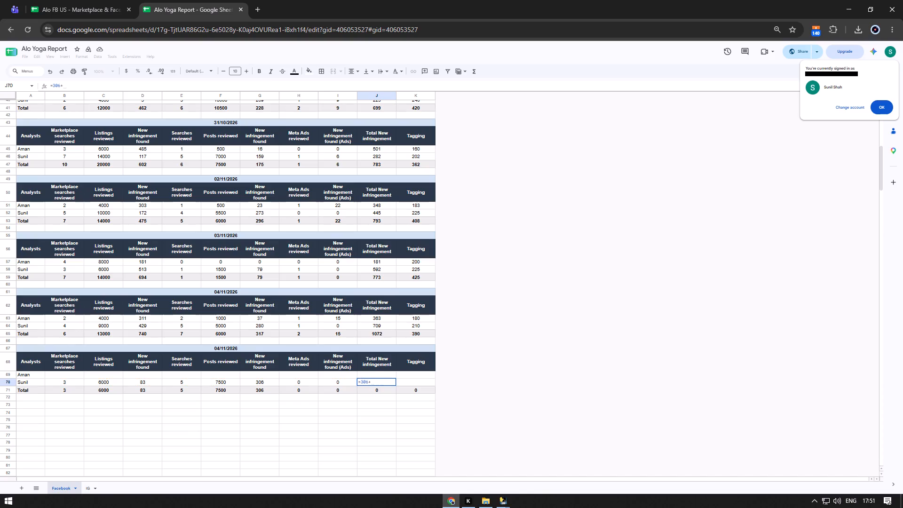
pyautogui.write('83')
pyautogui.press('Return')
# Enter 140 as Sunil's Tagging count in the new table.
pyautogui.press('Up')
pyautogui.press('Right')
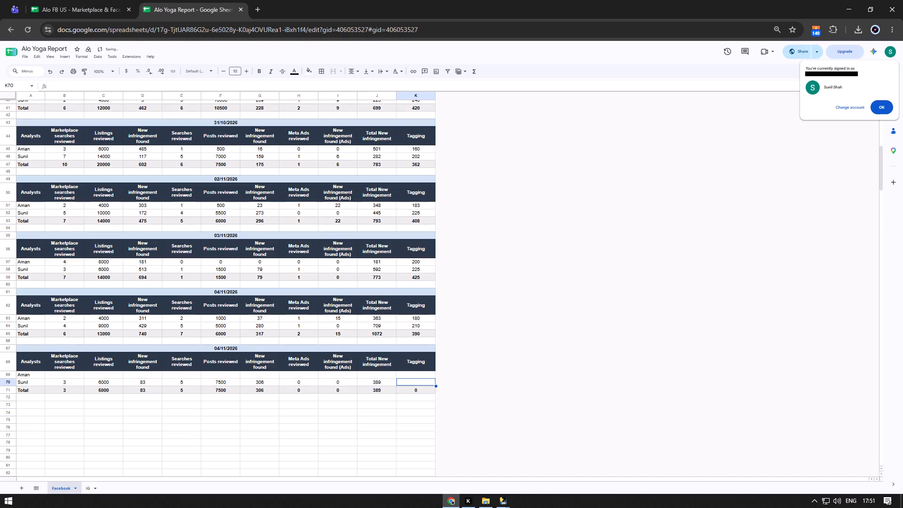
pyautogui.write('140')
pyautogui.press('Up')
# Go to the empty Marketplace searches reviewed cell in Aman's row of the new table.
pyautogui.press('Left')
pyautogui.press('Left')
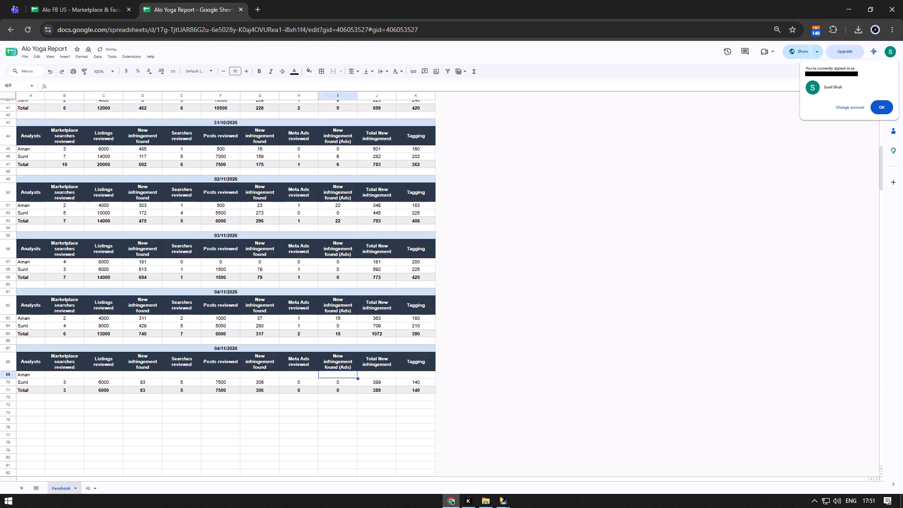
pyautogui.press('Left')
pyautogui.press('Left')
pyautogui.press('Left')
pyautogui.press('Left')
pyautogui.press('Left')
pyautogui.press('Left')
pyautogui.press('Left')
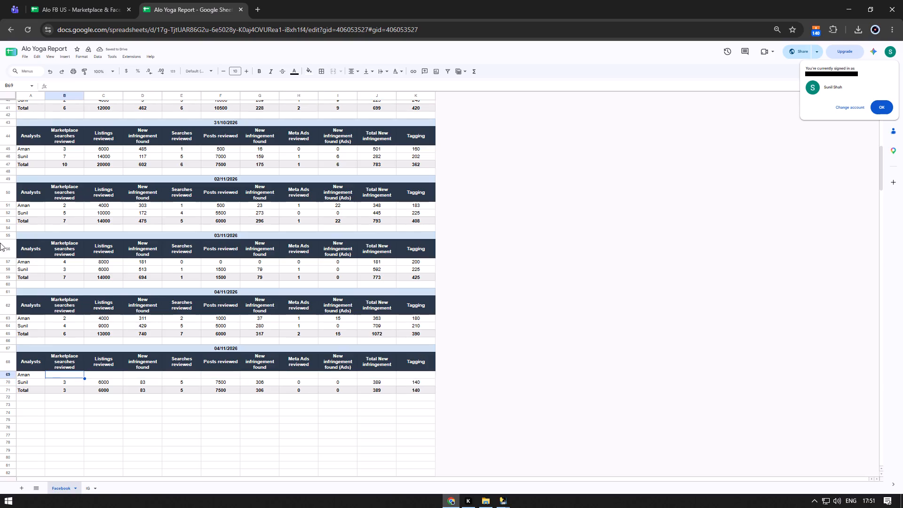
# Switch to the Alo FB US worksheet's US-WEST sheet and filter its date column to Date uploaded, 5/11/2026 and 05/11/2026 only.
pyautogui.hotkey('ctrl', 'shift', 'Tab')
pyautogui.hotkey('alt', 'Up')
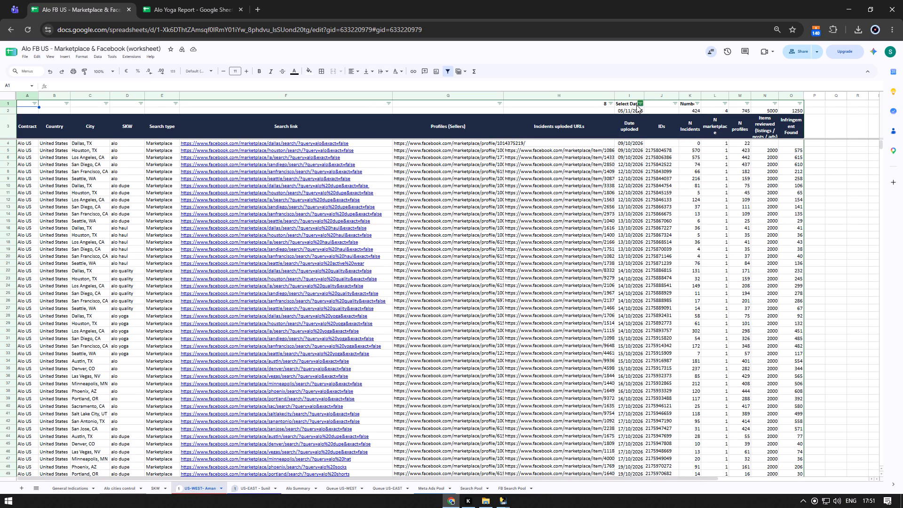
pyautogui.click(639, 101)
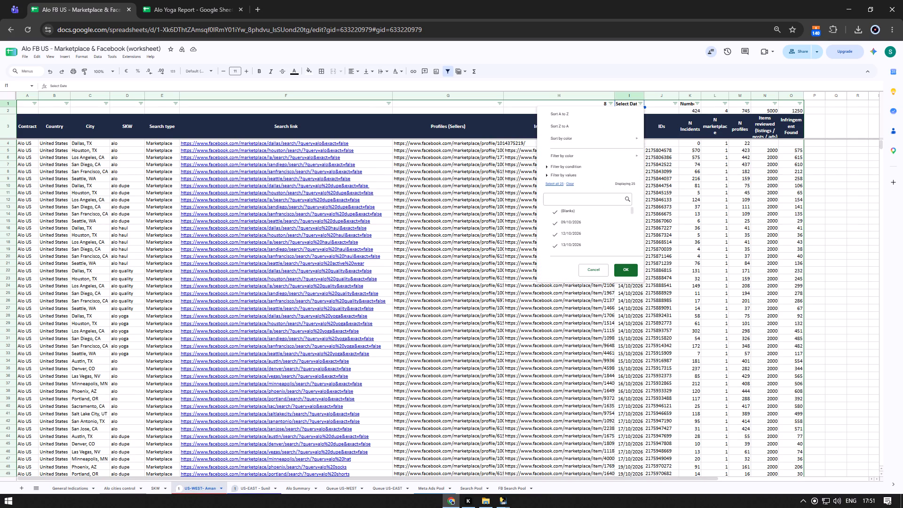
pyautogui.click(570, 186)
pyautogui.scroll(-10, 580, 225)
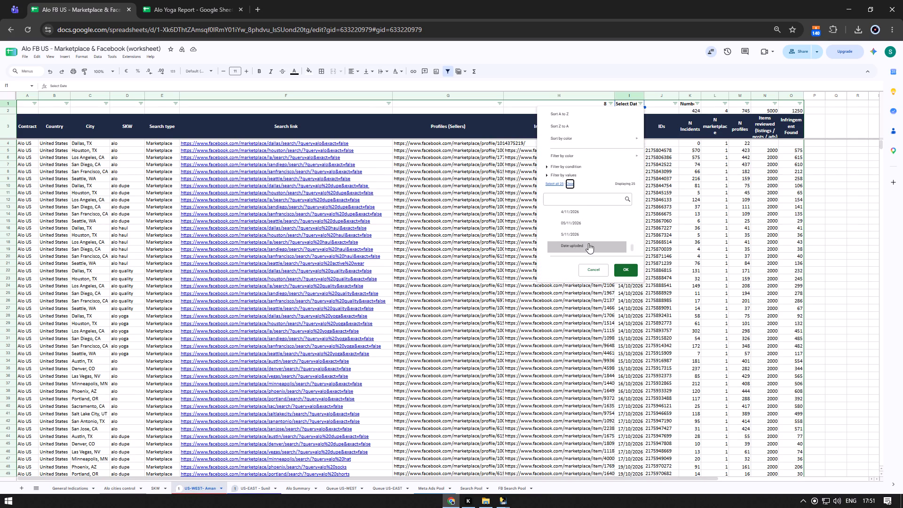
pyautogui.click(588, 243)
pyautogui.click(588, 235)
pyautogui.click(588, 223)
pyautogui.click(631, 272)
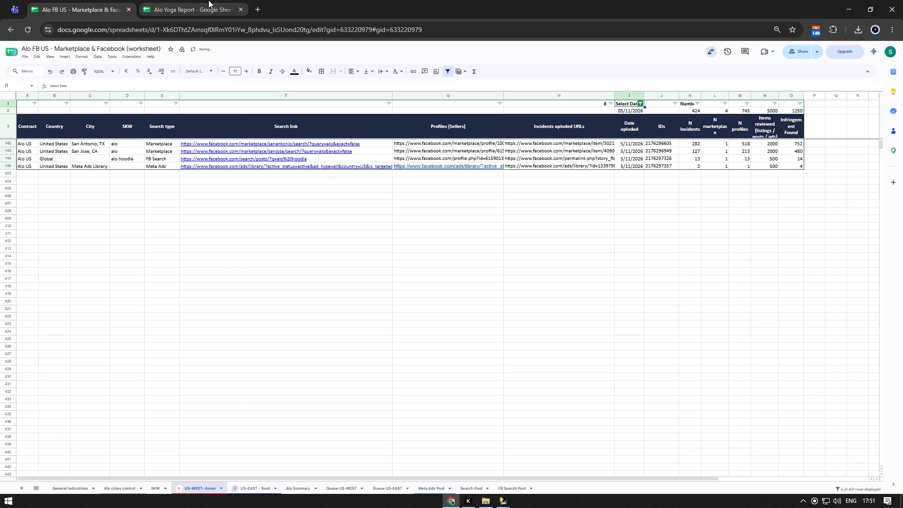
# In Aman's row of the new report table, enter 2 Marketplace searches reviewed, 1 Searches reviewed and 1 Meta Ads reviewed.
pyautogui.click(194, 0)
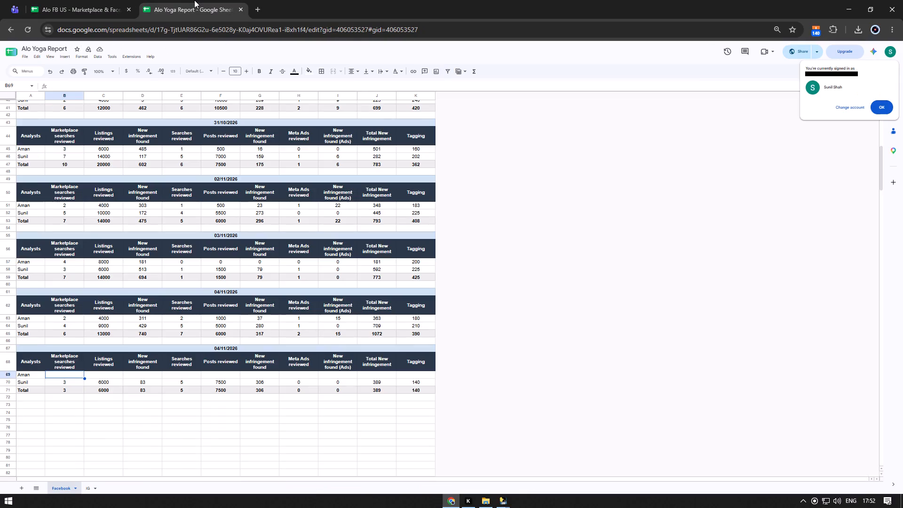
pyautogui.press('2')
pyautogui.press('Right')
pyautogui.press('Right')
pyautogui.press('Right')
pyautogui.press('1')
pyautogui.press('Right')
pyautogui.press('Right')
pyautogui.press('Right')
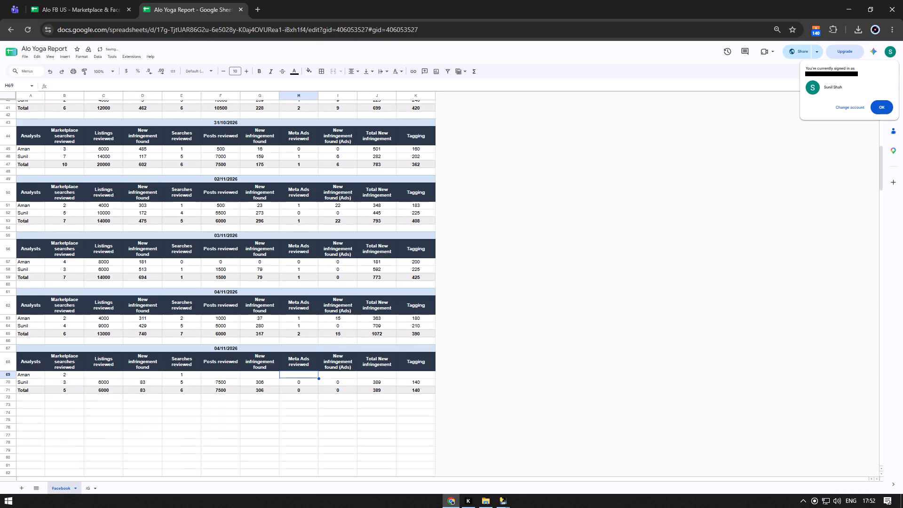
pyautogui.press('1')
pyautogui.press('Right')
pyautogui.press('Right')
pyautogui.press('Right')
# Total the N Incidents of the San Antonio and San Jose Marketplace rows in the US-WEST - Aman sheet.
pyautogui.press('Left')
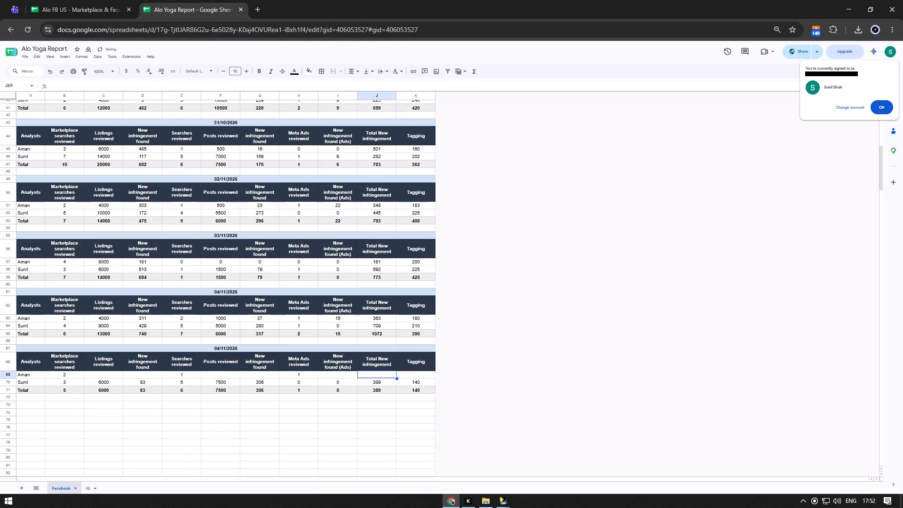
pyautogui.press('Left')
pyautogui.press('Left')
pyautogui.press('Left')
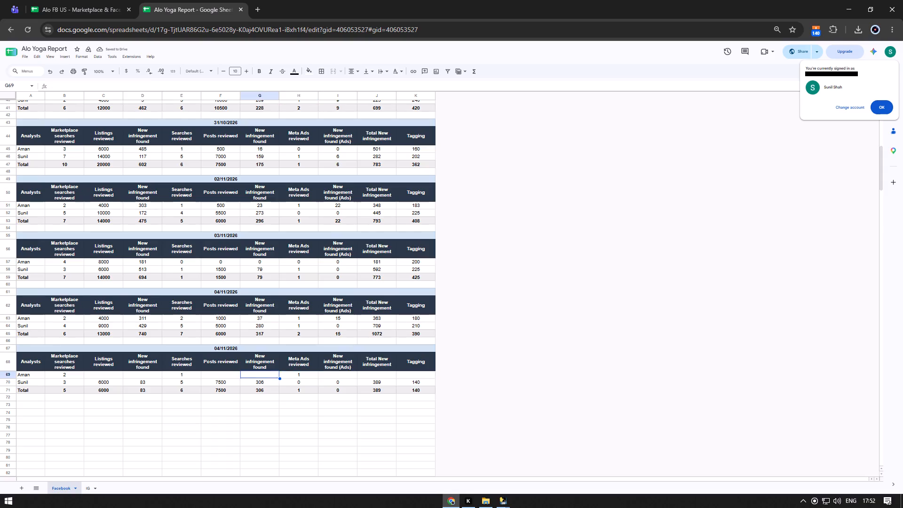
pyautogui.press('Left')
pyautogui.press('Left')
pyautogui.press('Left')
pyautogui.press('Left')
pyautogui.hotkey('ctrl', 'shift', 'Tab')
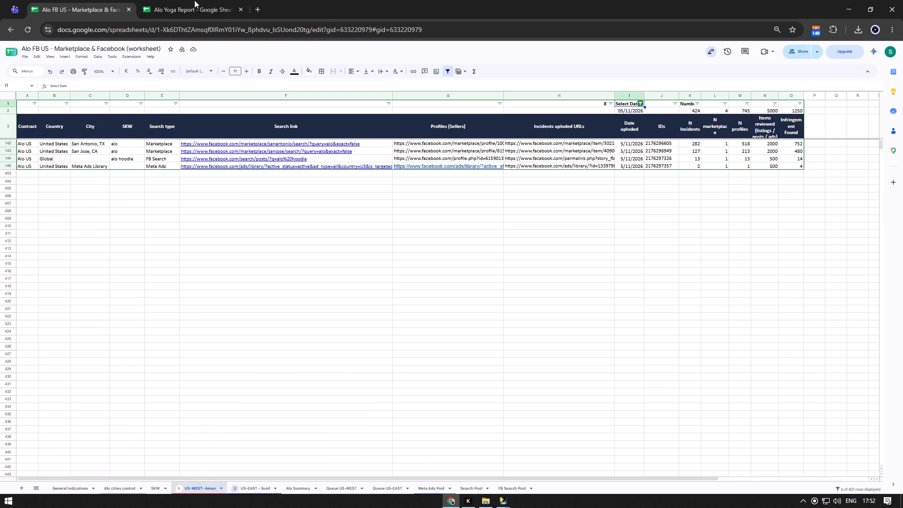
pyautogui.press('Down')
pyautogui.press('Down')
pyautogui.press('Down')
pyautogui.press('Down')
pyautogui.press('Up')
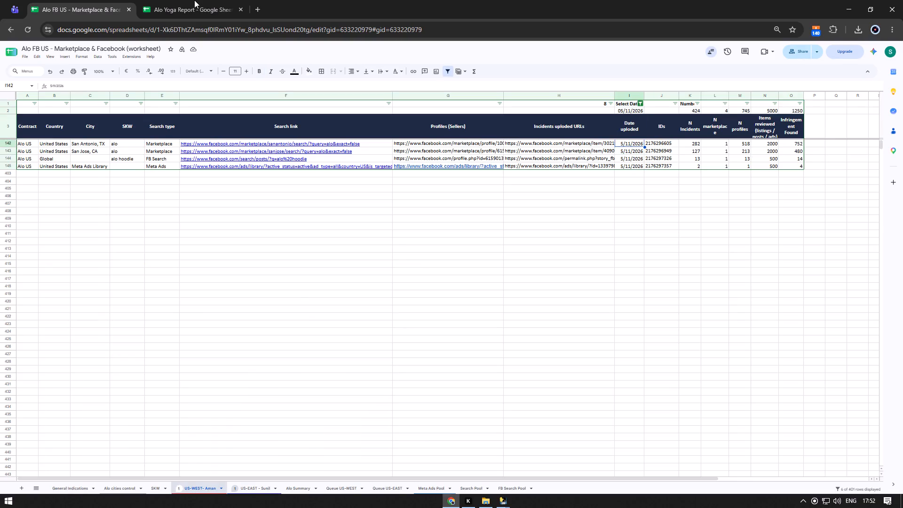
pyautogui.press('Down')
pyautogui.press('Right')
pyautogui.press('Right')
pyautogui.hotkey('shift', 'Up')
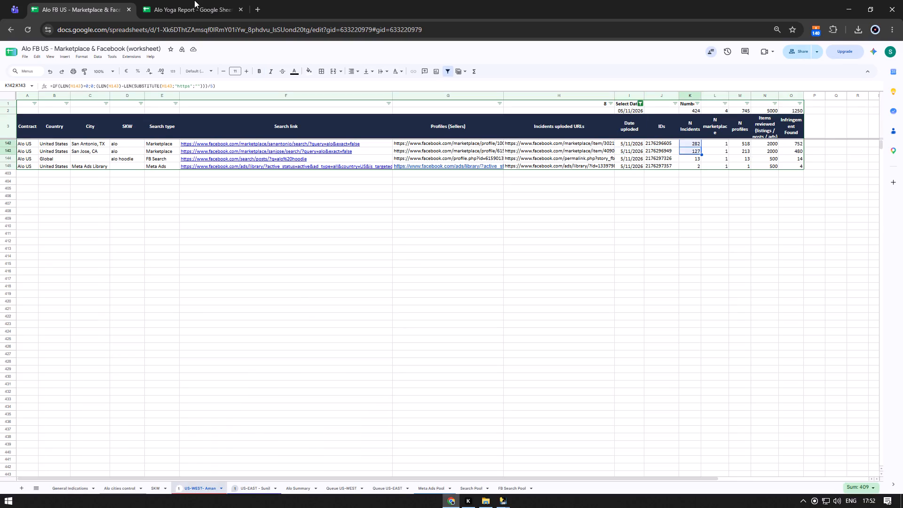
# Enter 409 as Aman's Marketplace New infringement found and clear the stray entry from his Listings reviewed cell.
pyautogui.hotkey('ctrl', 'Tab')
pyautogui.write('409')
pyautogui.press('Right')
pyautogui.press('Left')
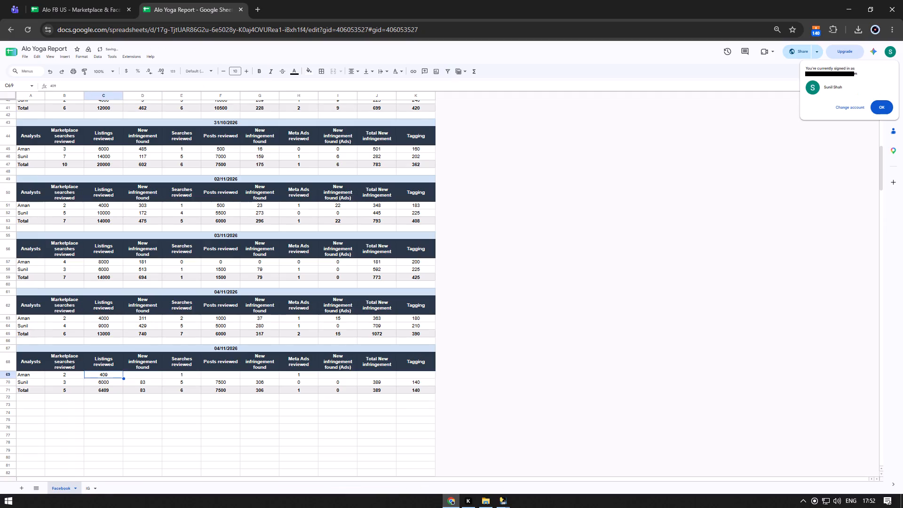
pyautogui.press('Right')
pyautogui.write('409')
pyautogui.press('Left')
pyautogui.press('Delete')
# Check the Items reviewed of Aman's two Marketplace rows and enter 4000 as his Listings reviewed in the report.
pyautogui.hotkey('ctrl', 'shift', 'Tab')
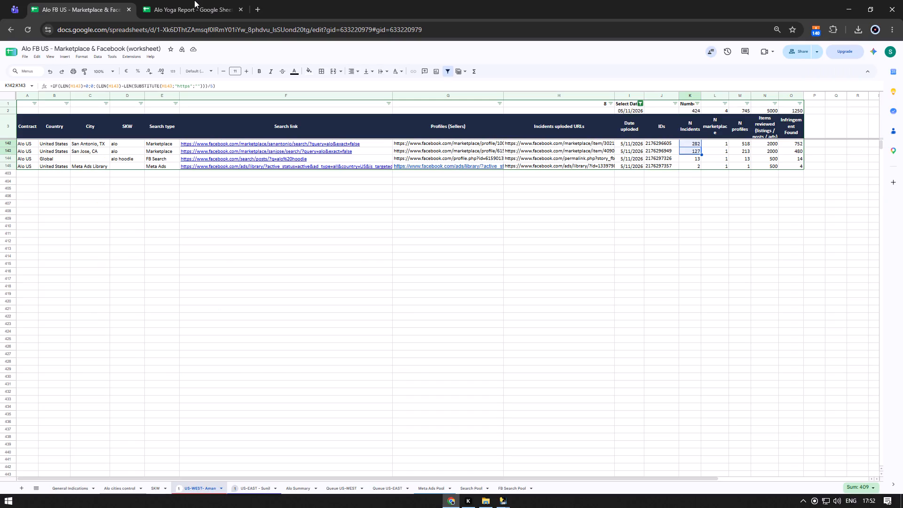
pyautogui.press('Right')
pyautogui.press('Right')
pyautogui.press('Right')
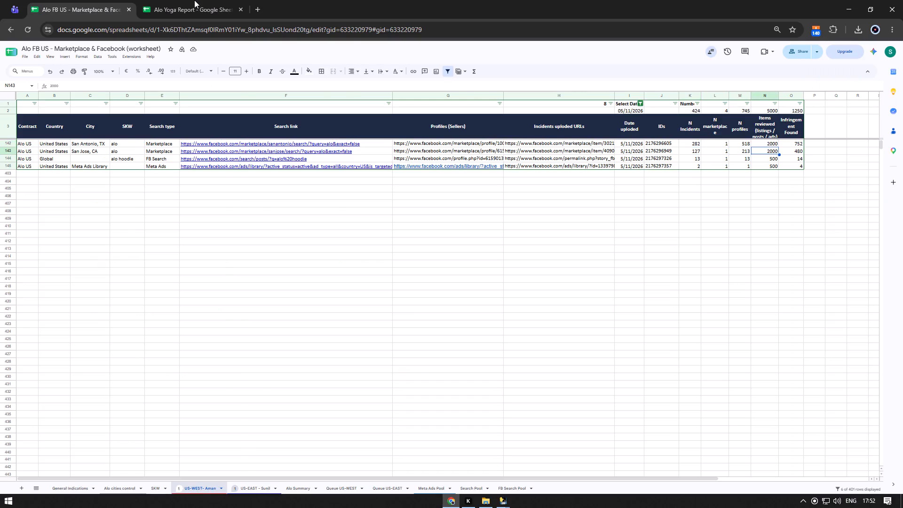
pyautogui.hotkey('ctrl', 'Tab')
pyautogui.write('4000')
pyautogui.press('Right')
pyautogui.press('Right')
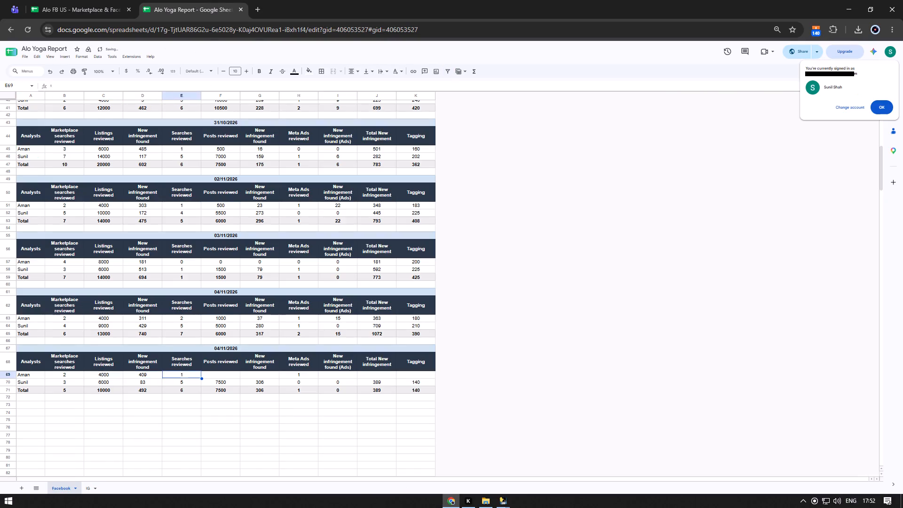
# Check the Items reviewed of Aman's FB Search row for his empty Posts reviewed cell in the report.
pyautogui.press('Right')
pyautogui.hotkey('ctrl', 'shift', 'Tab')
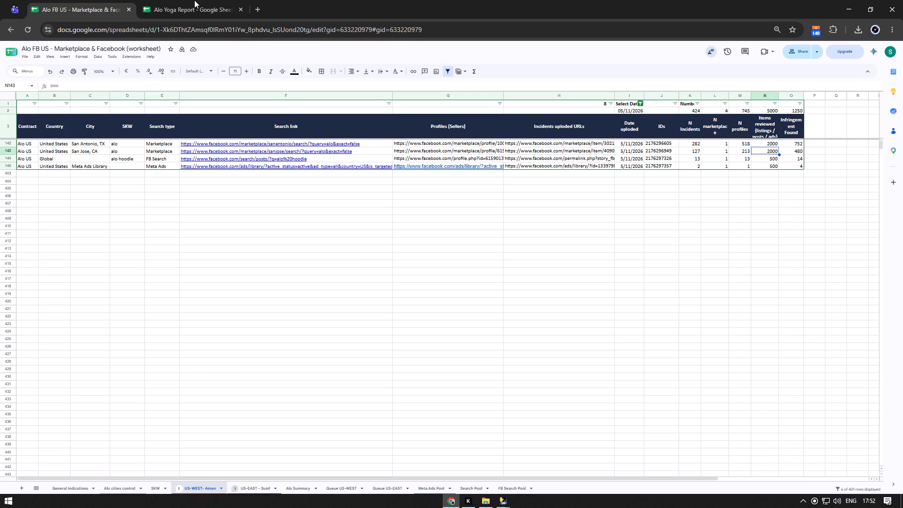
pyautogui.press('Down')
pyautogui.hotkey('ctrl', 'Tab')
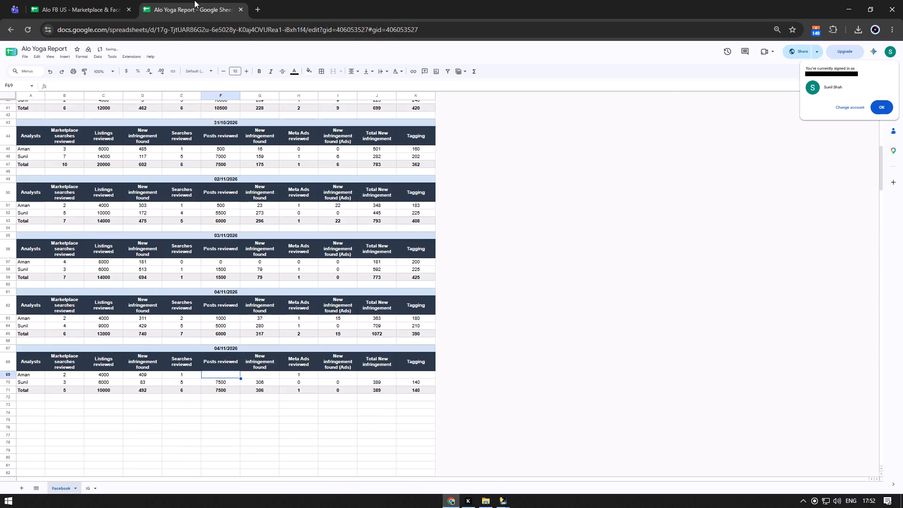
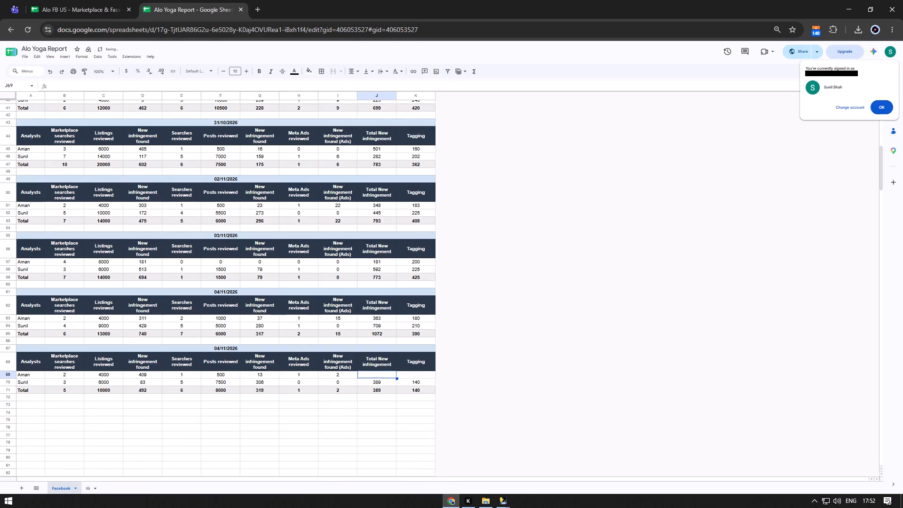
# Enter =409+13+2 as Aman's Total New infringement in the newest report table and dismiss the signed-in account notice.
pyautogui.press('=')
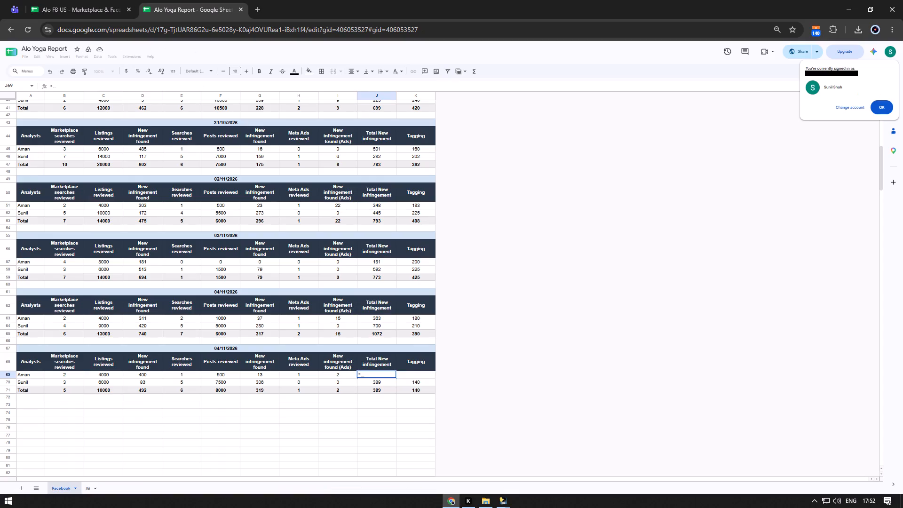
pyautogui.write('409+')
pyautogui.write('13')
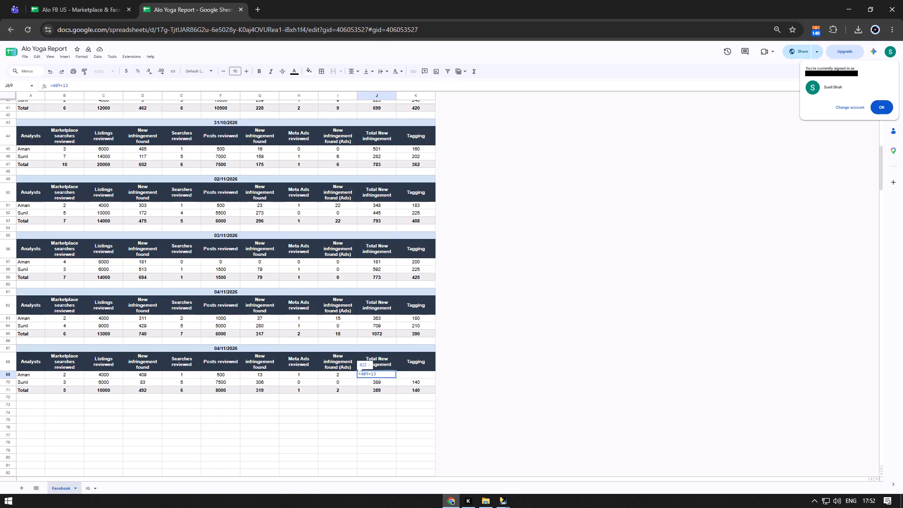
pyautogui.press('+')
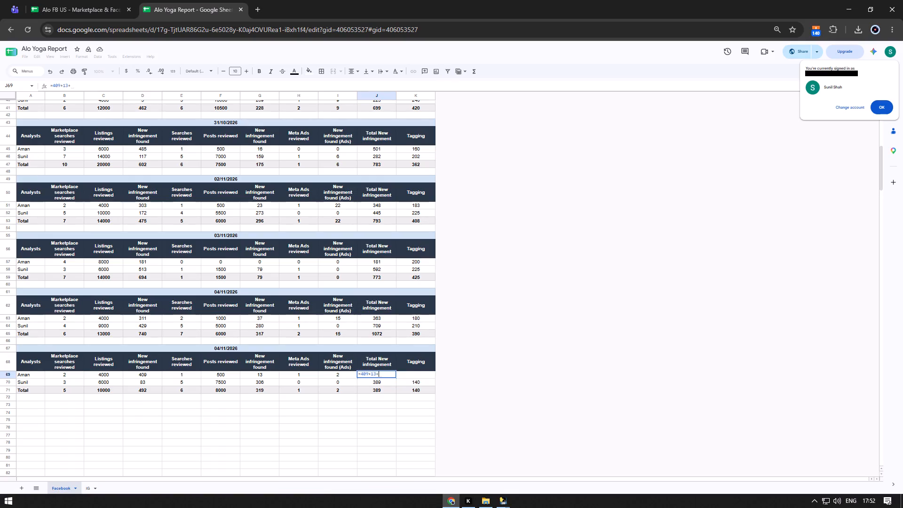
pyautogui.press('2')
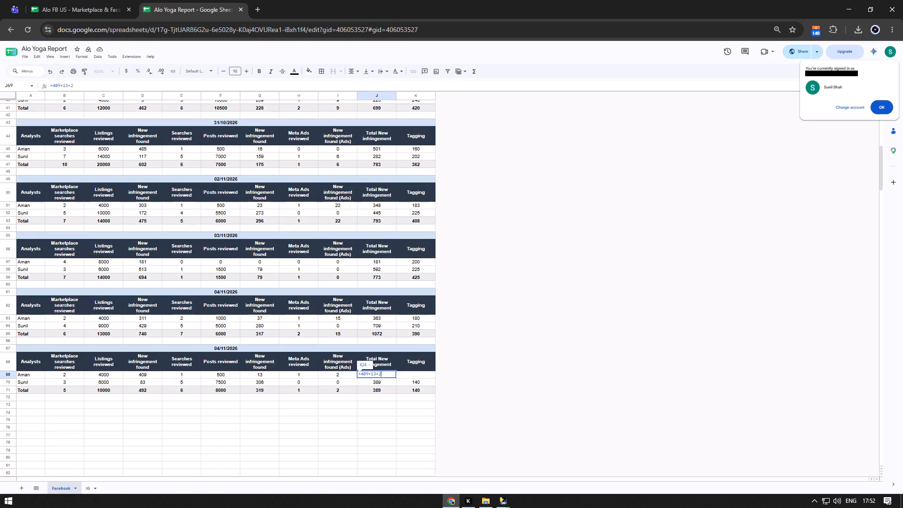
pyautogui.press('Return')
pyautogui.press('Up')
pyautogui.hotkey('ctrl', 'shift', 'Tab')
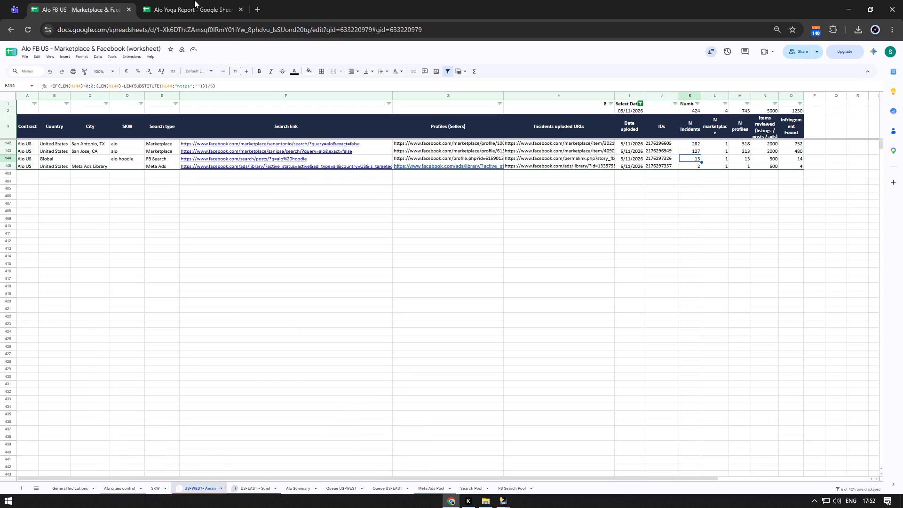
pyautogui.hotkey('ctrl', 'Tab')
pyautogui.press('Right')
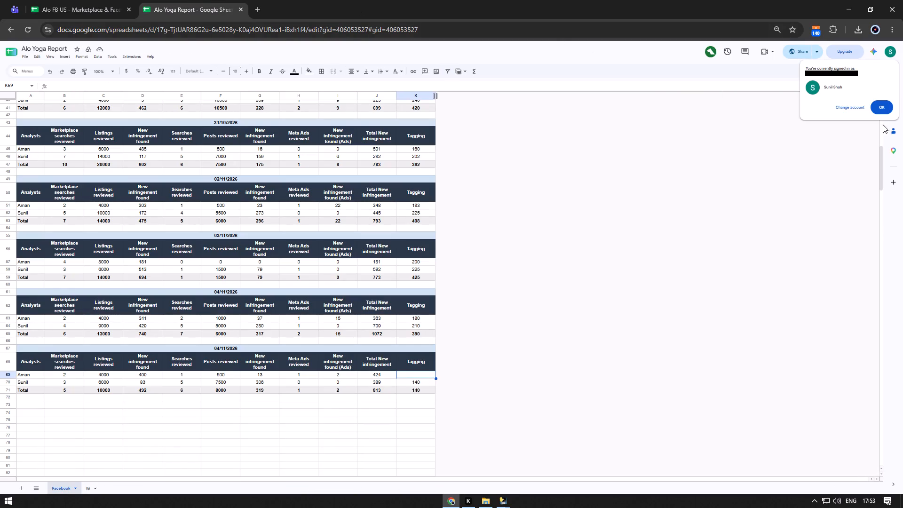
pyautogui.click(875, 107)
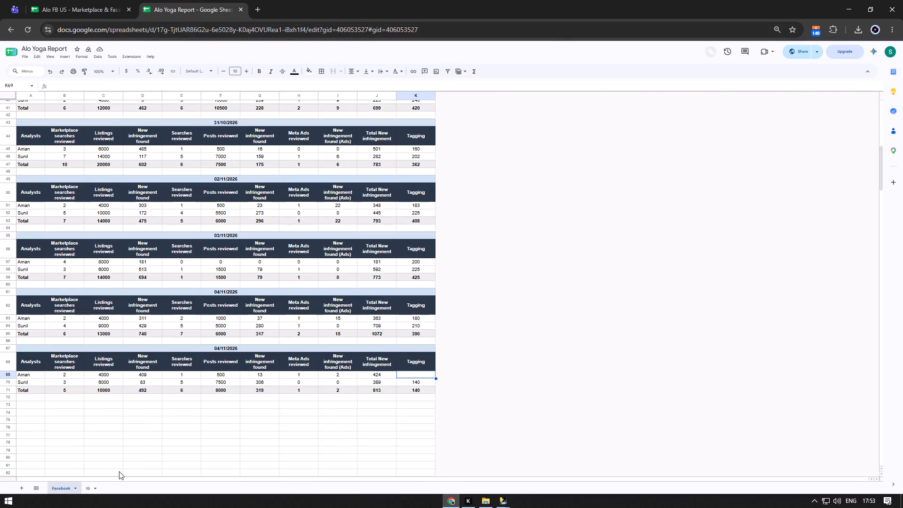
# Change the date heading of the newest table on the Facebook sheet to 05/11/2026.
pyautogui.click(90, 487)
pyautogui.click(69, 486)
pyautogui.doubleClick(224, 348)
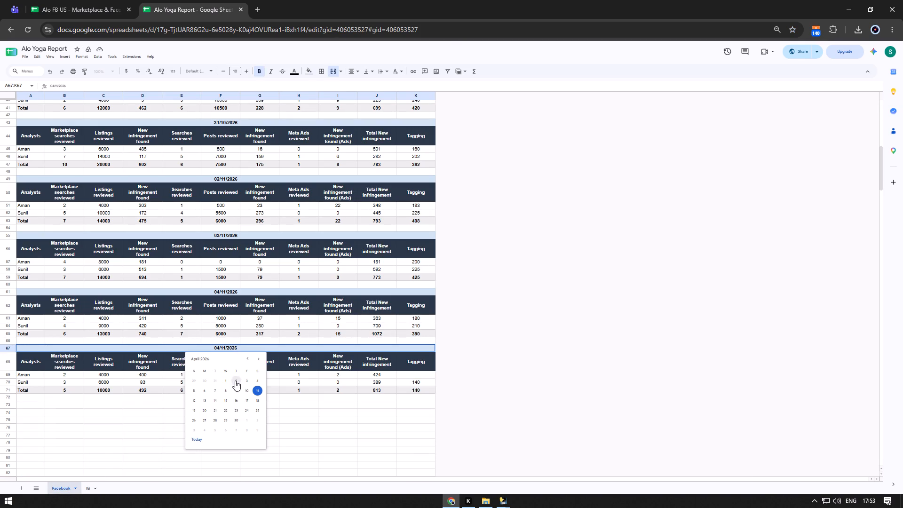
pyautogui.click(219, 349)
pyautogui.press('BackSpace')
pyautogui.press('5')
pyautogui.press('Return')
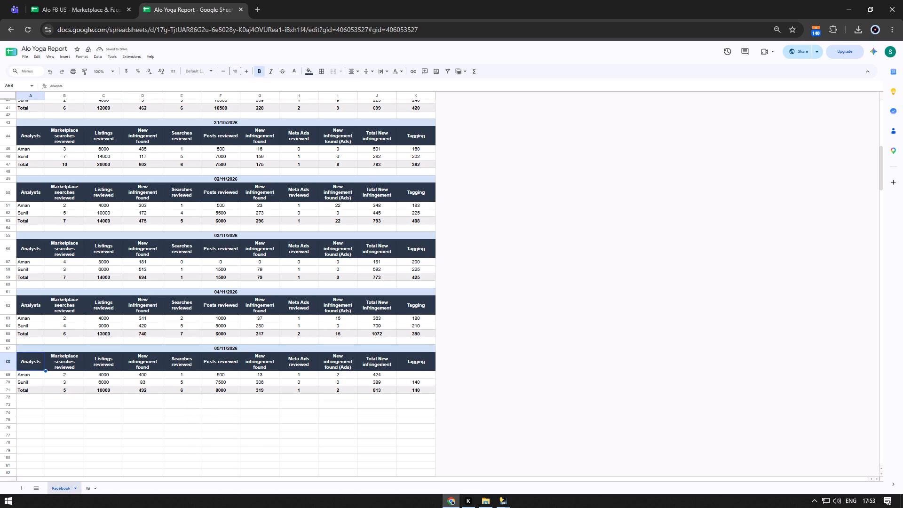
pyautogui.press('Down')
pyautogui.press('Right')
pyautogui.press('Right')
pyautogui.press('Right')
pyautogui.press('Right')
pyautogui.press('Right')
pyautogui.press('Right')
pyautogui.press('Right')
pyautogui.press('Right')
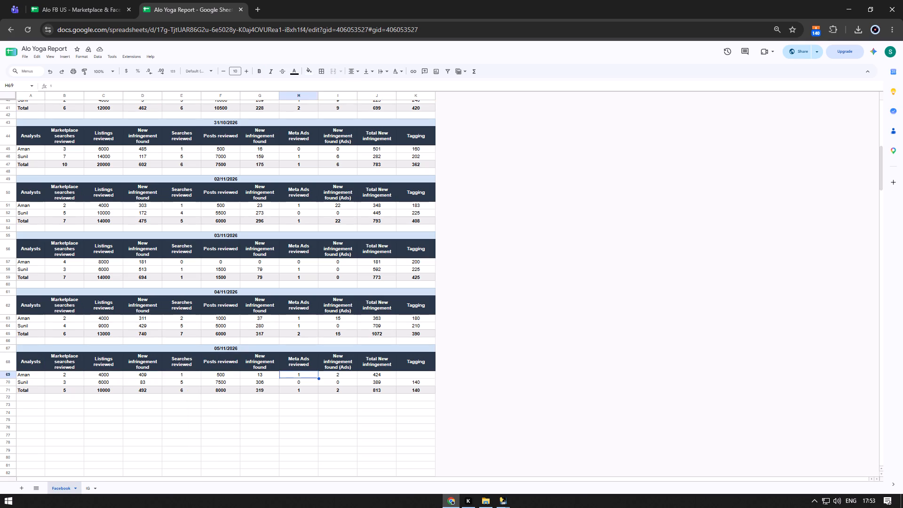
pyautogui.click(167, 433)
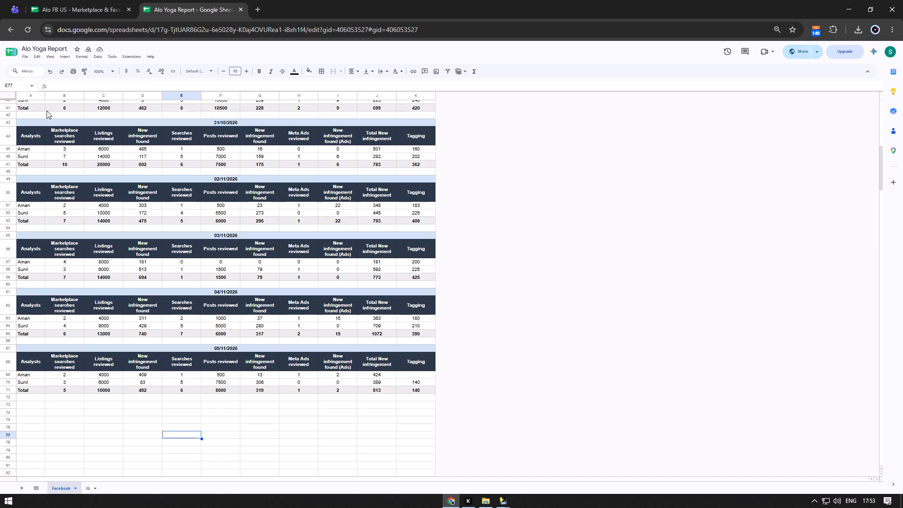
# Open the Daily Report Alo Yoga spreadsheet in a new browser tab.
pyautogui.click(256, 0)
pyautogui.write('da')
pyautogui.write('il')
pyautogui.press('Return')
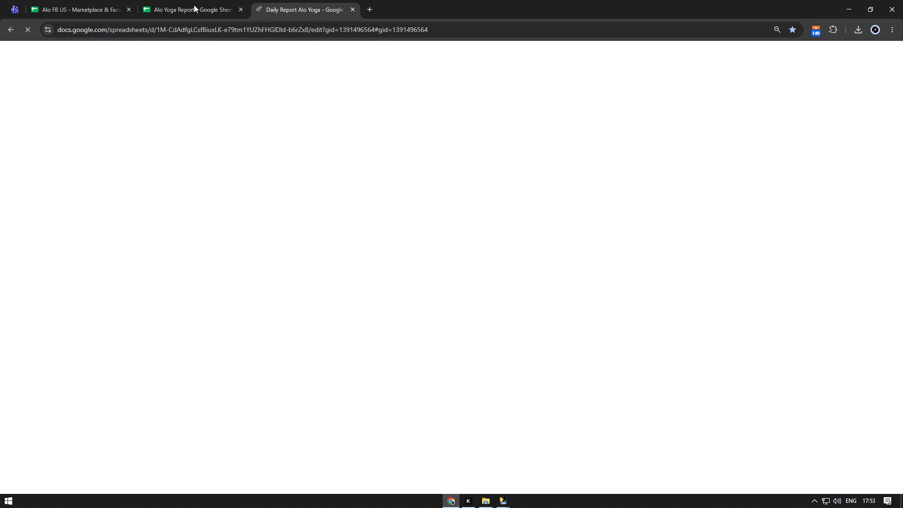
# Copy Aman's 04/11/2026 daily report table and paste it below, leaving one blank row between them.
pyautogui.scroll(-4, 135, 332)
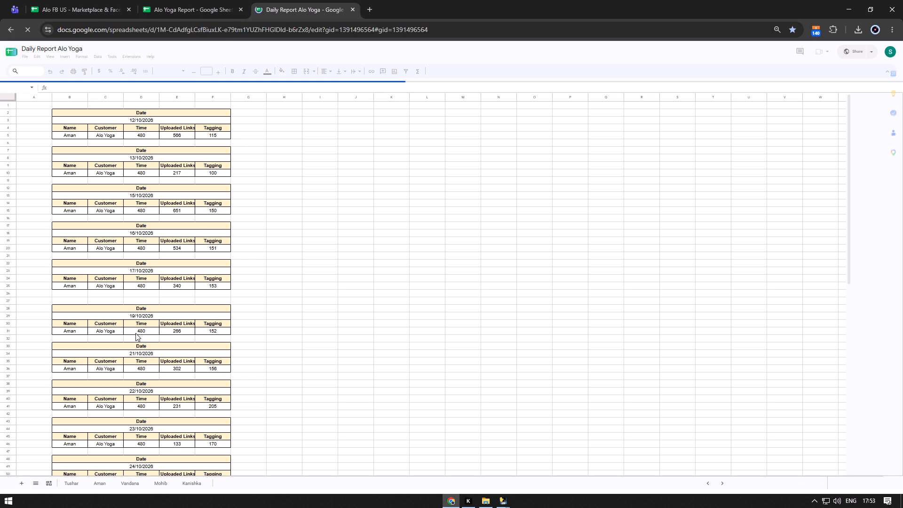
pyautogui.scroll(-10, 137, 337)
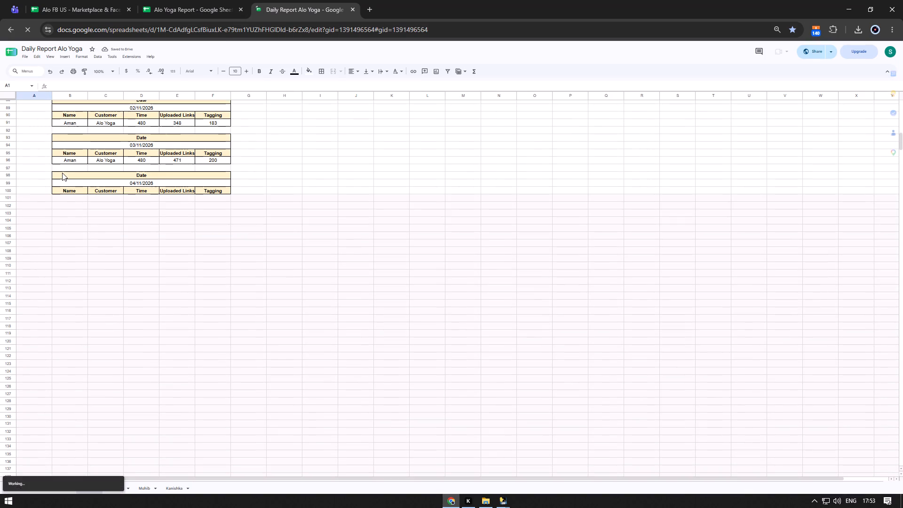
pyautogui.click(64, 173)
pyautogui.hotkey('ctrl', 'shift', 'Down')
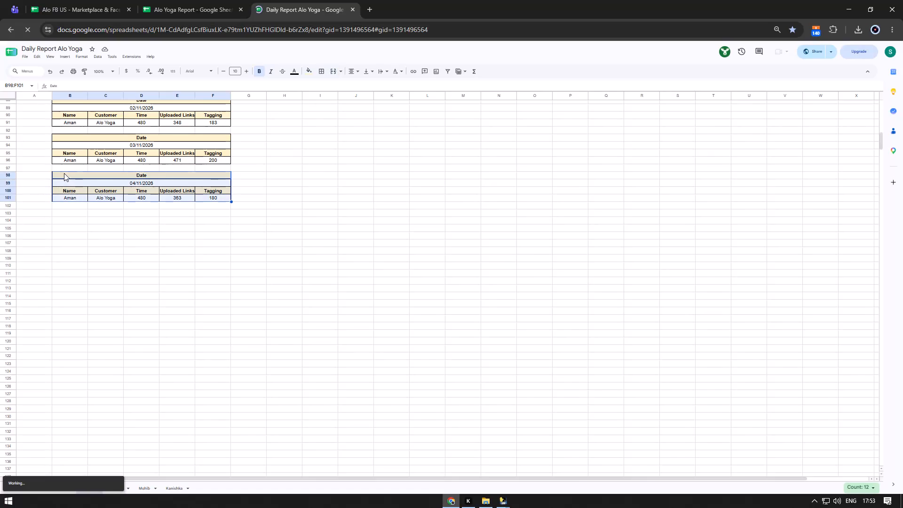
pyautogui.hotkey('ctrl', 'c')
pyautogui.press('Down')
pyautogui.hotkey('ctrl', 'Down')
pyautogui.press('Down')
pyautogui.hotkey('ctrl', 'Down')
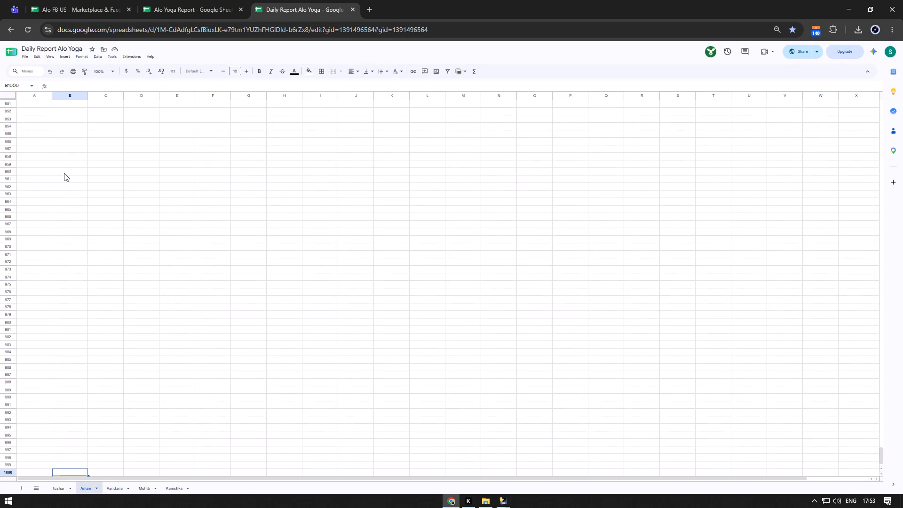
pyautogui.hotkey('ctrl', 'Up')
pyautogui.press('Down')
pyautogui.press('Down')
pyautogui.hotkey('ctrl', 'v')
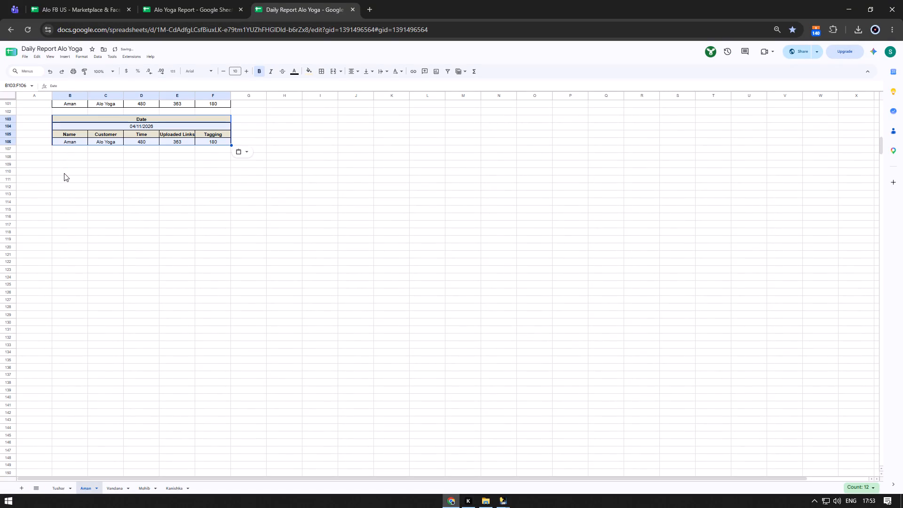
# Set the date of the pasted table on Aman's sheet to 05/11/2026.
pyautogui.press('Down')
pyautogui.press('Up')
pyautogui.press('Down')
pyautogui.press('Return')
pyautogui.press('Left')
pyautogui.press('Left')
pyautogui.press('Left')
pyautogui.press('Left')
pyautogui.press('Left')
pyautogui.press('Left')
pyautogui.press('Left')
pyautogui.press('Left')
pyautogui.press('Left')
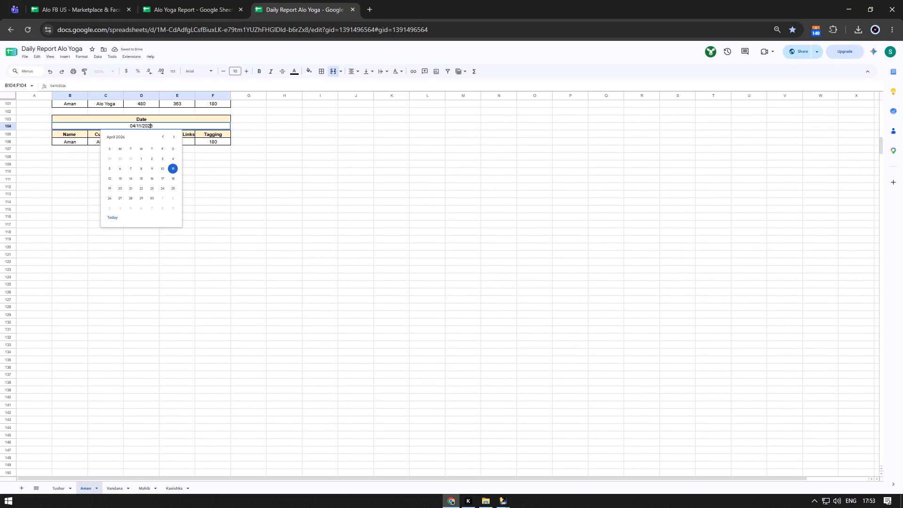
pyautogui.press('Right')
pyautogui.press('BackSpace')
pyautogui.press('5')
pyautogui.press('Return')
# Check Aman's Total New infringement in the Alo Yoga Report and enter 424 as his Uploaded Links in the 05/11/2026 table.
pyautogui.press('Down')
pyautogui.press('Right')
pyautogui.press('Right')
pyautogui.press('Right')
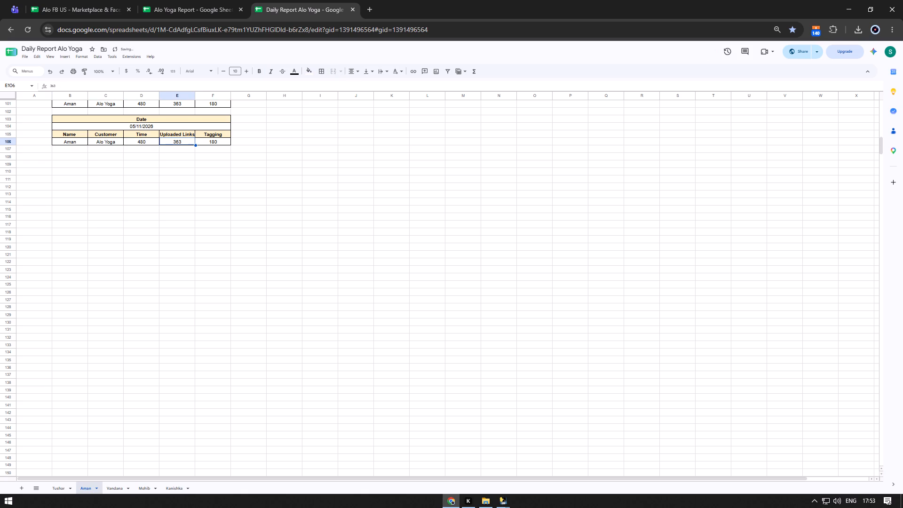
pyautogui.hotkey('ctrl', 'shift', 'Tab')
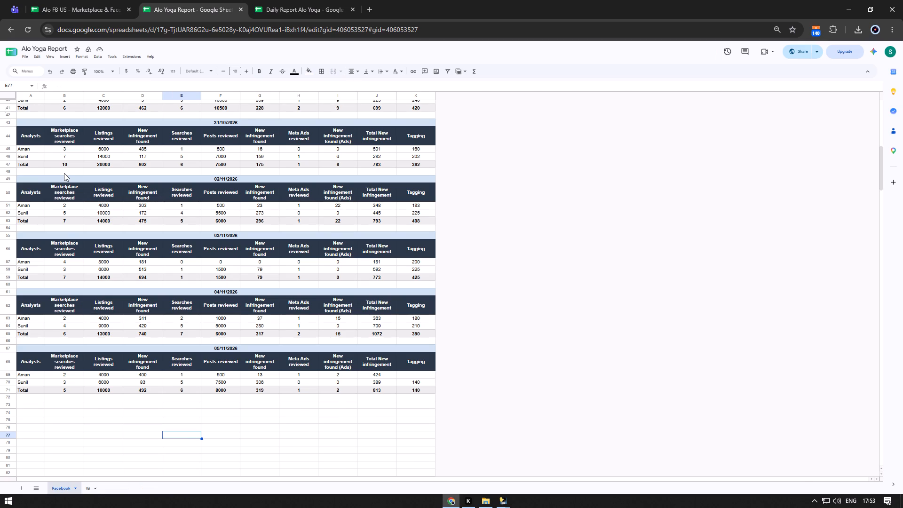
pyautogui.hotkey('ctrl', 'Tab')
pyautogui.write('424')
pyautogui.press('Right')
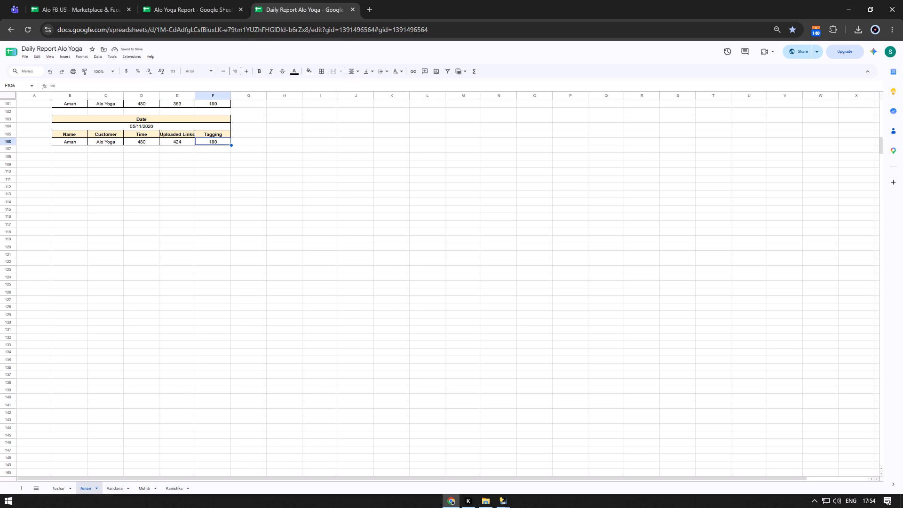
# Return to the US-WEST - Aman sheet of the Alo FB US - Marketplace & Facebook worksheet.
pyautogui.hotkey('ctrl', 'shift', 'Tab')
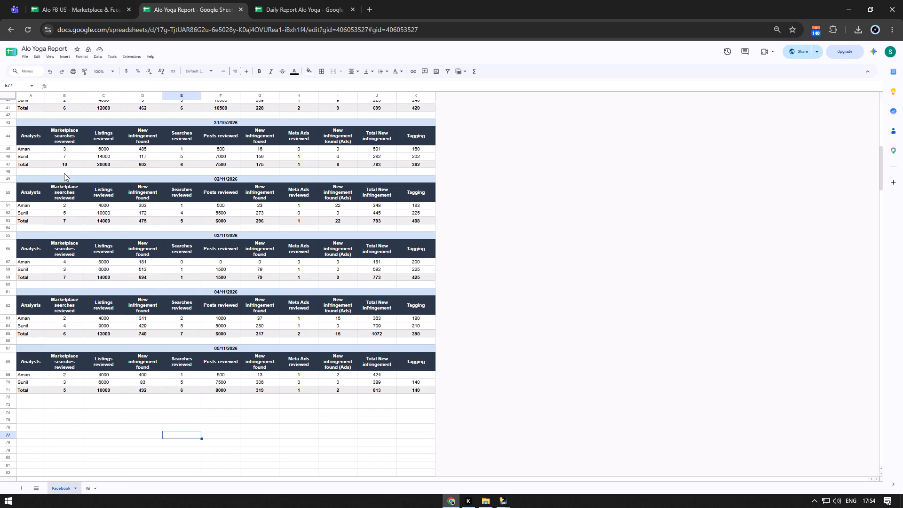
pyautogui.hotkey('ctrl', 'shift', 'Tab')
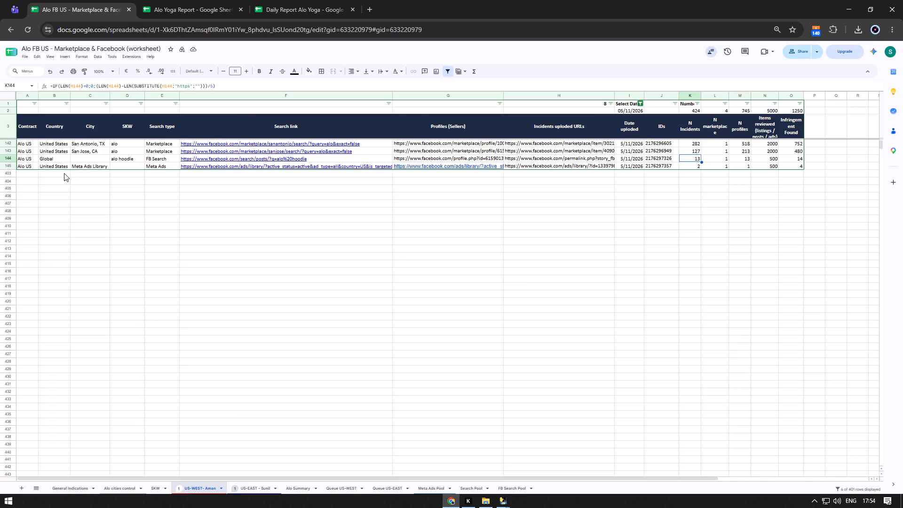
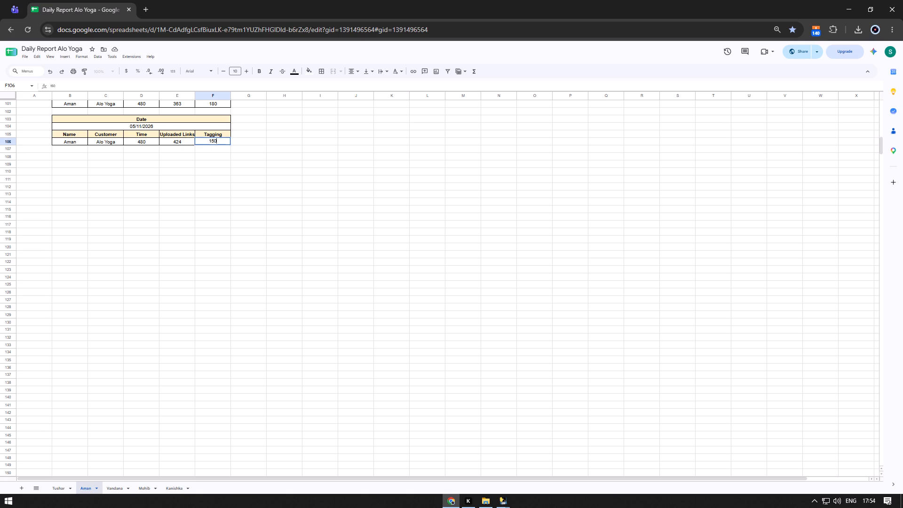
# Commit 150 as Aman's Tagging value in the 05/11/2026 table and move the cell selection outside the table.
pyautogui.press('Return')
pyautogui.press('Right')
pyautogui.press('Down')
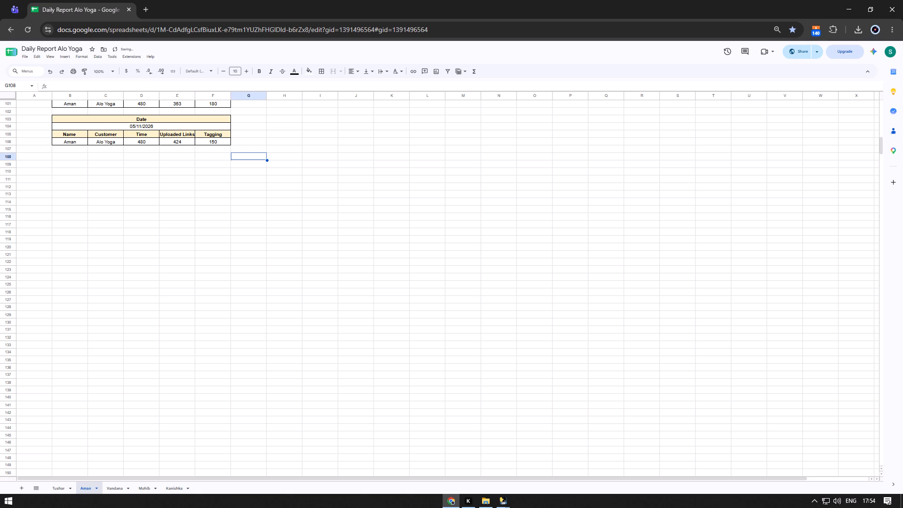
# Start a rectangular screen snip over Aman's daily report sheet.
pyautogui.press('shift+super+s')
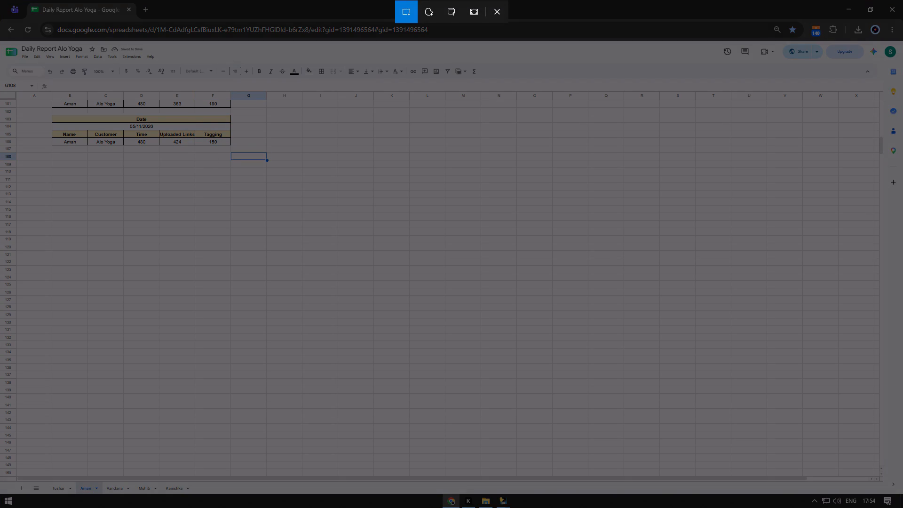
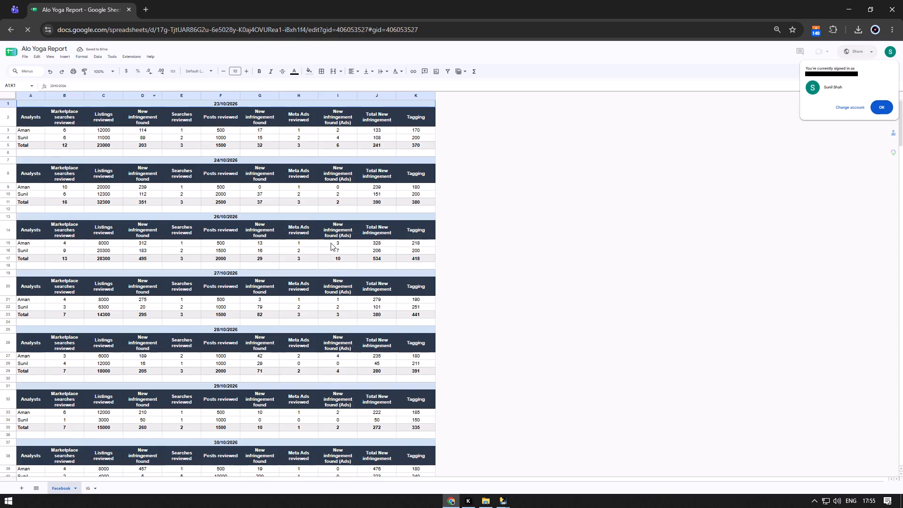
# Dismiss the signed-in account notice and enter 150 as Aman's Tagging value in the 05/11/2026 table of the Facebook sheet.
pyautogui.click(883, 111)
pyautogui.scroll(-8, 453, 230)
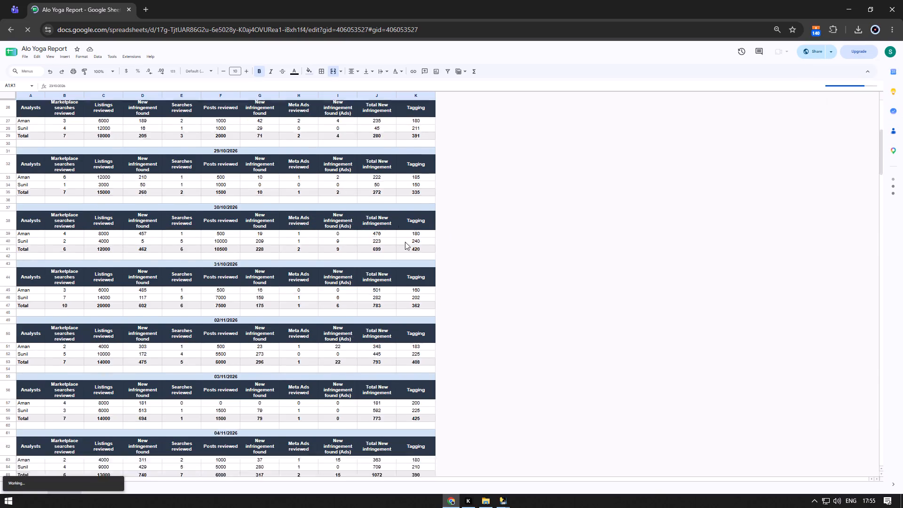
pyautogui.scroll(-6, 405, 242)
pyautogui.scroll(3, 395, 264)
pyautogui.click(420, 236)
pyautogui.write('150')
pyautogui.press('Return')
pyautogui.press('Down')
pyautogui.press('Down')
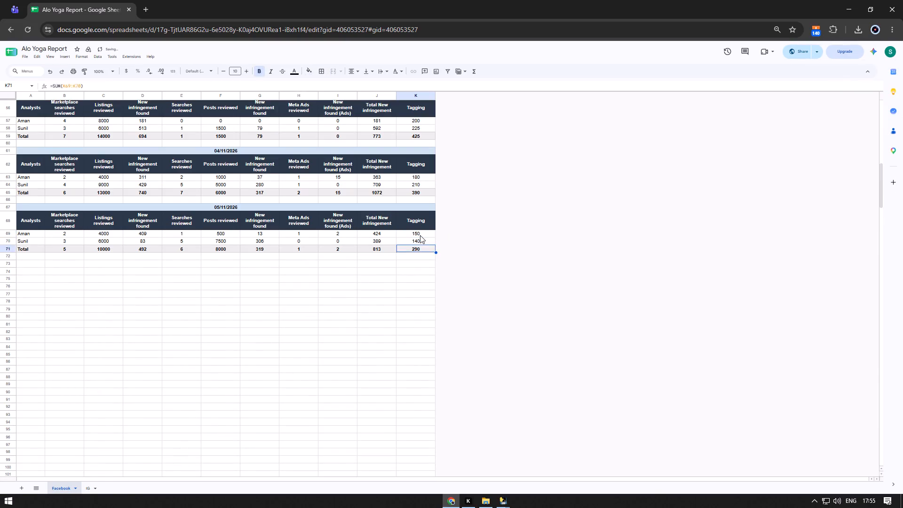
pyautogui.scroll(1, 406, 336)
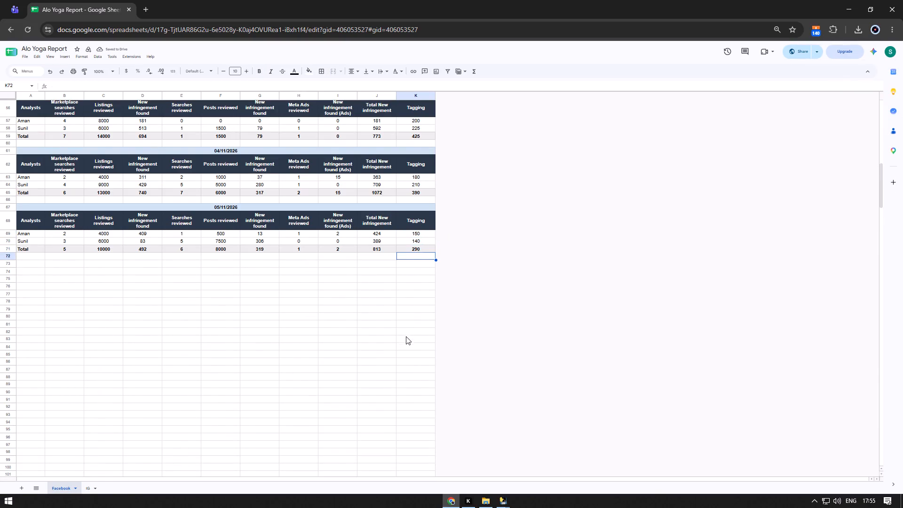
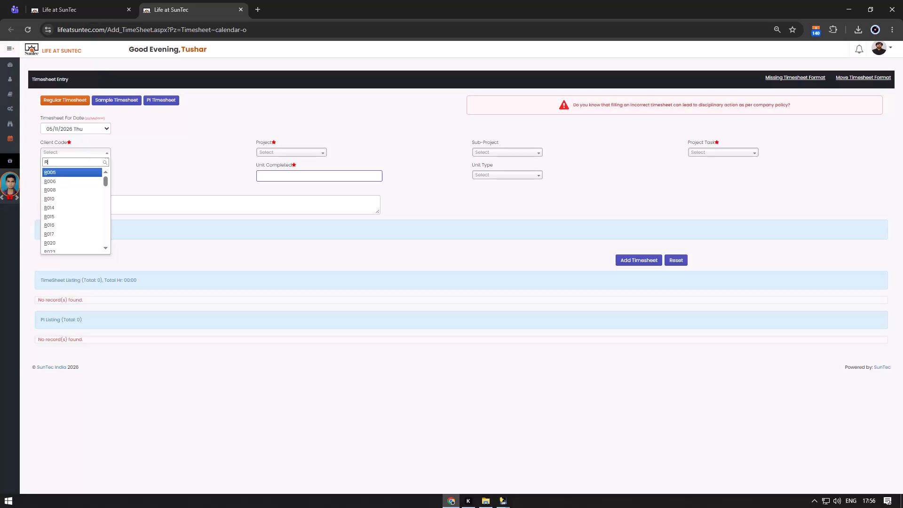
# Set the 05/11/2026 timesheet to client code R240, project R240-Rudhanshu-NM057 and project task Manual Detection.
pyautogui.press('Return')
pyautogui.press('Tab')
pyautogui.press('Down')
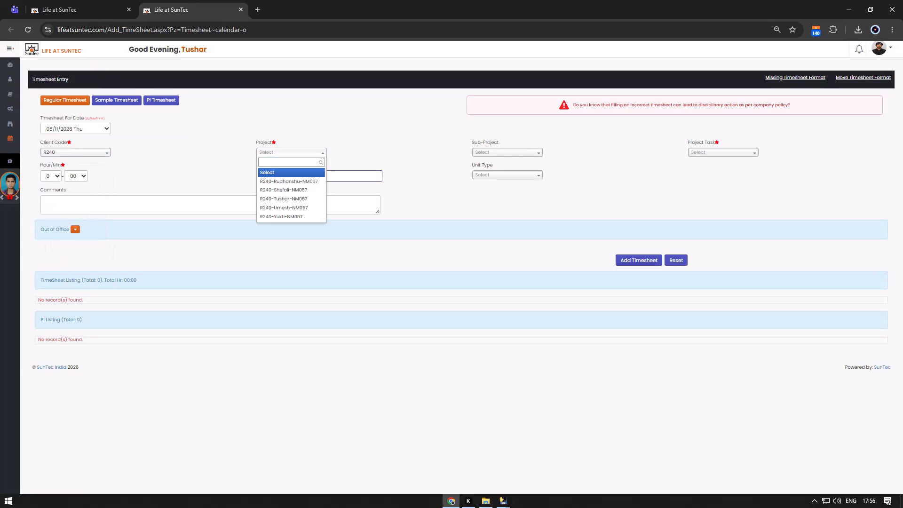
pyautogui.press('Down')
pyautogui.press('Return')
pyautogui.press('Tab')
pyautogui.press('Tab')
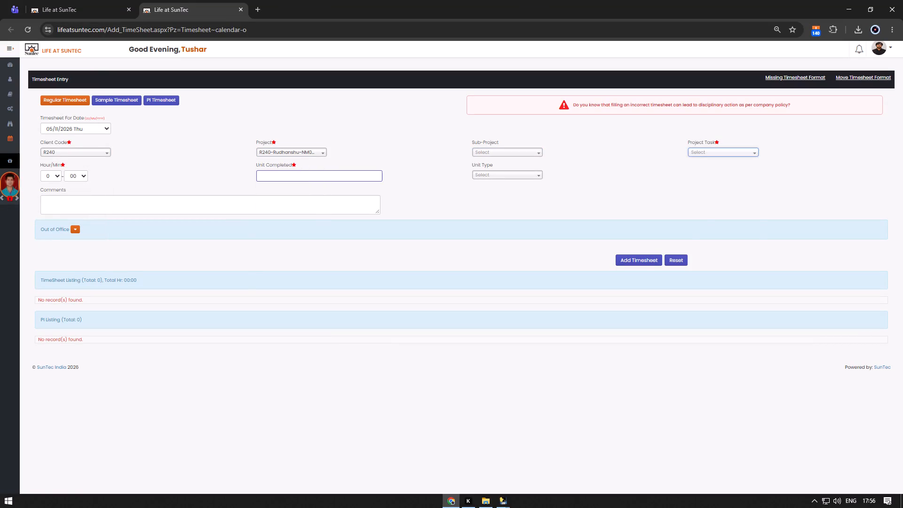
pyautogui.press('Down')
pyautogui.press('Down')
pyautogui.press('Down')
pyautogui.press('Down')
pyautogui.press('Return')
# Set the time spent on the Manual Detection timesheet entry to 8 hours 00 minutes.
pyautogui.press('Tab')
pyautogui.press('Tab')
pyautogui.press('Tab')
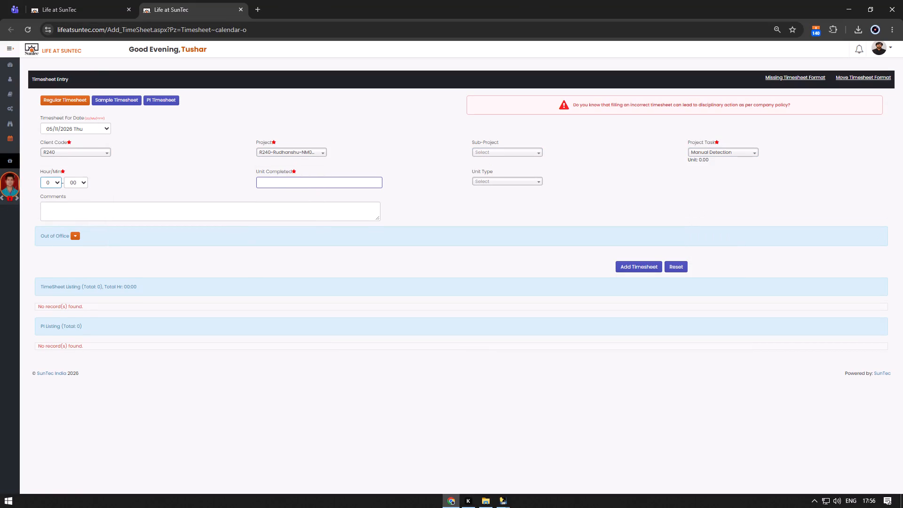
pyautogui.hotkey('shift', 'Tab')
pyautogui.press('Down')
pyautogui.press('Down')
pyautogui.press('Down')
pyautogui.press('Down')
pyautogui.press('Down')
pyautogui.press('Down')
pyautogui.press('Down')
pyautogui.press('Down')
pyautogui.press('Down')
pyautogui.press('Down')
pyautogui.press('Down')
pyautogui.press('Down')
pyautogui.press('Down')
pyautogui.press('Down')
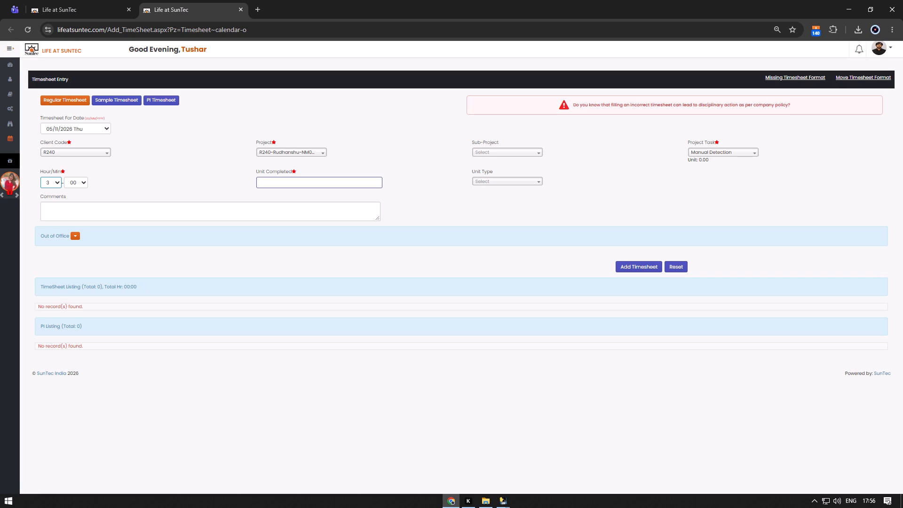
pyautogui.press('Tab')
pyautogui.press('Tab')
# Enter 309 as the completed units and add the comment Total-309 to the timesheet entry.
pyautogui.write('309')
pyautogui.press('Tab')
pyautogui.press('Tab')
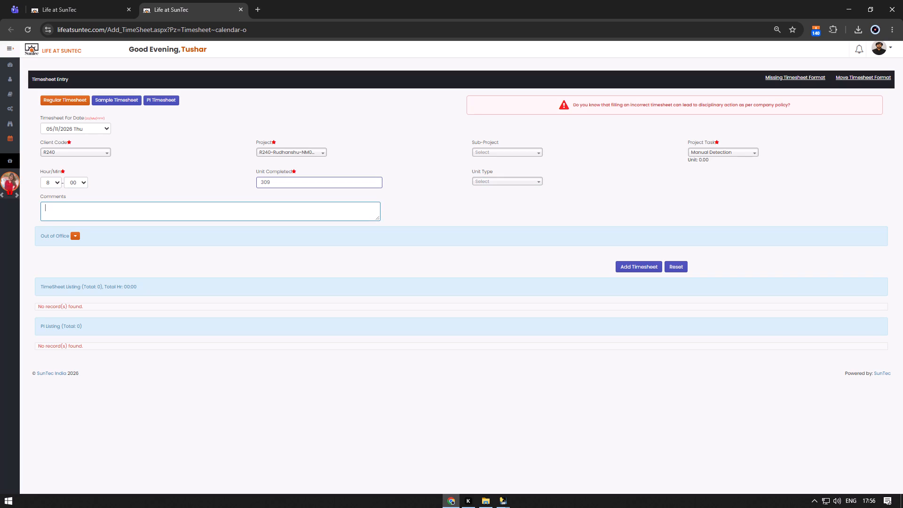
pyautogui.write('Totl')
pyautogui.press('BackSpace')
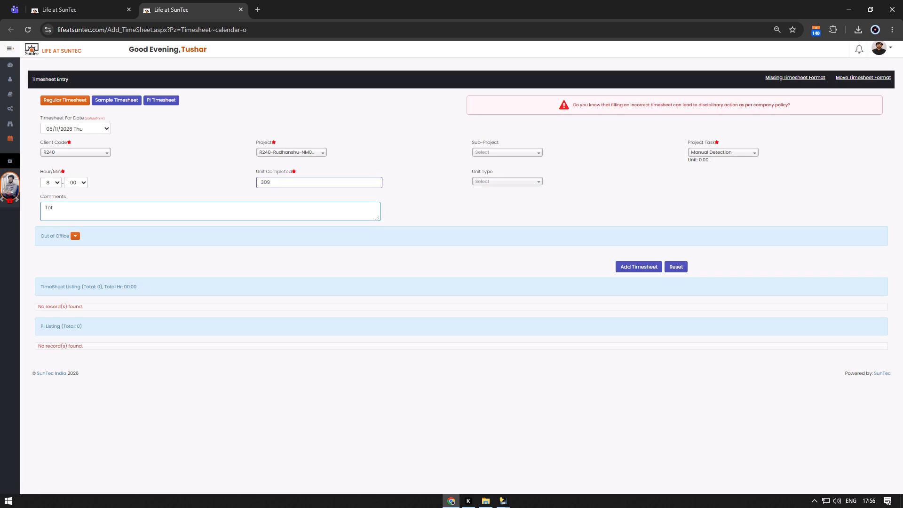
pyautogui.write('al')
pyautogui.write('-309')
pyautogui.press('Tab')
pyautogui.press('Tab')
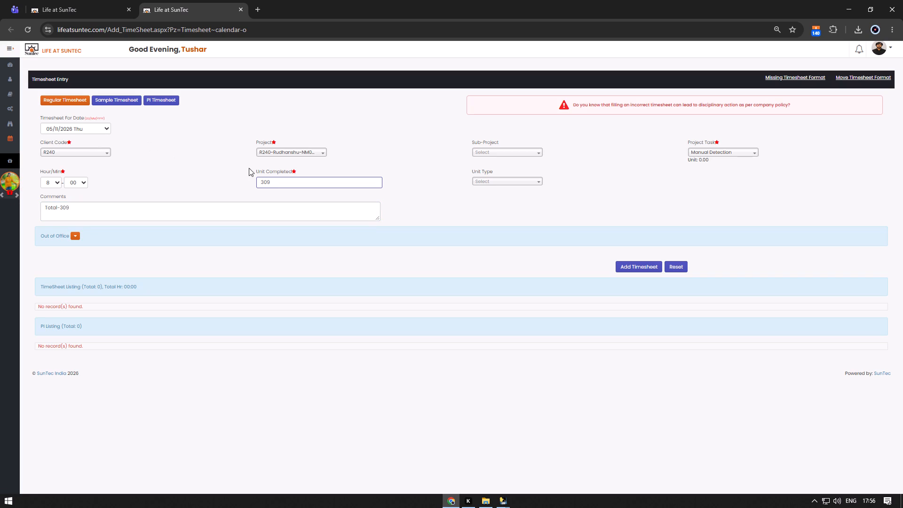
# Add the completed entry to the 05/11/2026 timesheet and submit the final save.
pyautogui.click(643, 269)
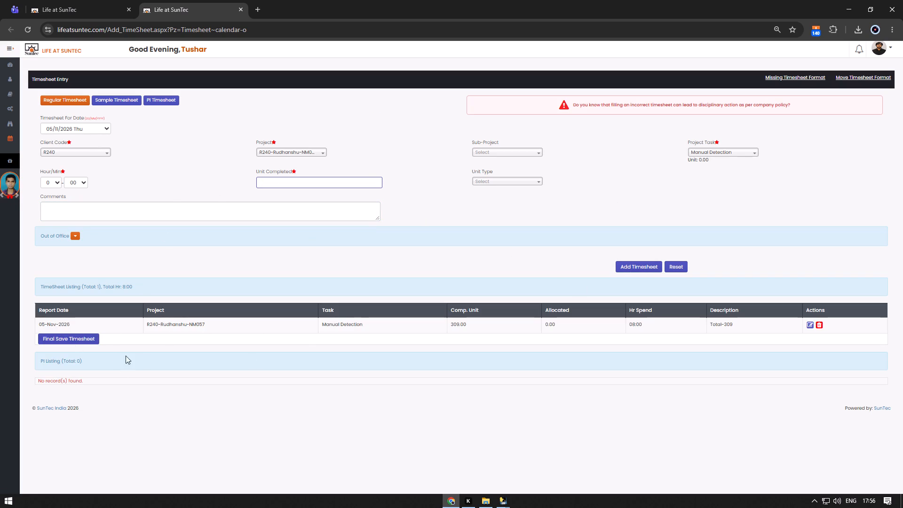
pyautogui.click(66, 335)
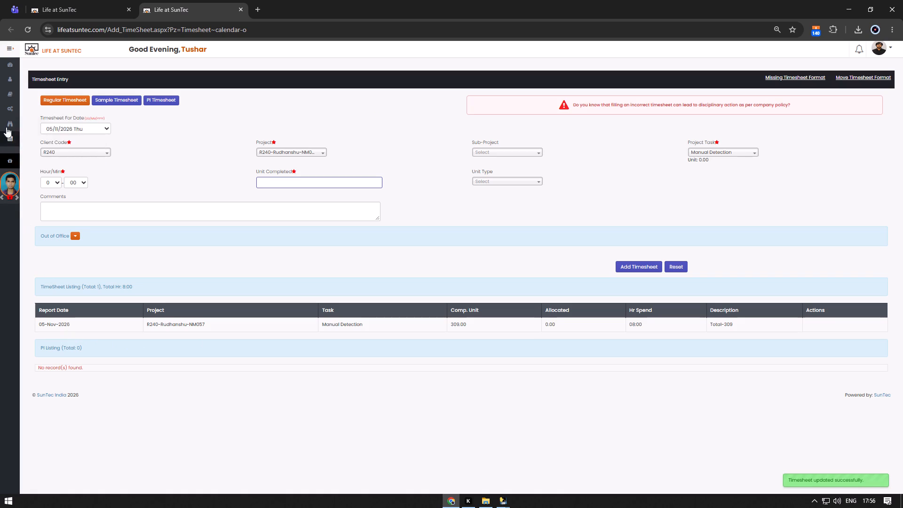
# Return to the dashboard, expand the side navigation and look through the colleagues in the Birthday List.
pyautogui.click(16, 64)
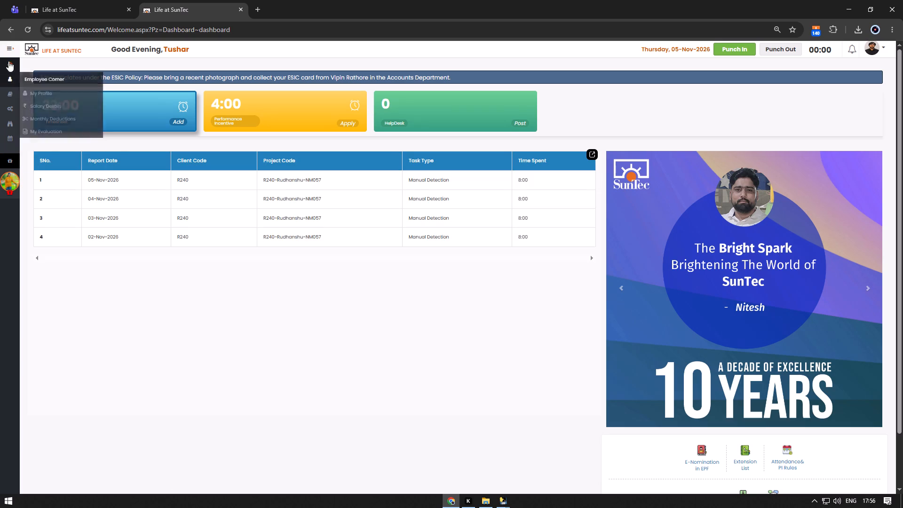
pyautogui.click(8, 45)
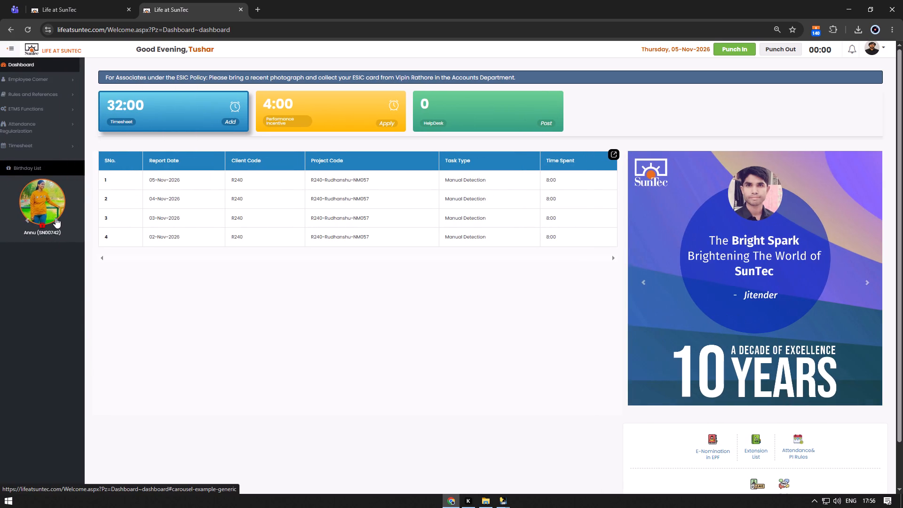
pyautogui.click(55, 218)
pyautogui.click(55, 218)
pyautogui.click(55, 218)
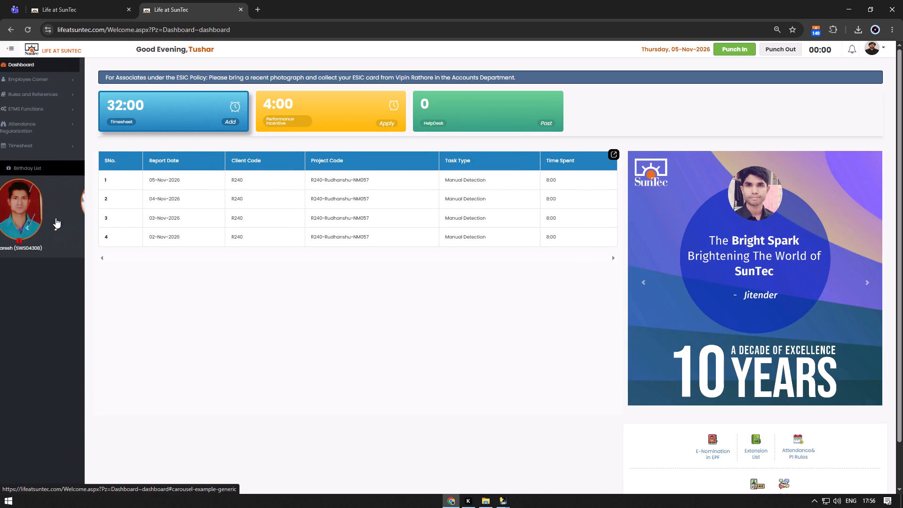
pyautogui.click(55, 218)
pyautogui.click(63, 218)
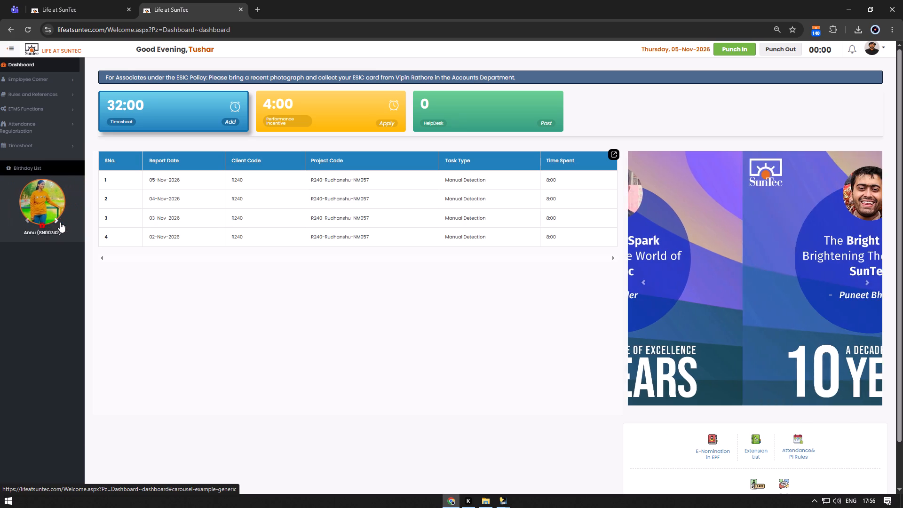
pyautogui.click(60, 222)
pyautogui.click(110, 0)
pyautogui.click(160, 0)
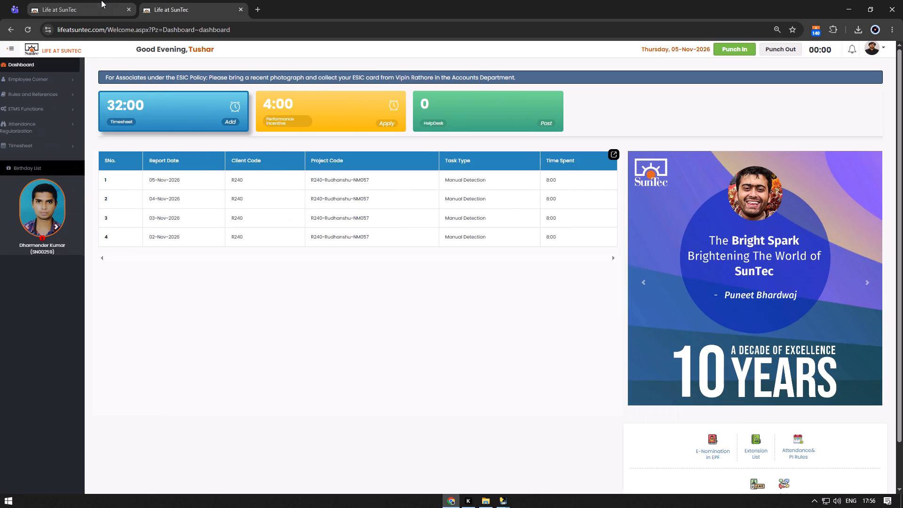